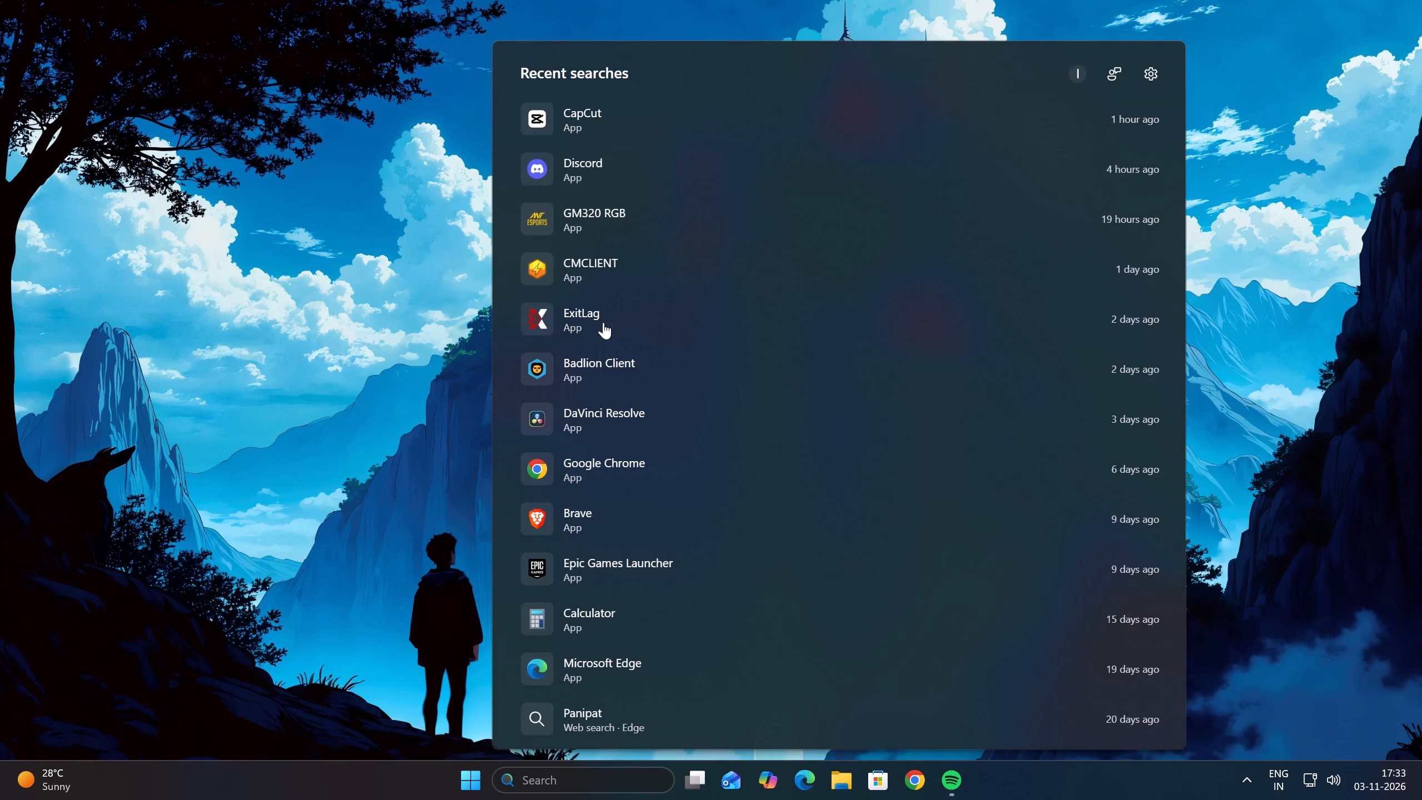
left_click(614, 127)
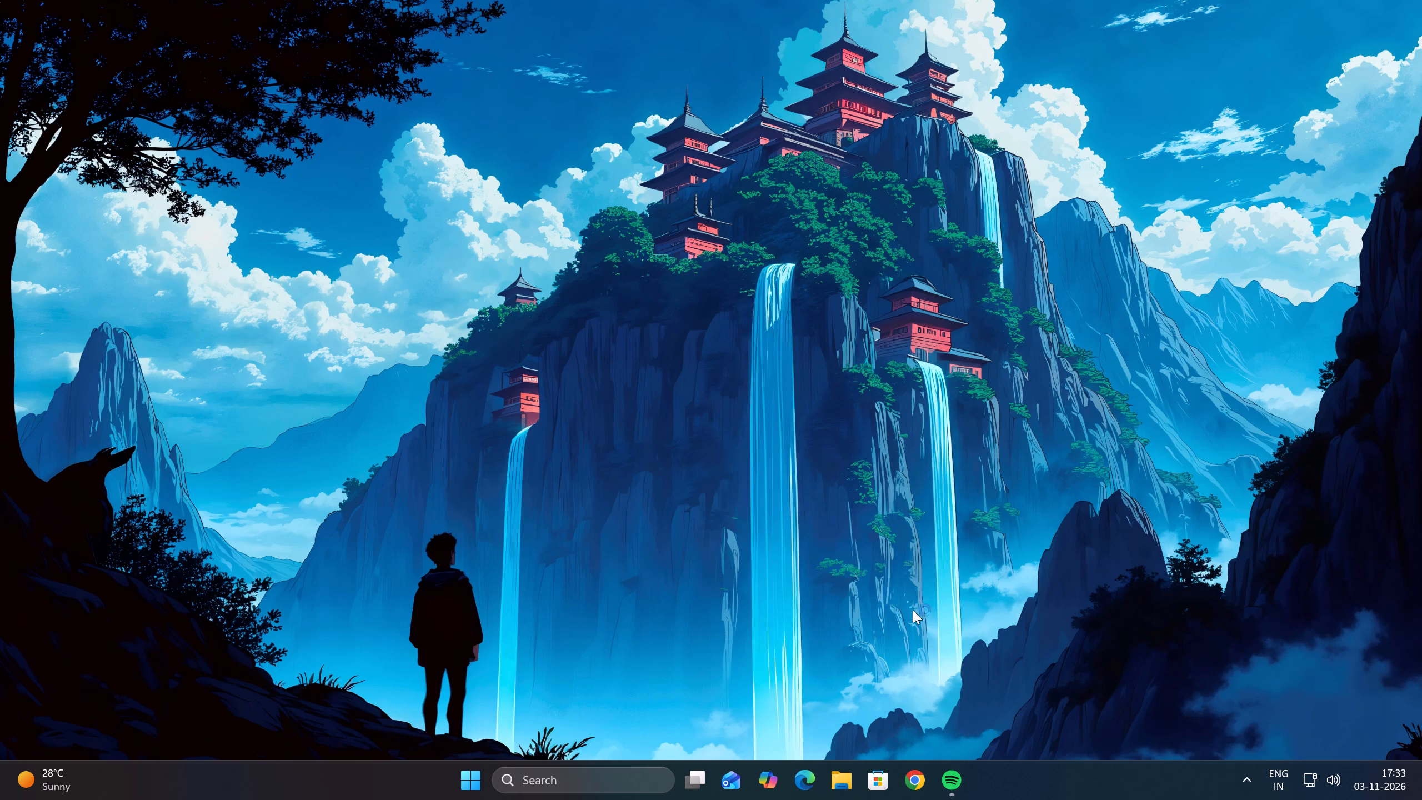
Close Spotify and check the apps running in the background.
left_click(962, 773)
left_click_drag(1389, 29, 1381, 30)
left_click(1369, 28)
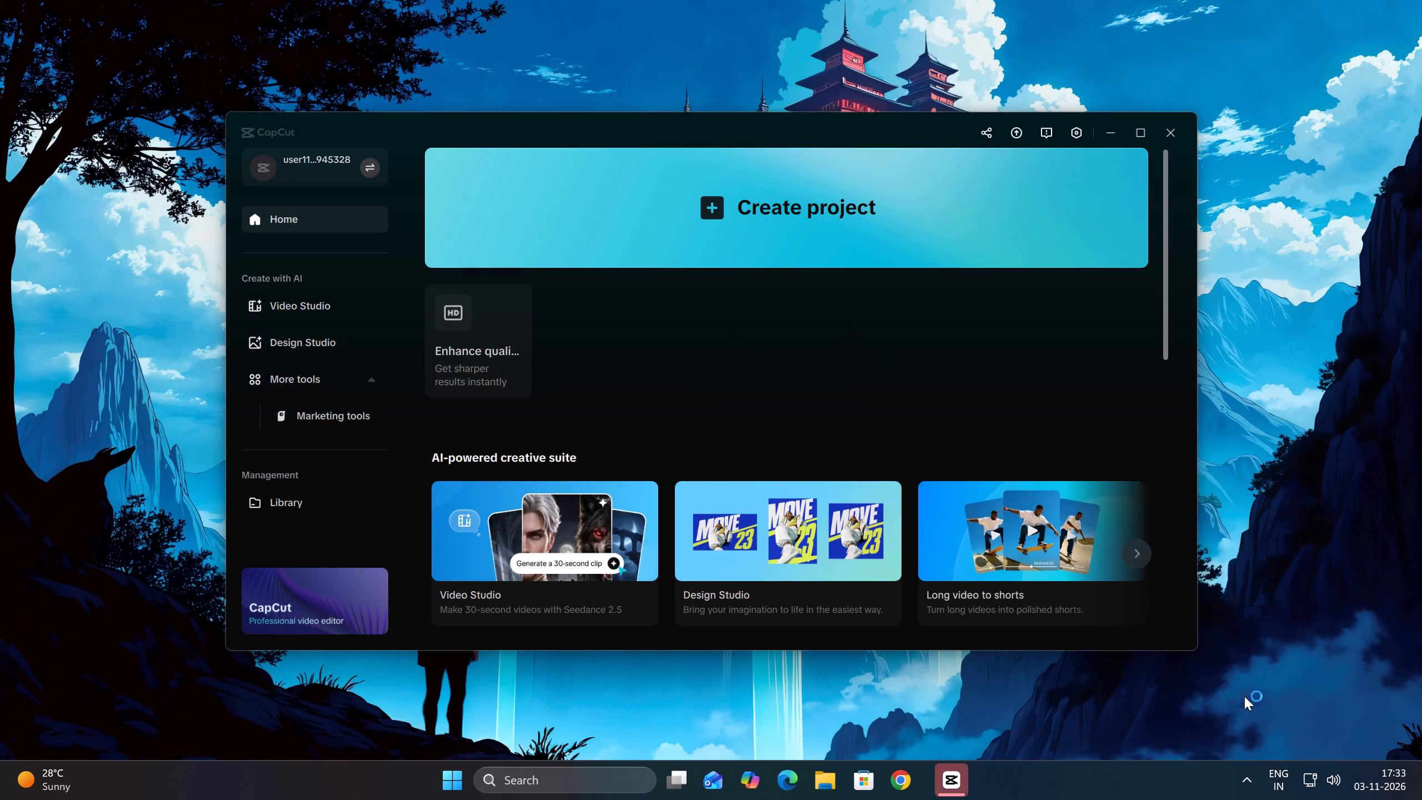
left_click(1248, 783)
Open the existing project 1102 (1) in CapCut.
scroll(986, 412, "down", 5)
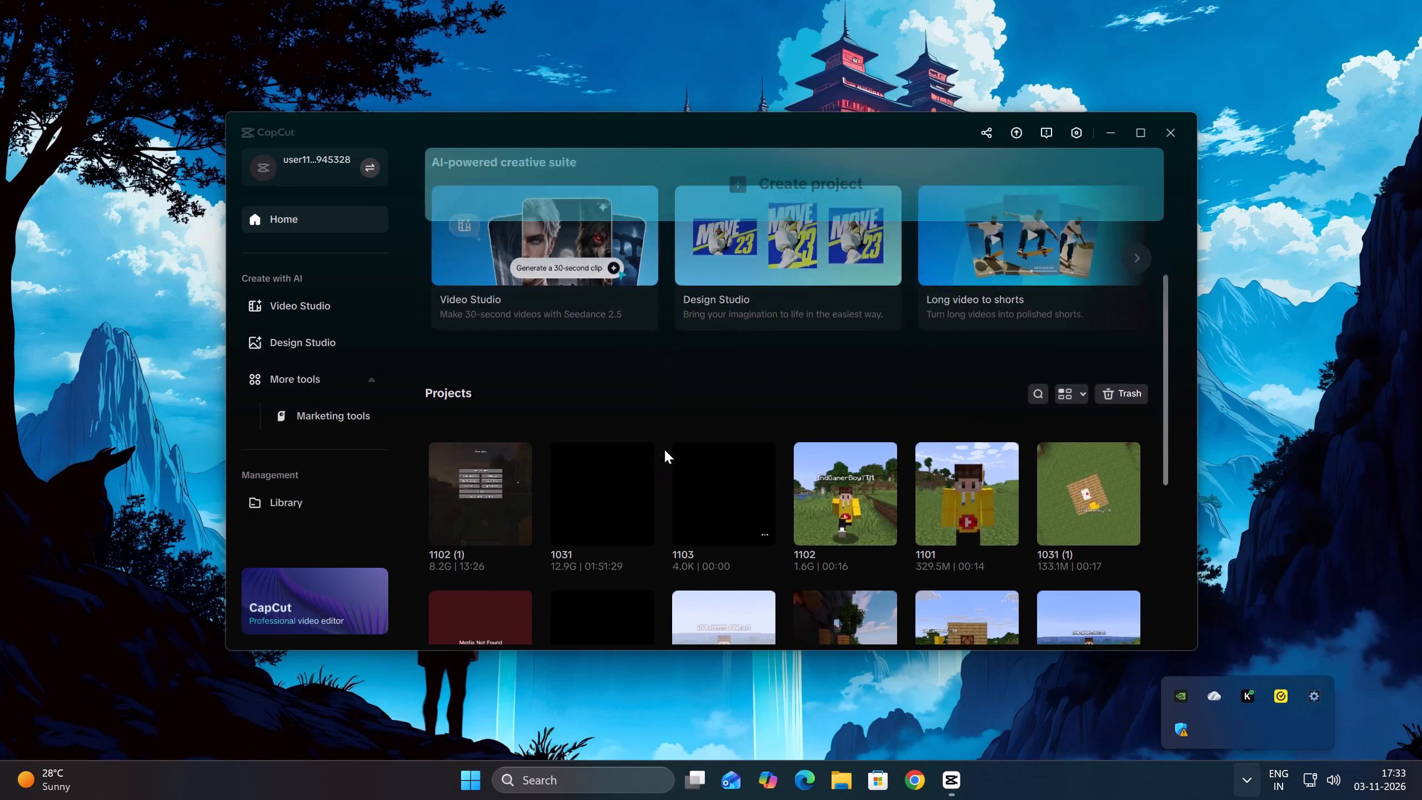
left_click(465, 468)
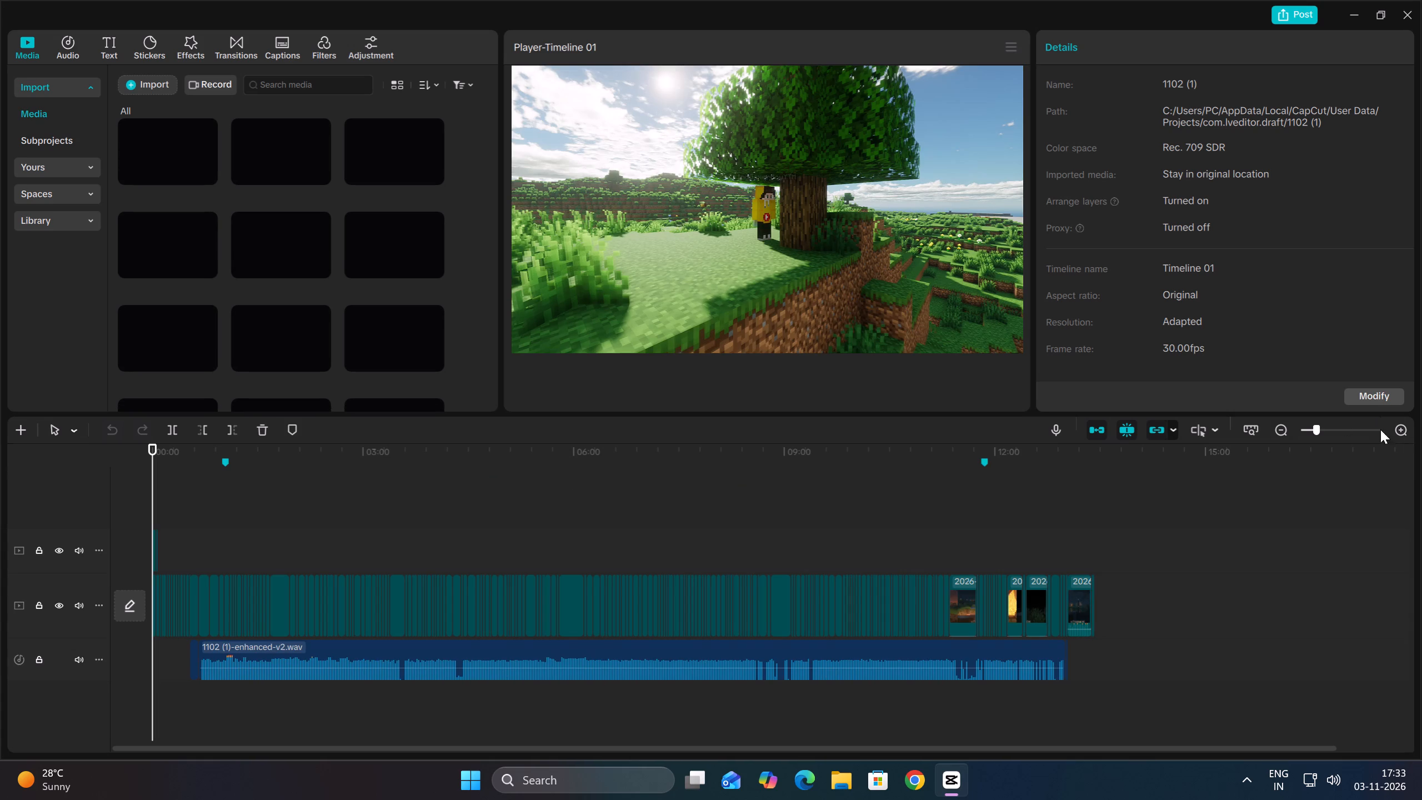
Play back the opening of the timeline to review the two overlay clips above the main footage.
triple_click(1404, 434)
triple_click(1404, 434)
left_click(1404, 434)
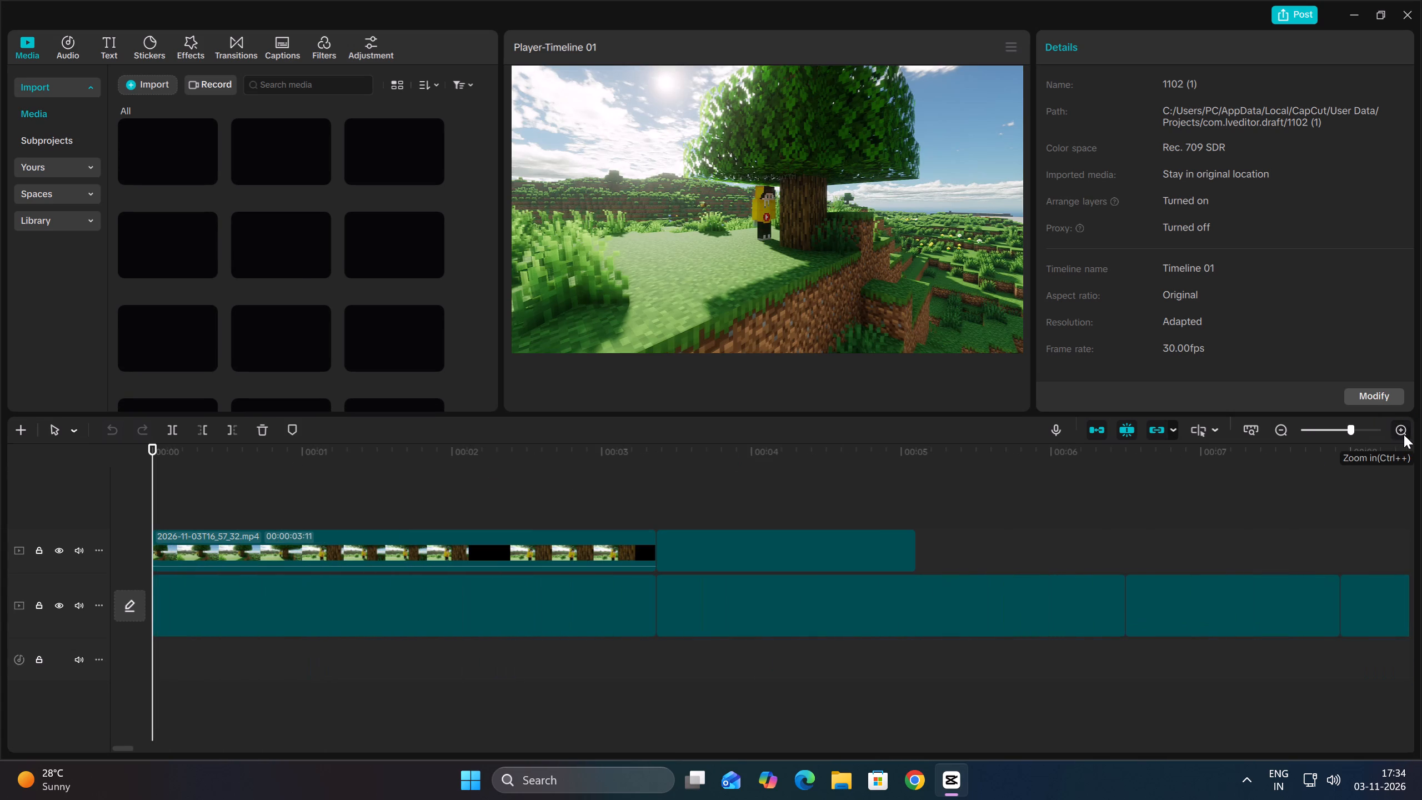
key("space")
key("space")
left_click(221, 492)
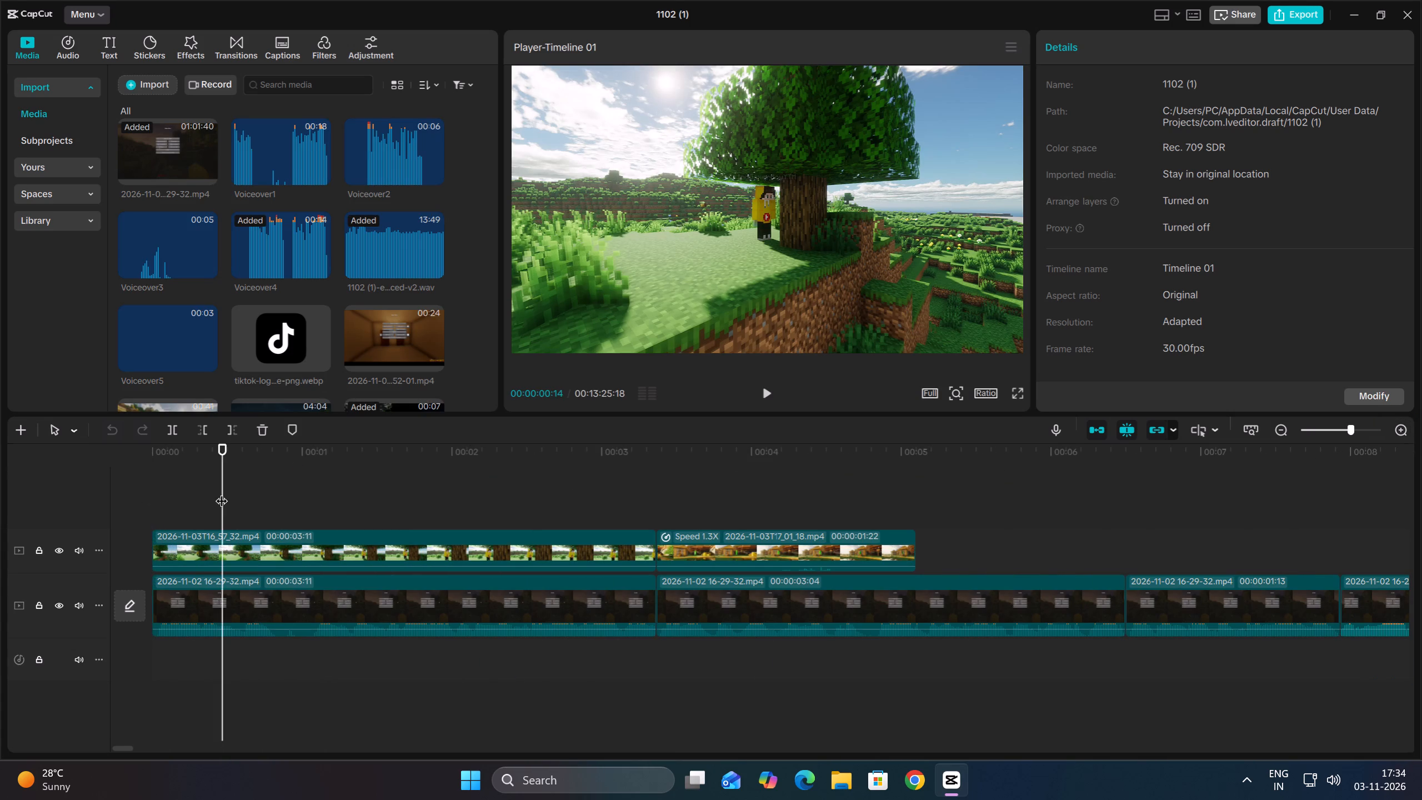
left_click_drag(221, 492, 121, 488)
left_click(263, 554)
key("space")
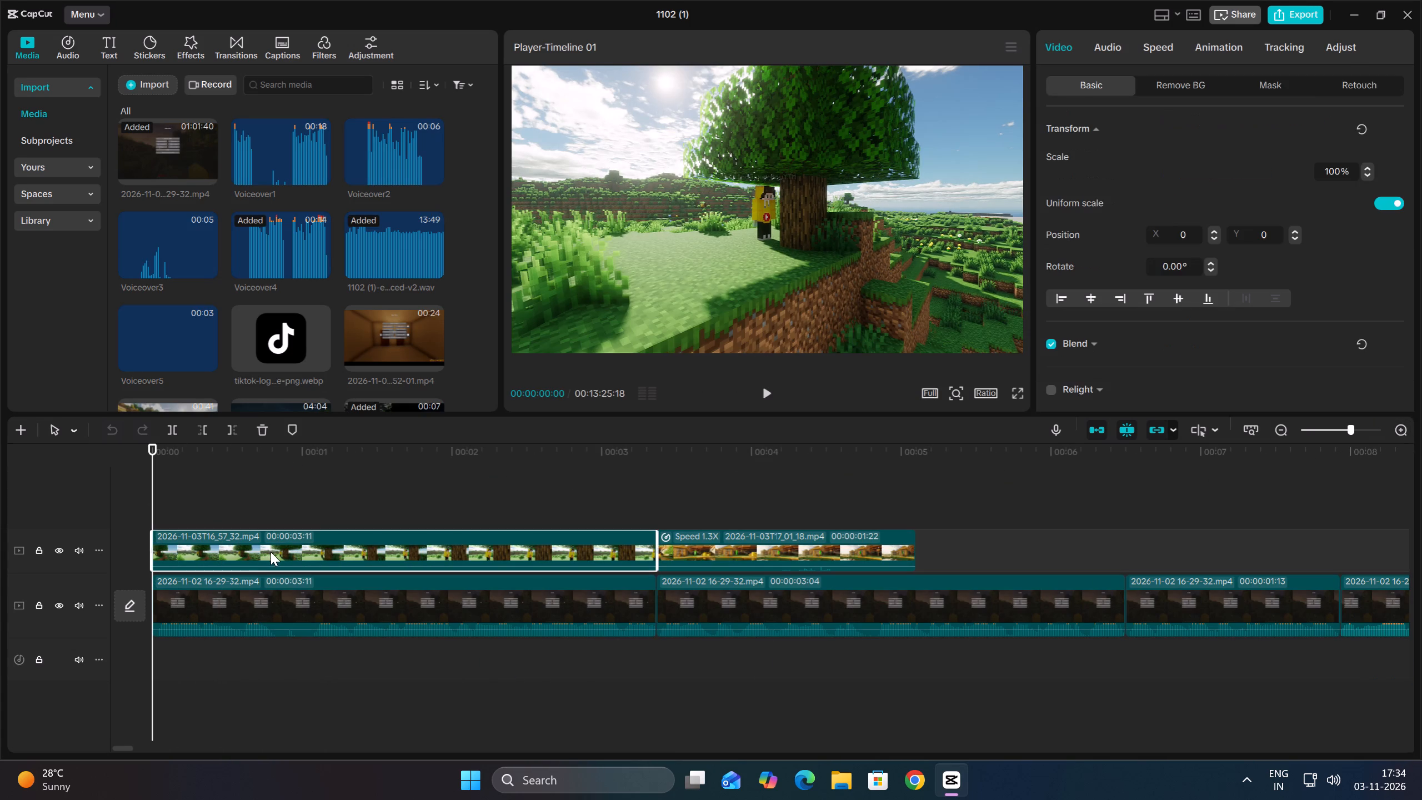
key("space")
key("space")
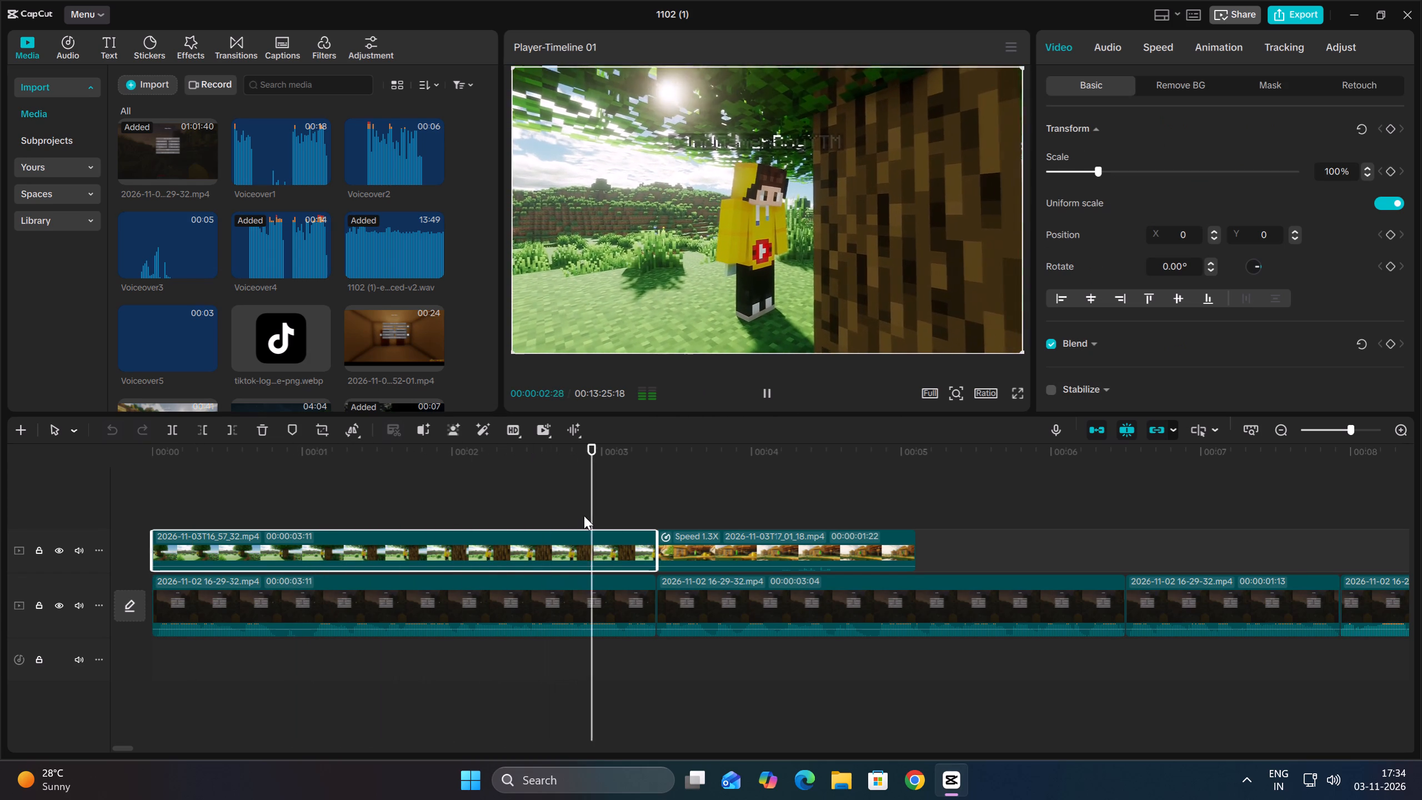
left_click(724, 538)
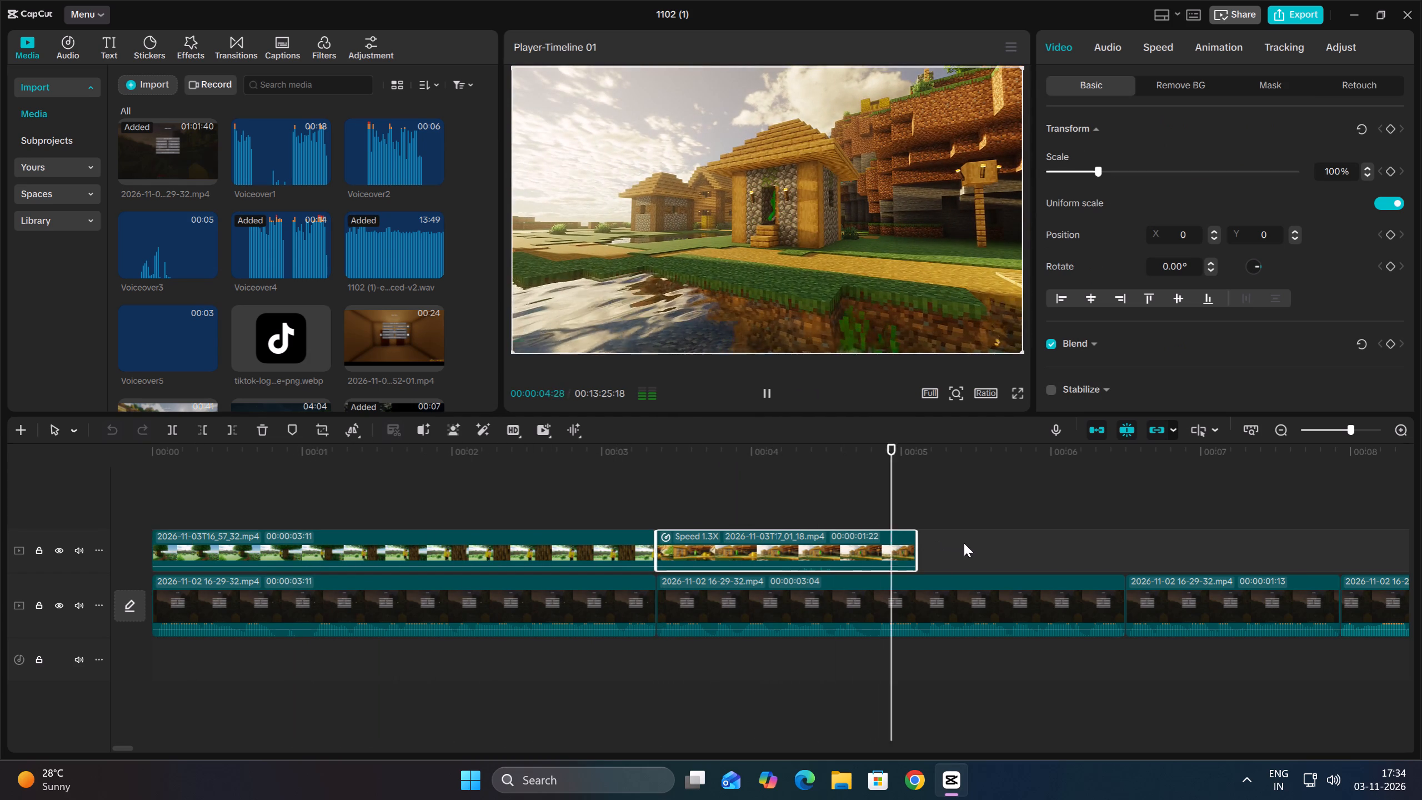
key("space")
key("space")
key("space")
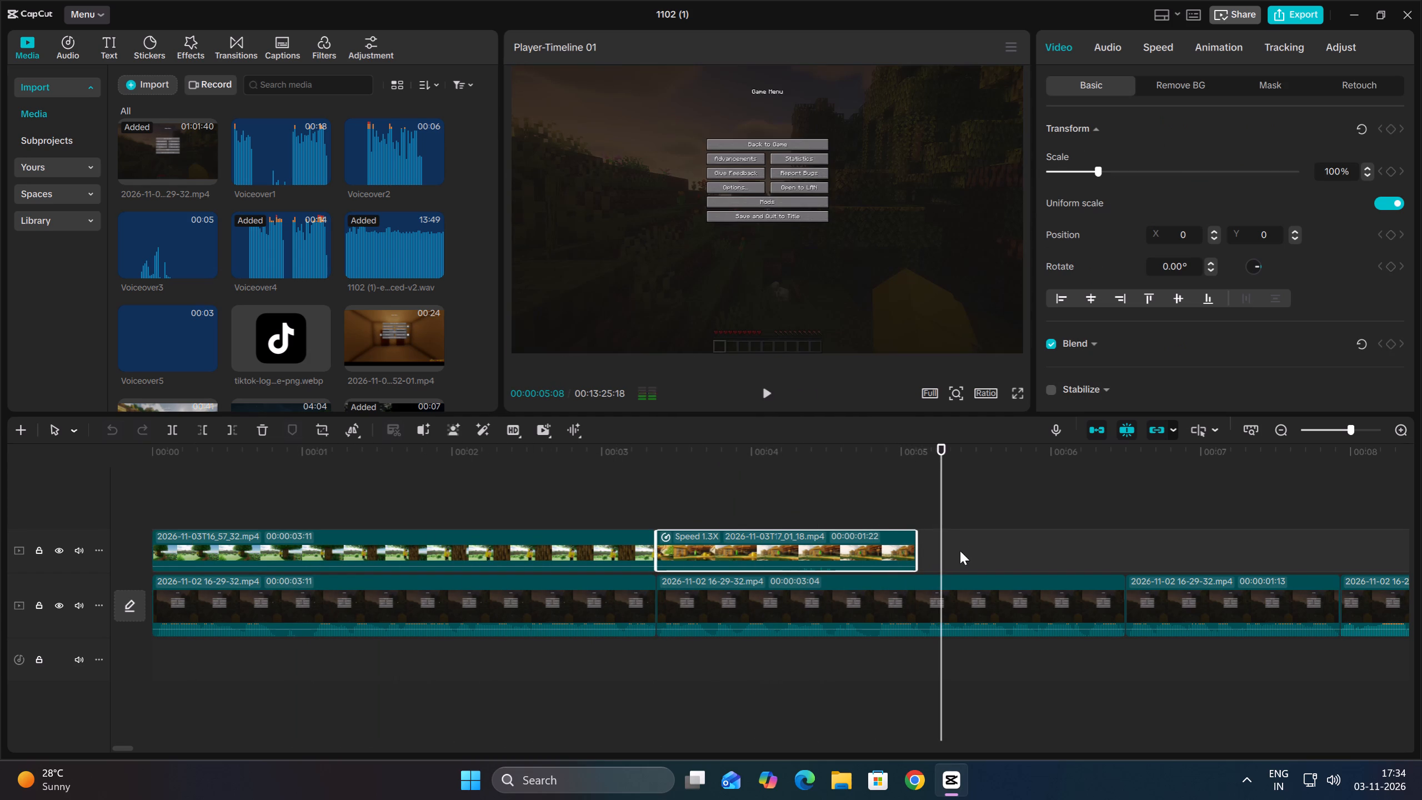
key("Up")
left_click(931, 541)
key("Up")
scroll(343, 296, "down", 2)
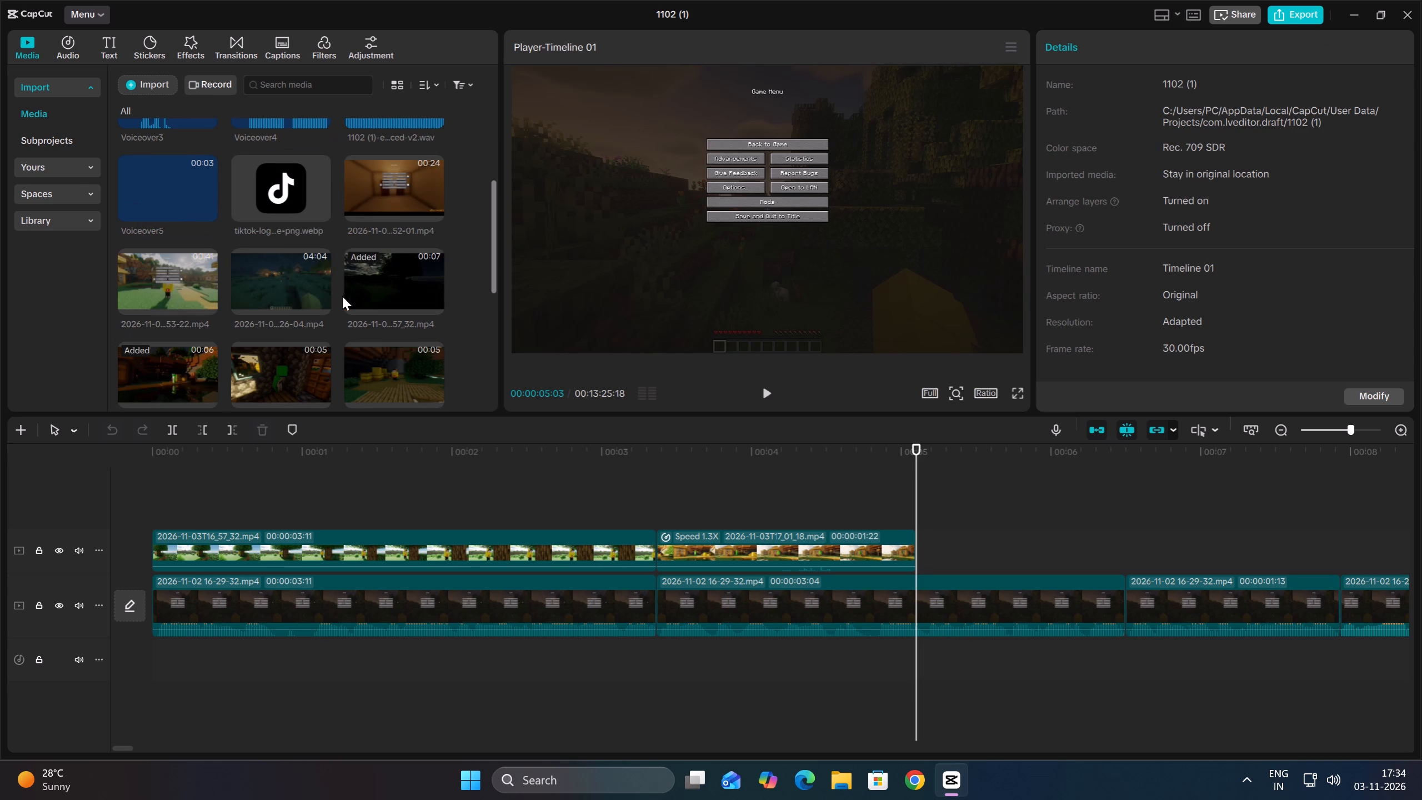
left_click(465, 598)
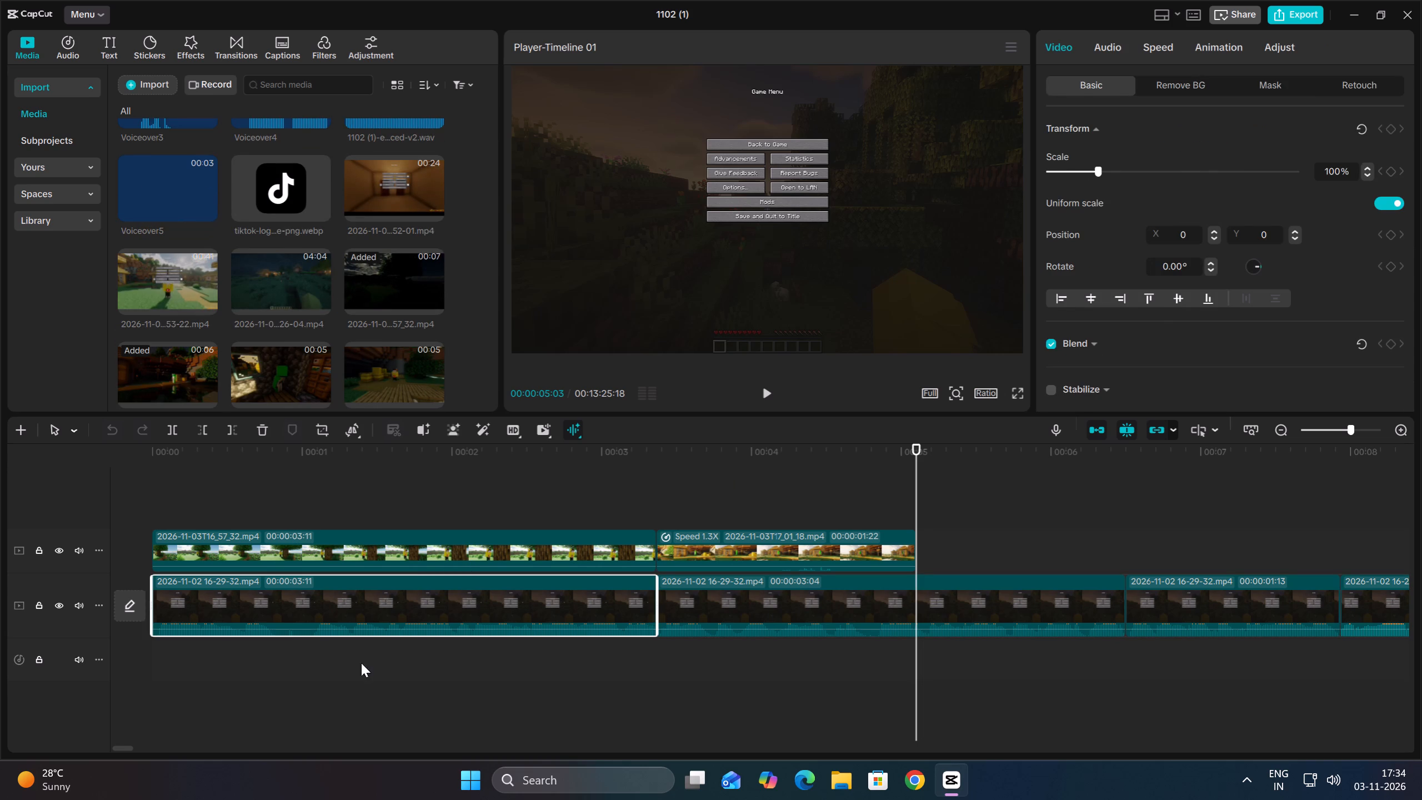
left_click(361, 663)
left_click_drag(361, 663, 104, 659)
left_click(316, 605)
right_click(316, 605)
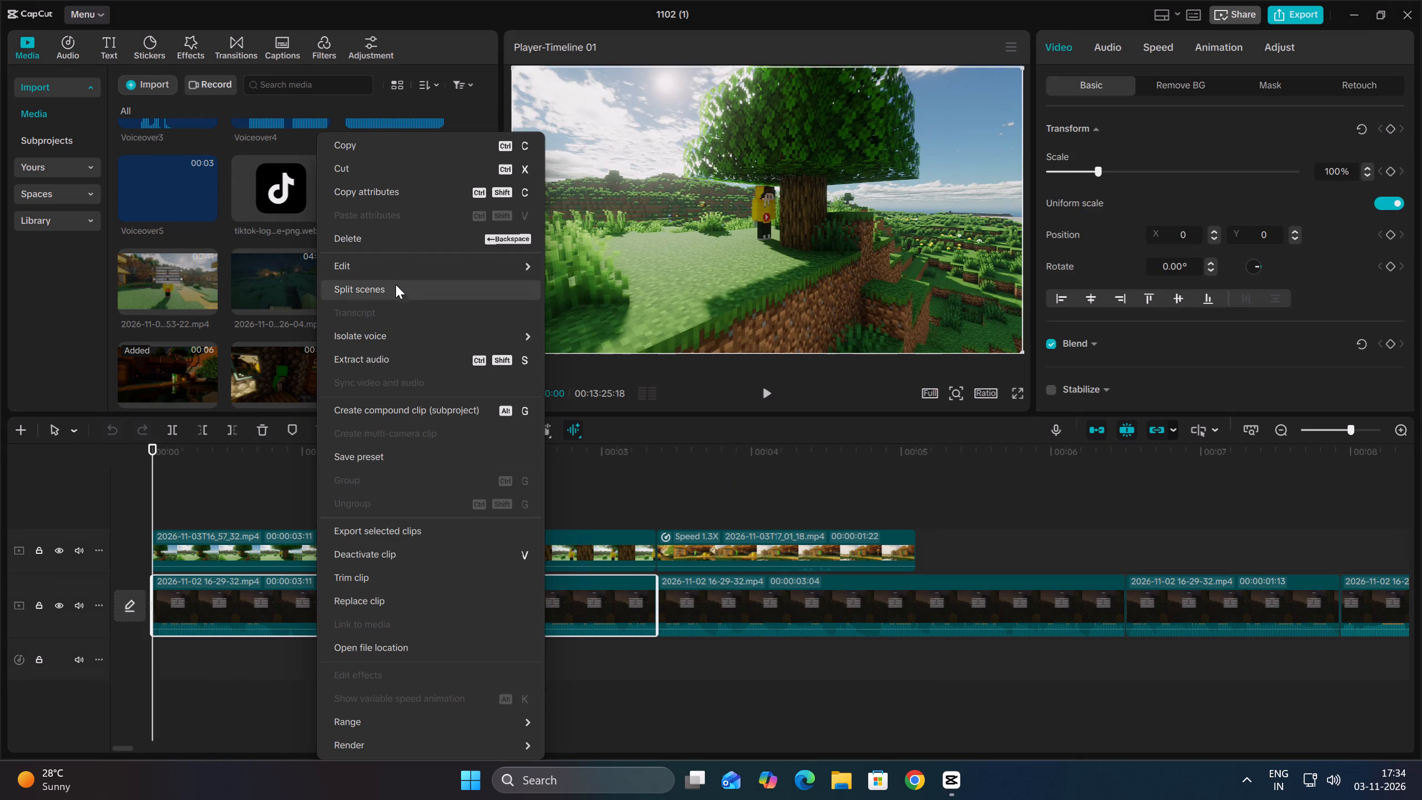
left_click(382, 366)
left_click(698, 620)
right_click(698, 620)
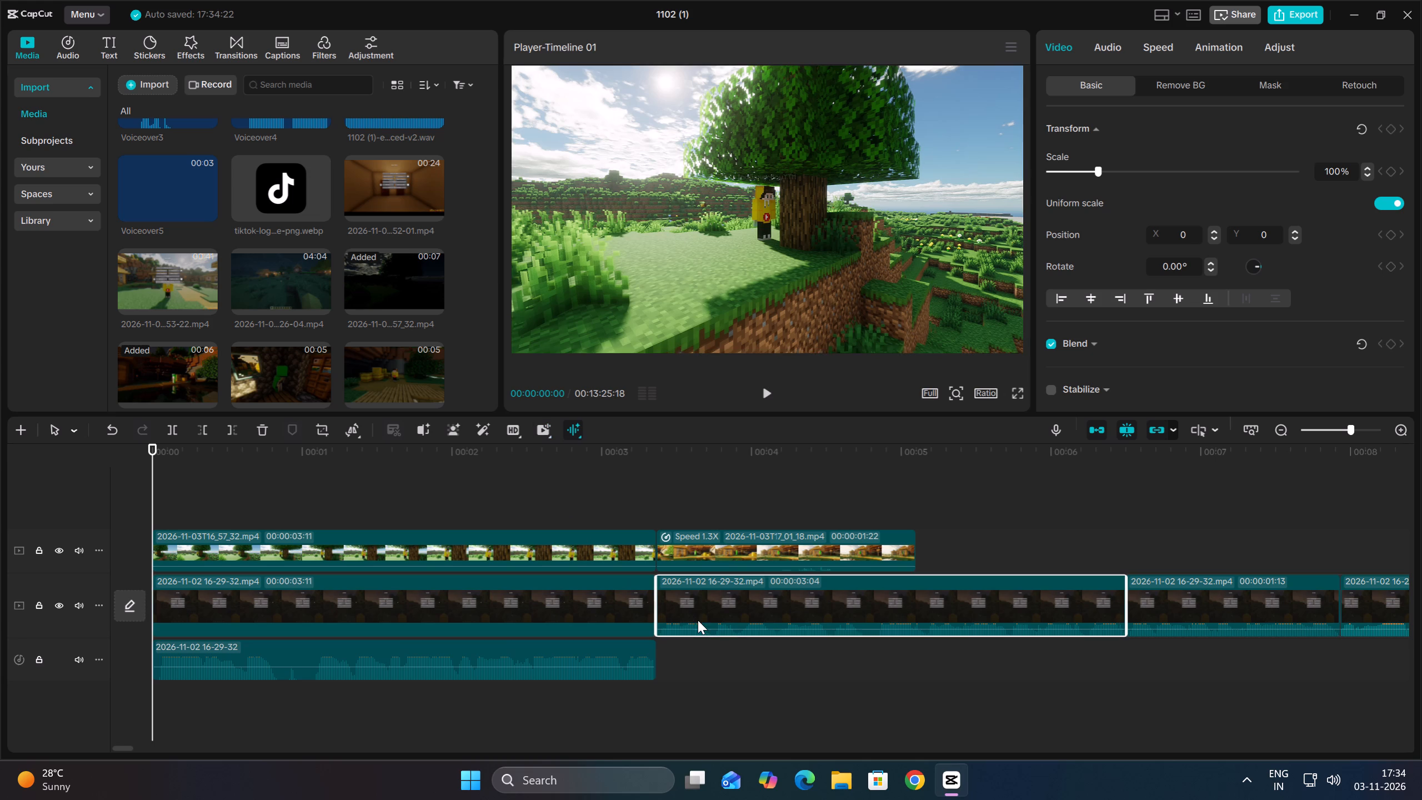
left_click(760, 359)
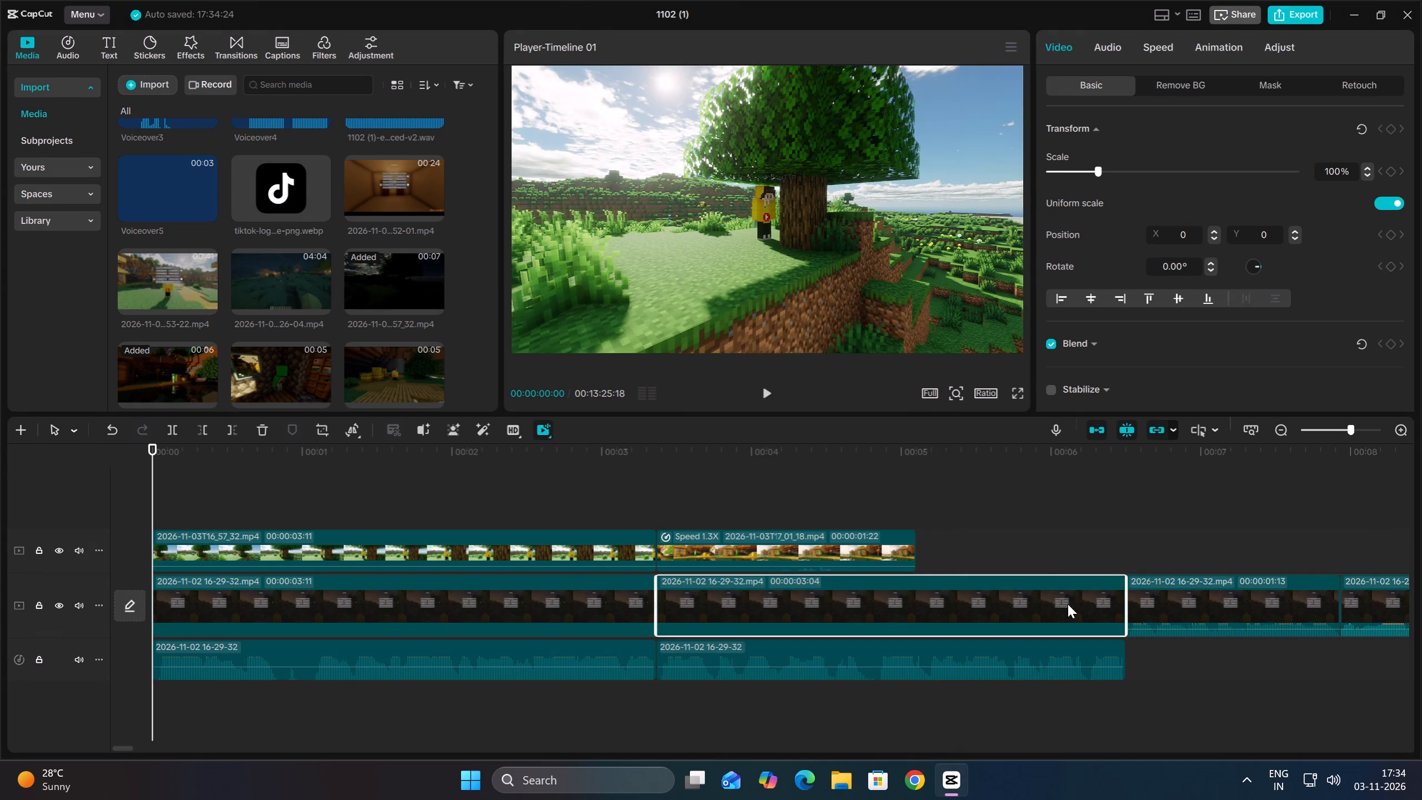
Extract the audio from all the remaining main-track clips between the second clip and Compound clip1.
scroll(1065, 623, "down", 7)
scroll(1081, 657, "down", 11, "ctrl")
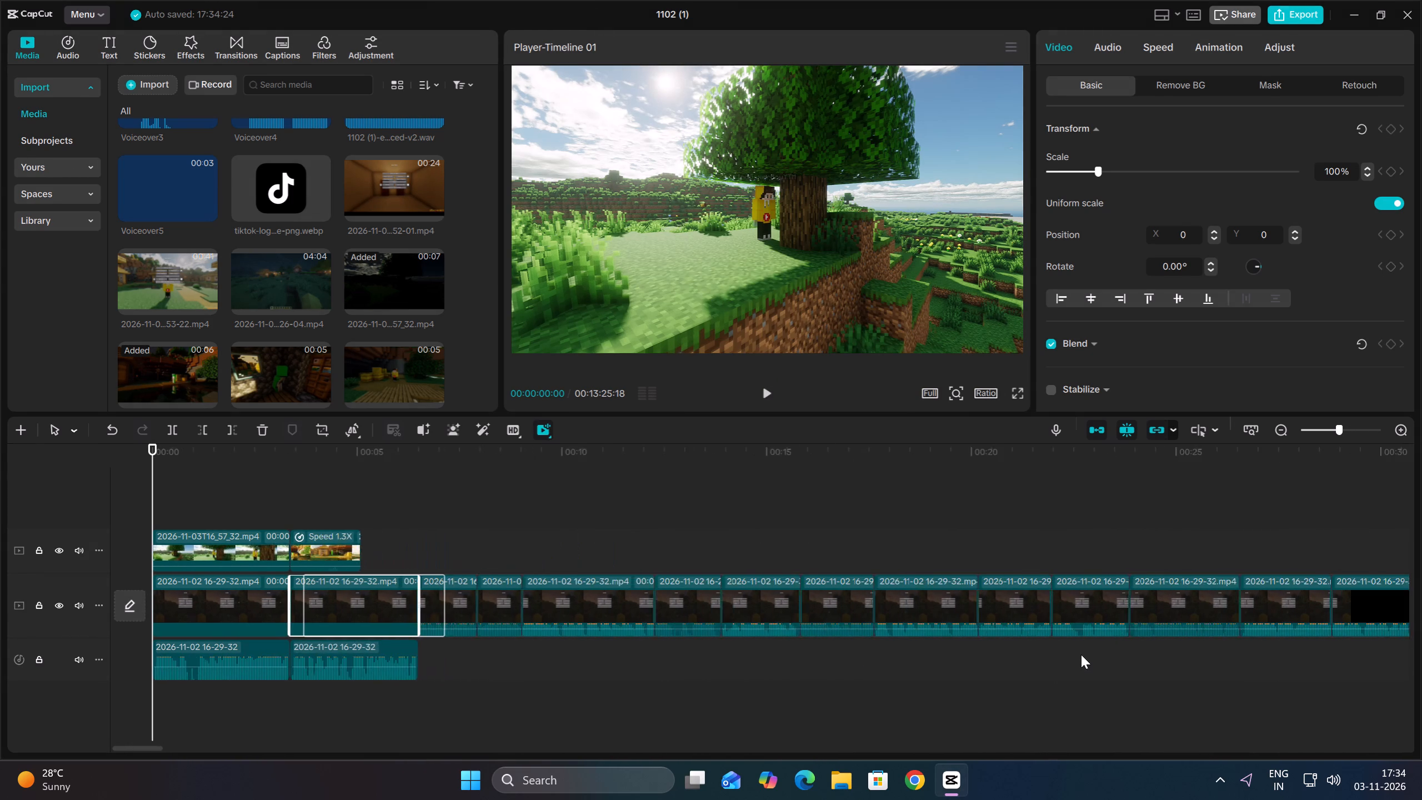
scroll(1081, 654, "down", 4, "ctrl")
left_click_drag(915, 666, 916, 656)
left_click_drag(945, 653, 922, 597)
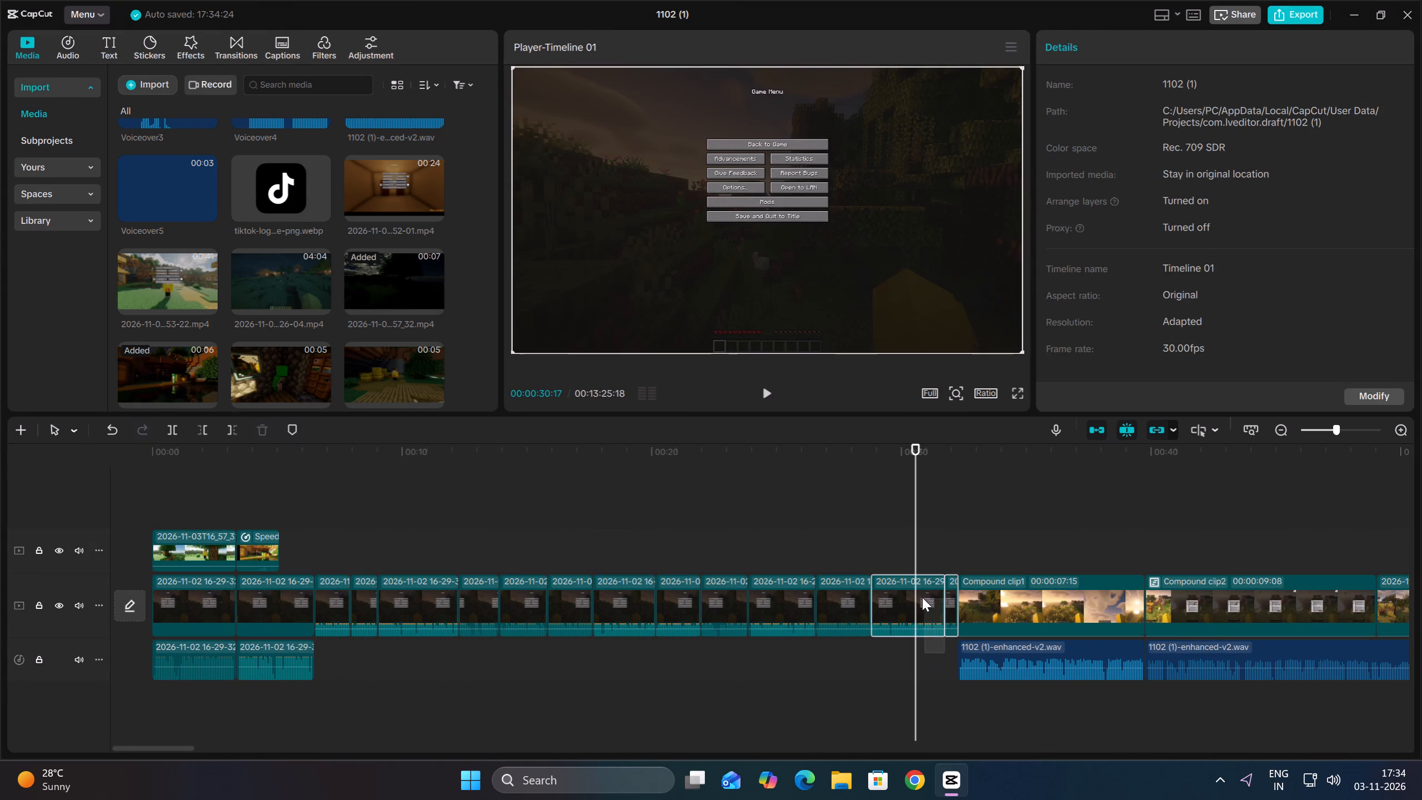
left_click_drag(922, 597, 330, 557)
right_click(327, 586)
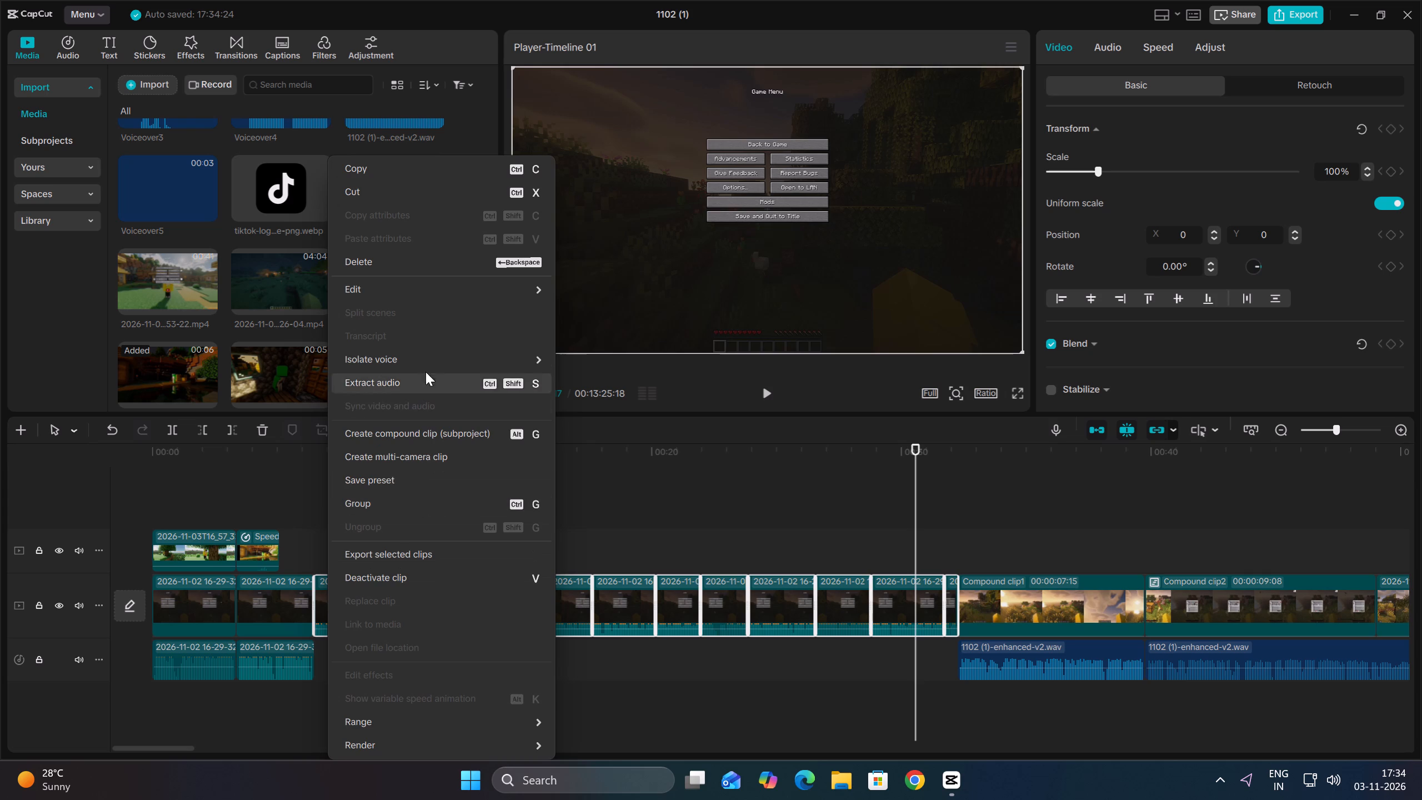
left_click(411, 380)
Replace the first main-track clip with the overlay clip 2026-11-03T16_57_32.mp4 at the timeline start, and play back the result.
left_click(397, 708)
left_click_drag(397, 708, 68, 680)
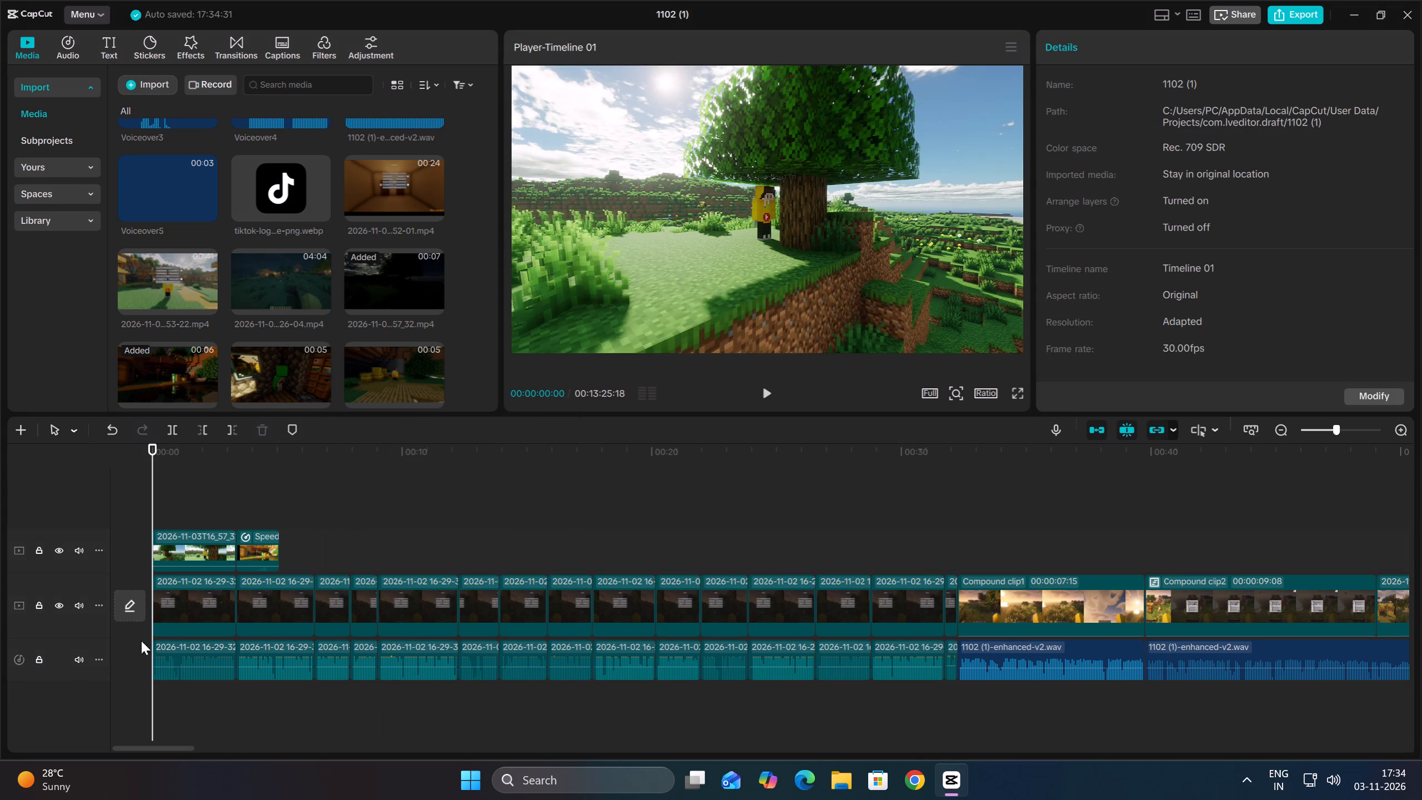
triple_click(1395, 429)
left_click(688, 608)
key("Delete")
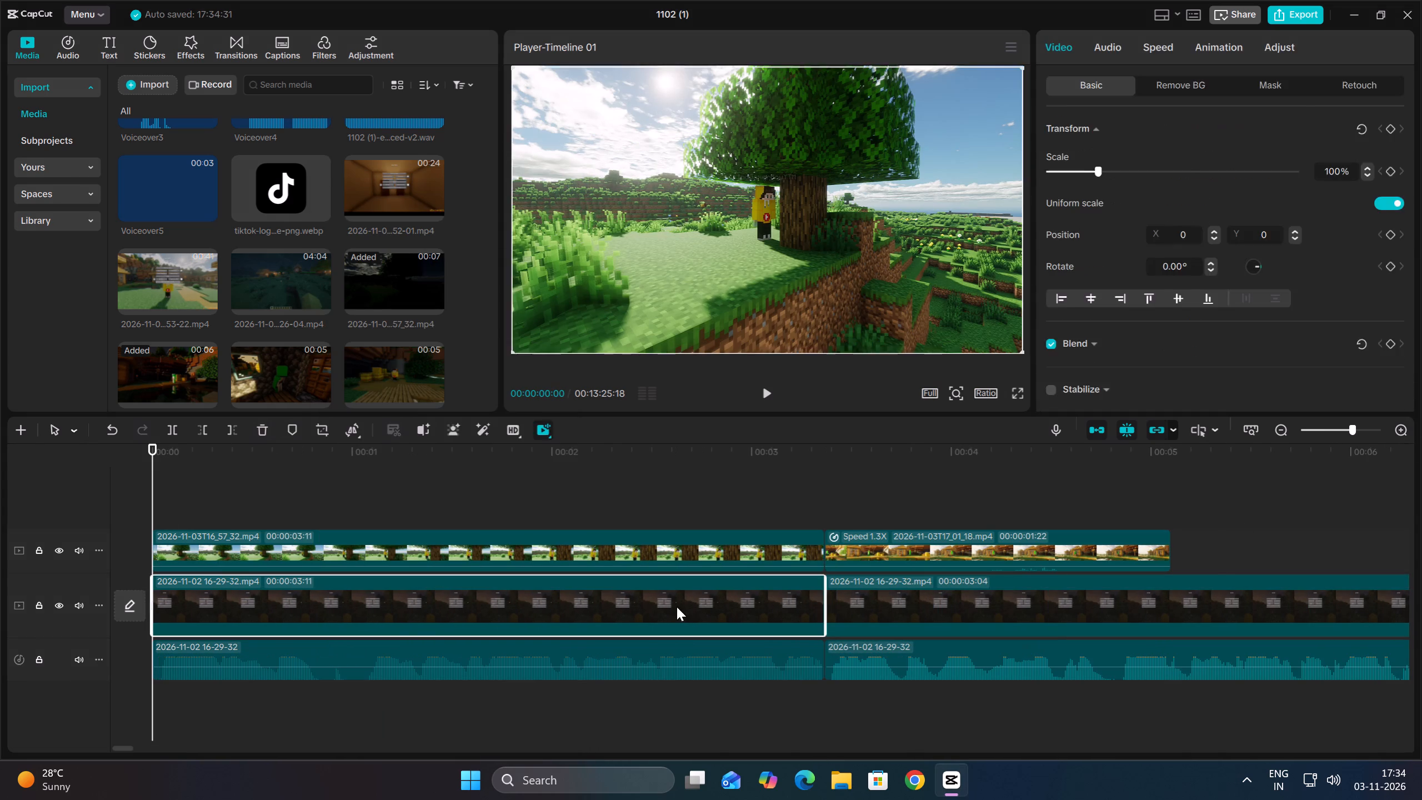
left_click_drag(598, 556, 597, 616)
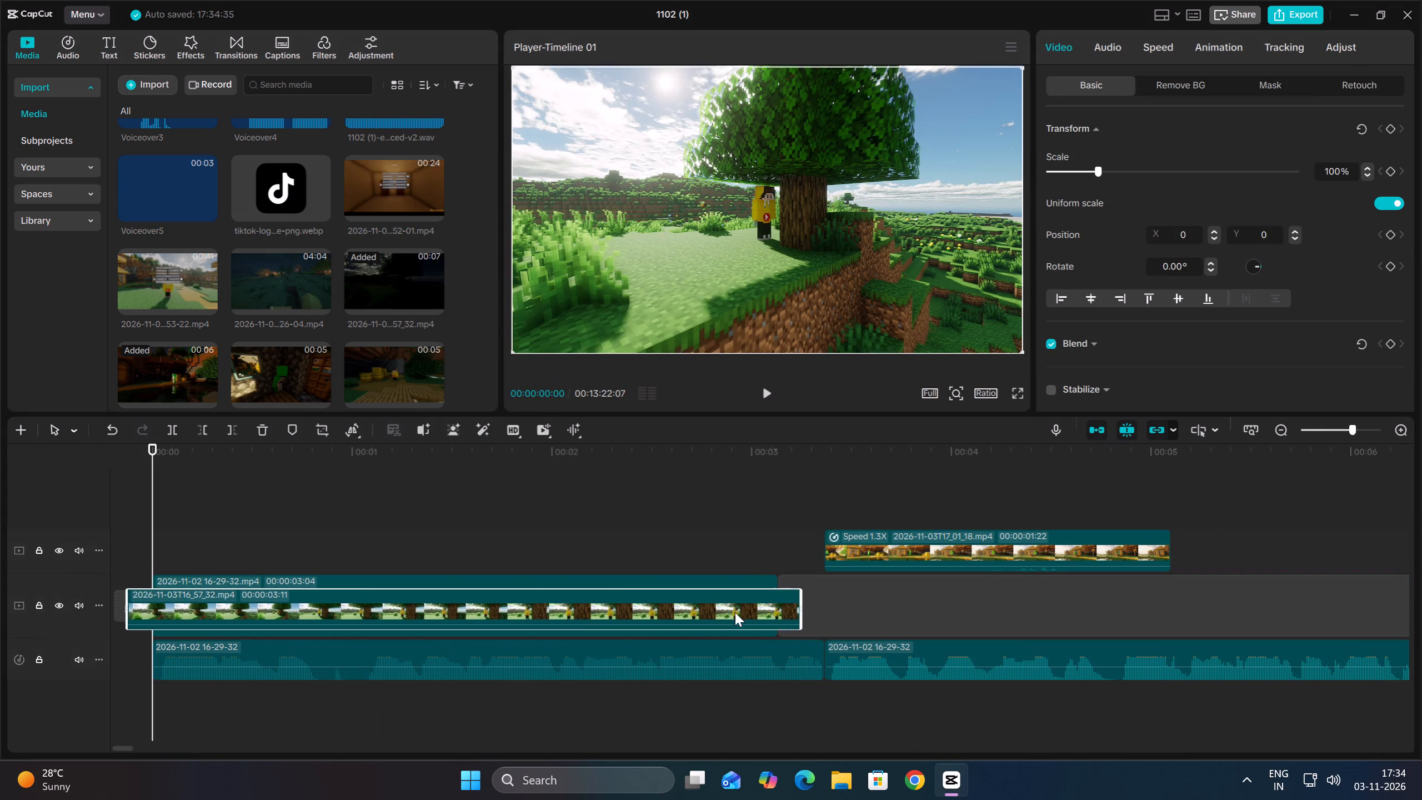
left_click_drag(614, 597, 922, 606)
key("space")
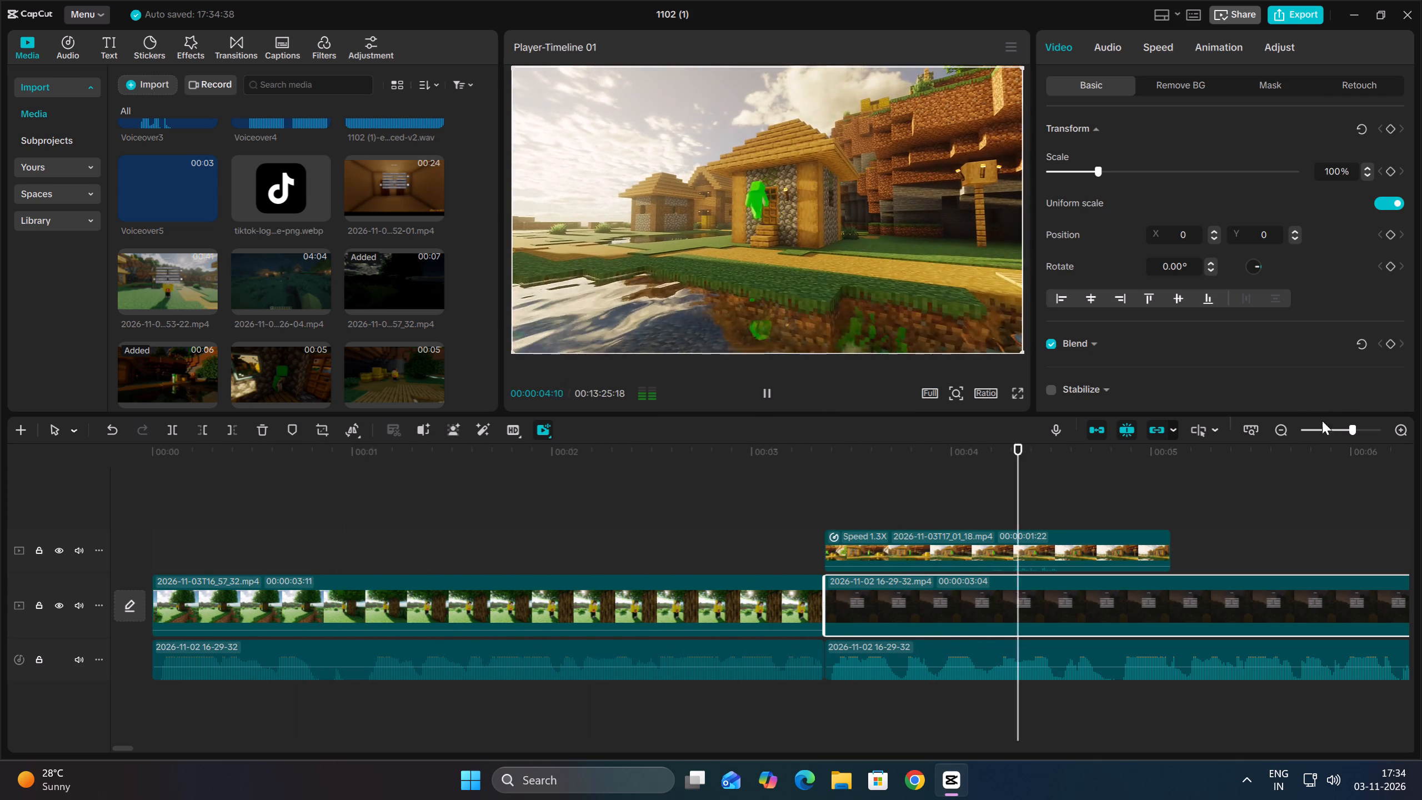
key("space")
Preview several imported gameplay clips to choose footage that follows the 2026-11-03T17_01_18.mp4 overlay clip.
left_click(1190, 552)
key("Up")
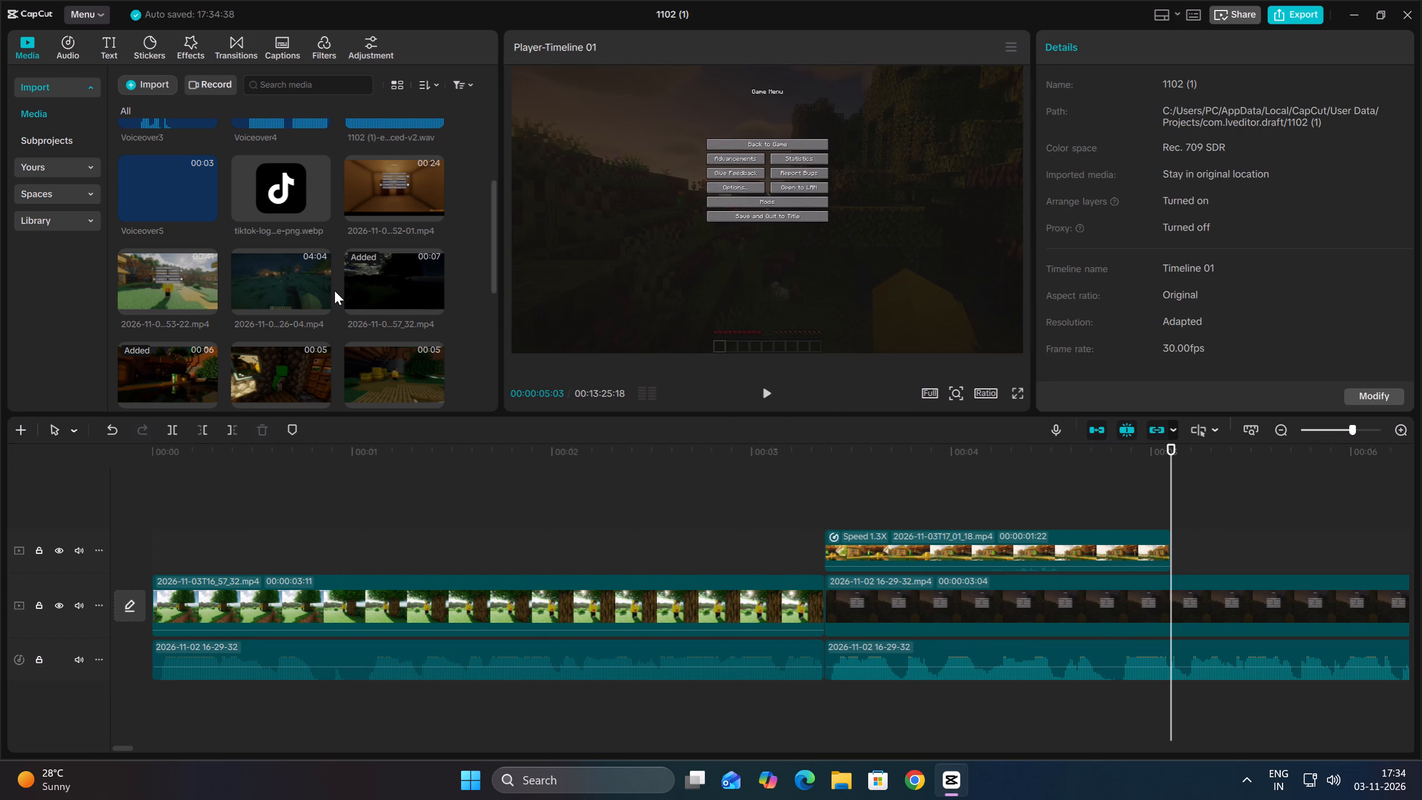
left_click(388, 200)
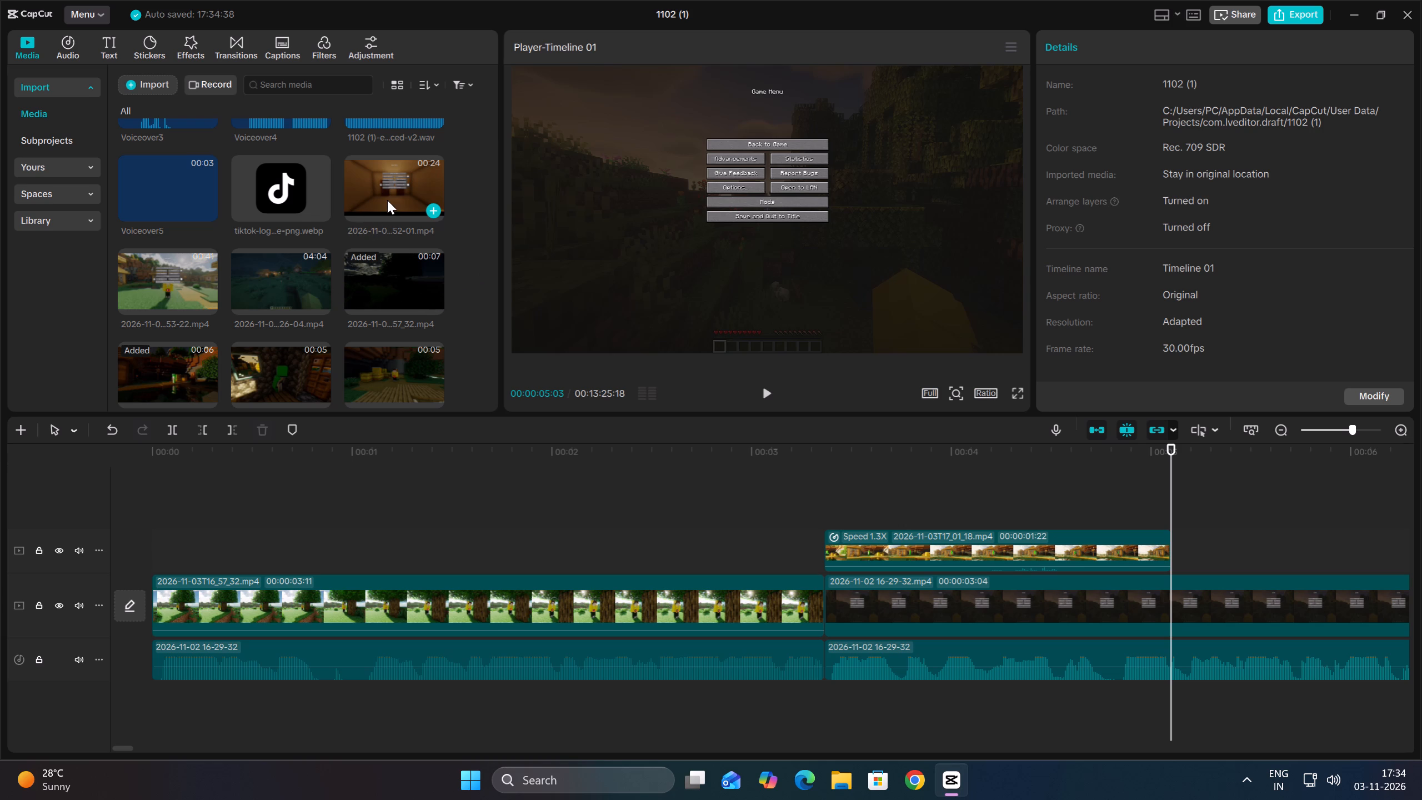
left_click(192, 274)
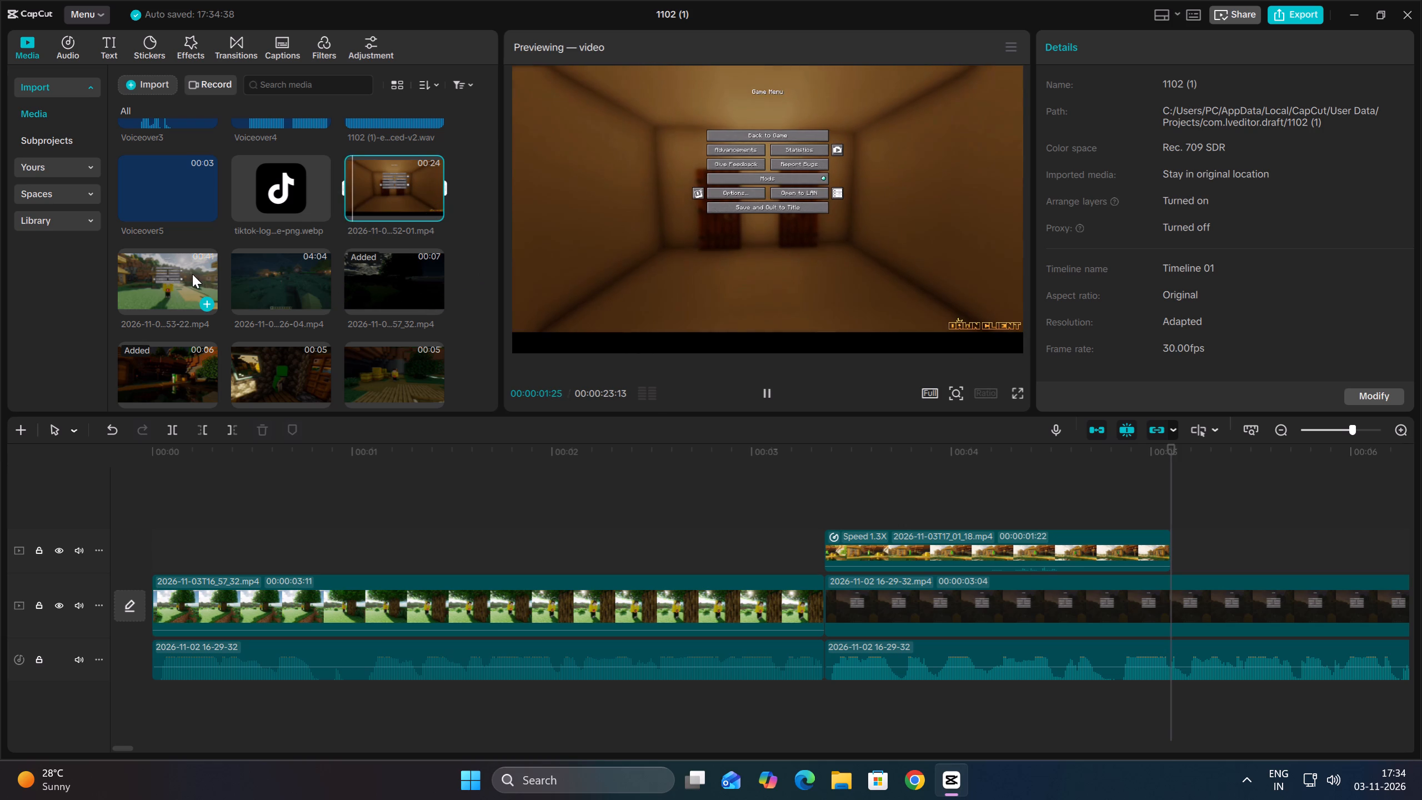
left_click(294, 277)
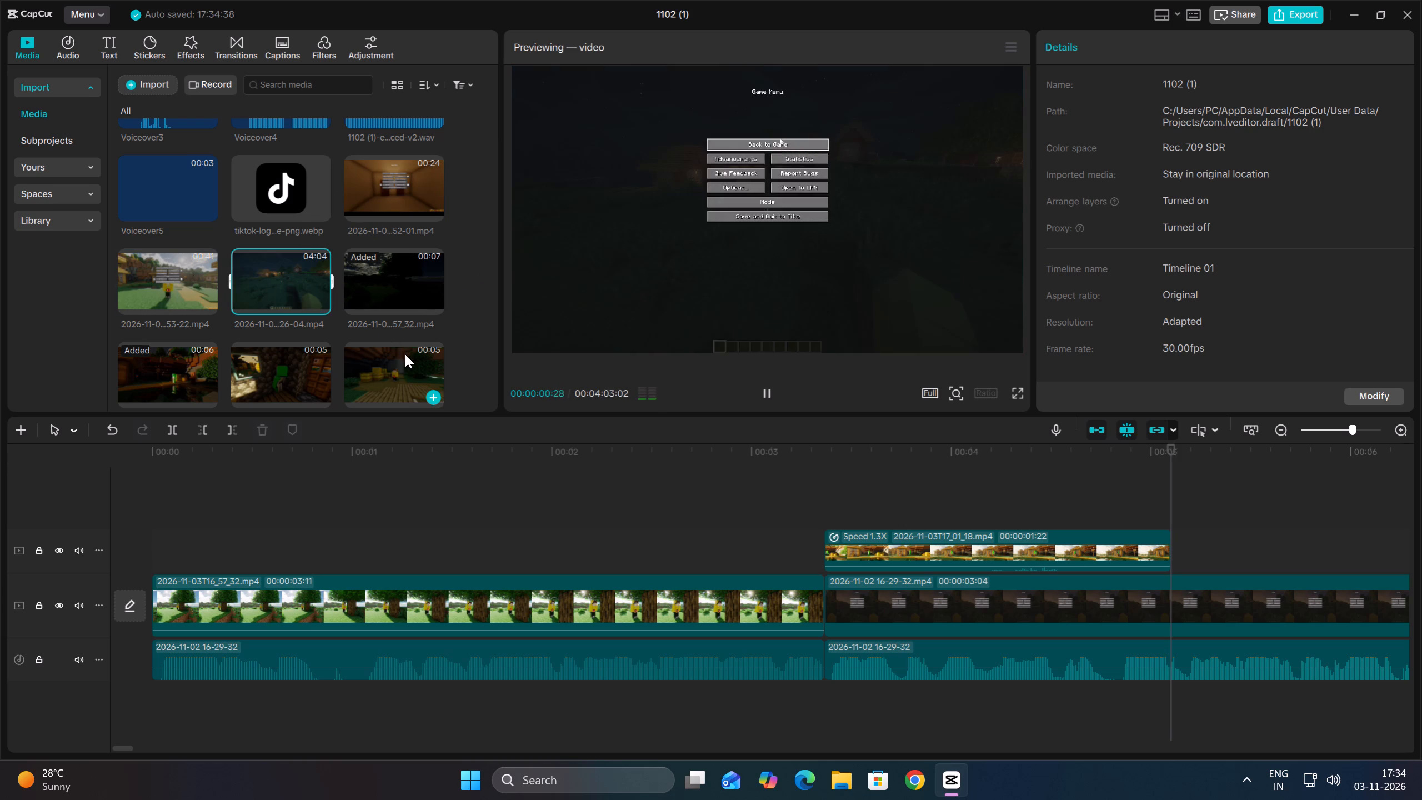
scroll(395, 351, "down", 1)
left_click(288, 289)
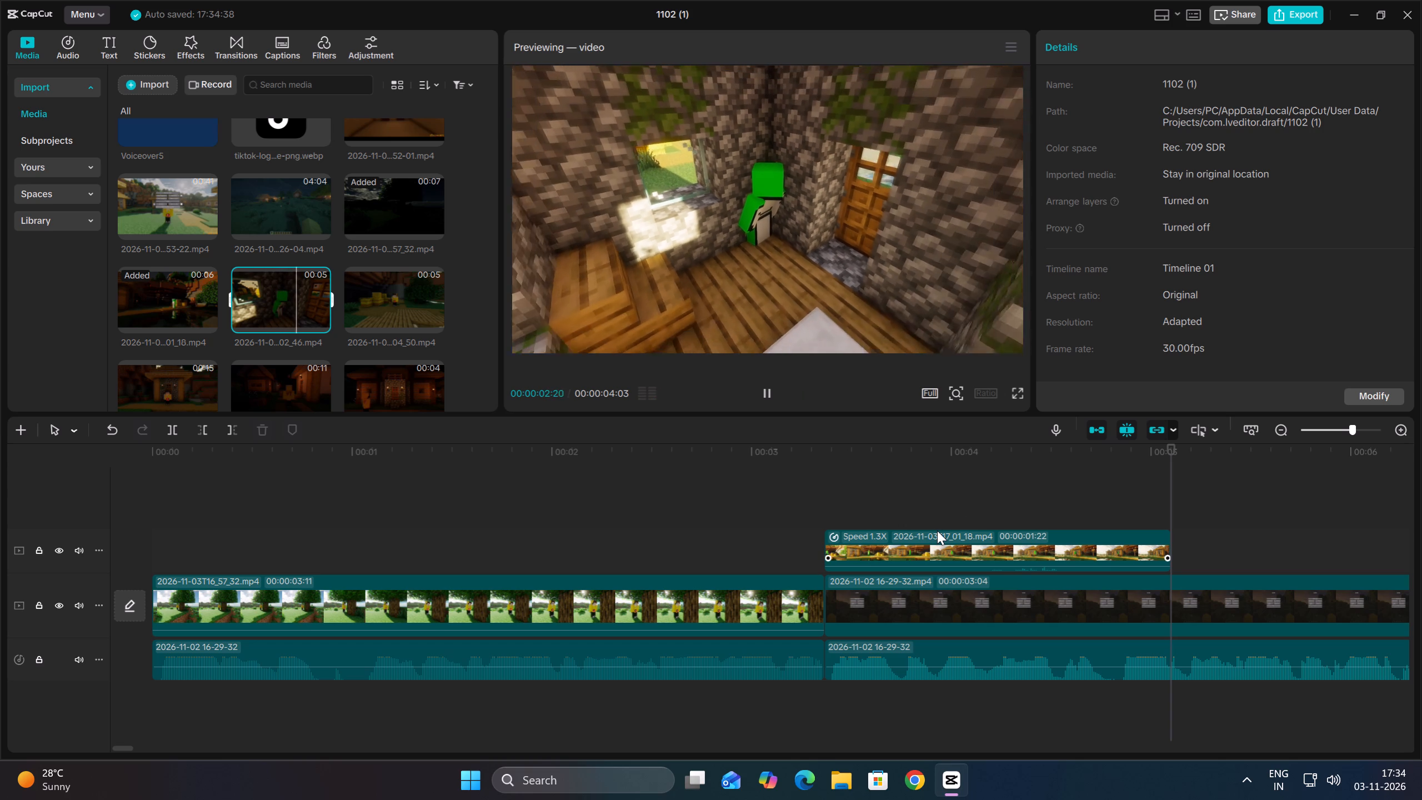
Add 2026-11-03T17_04_50.mp4 to the overlay track directly after the 2026-11-03T17_01_18.mp4 clip and play its beginning.
left_click(1195, 549)
key("Up")
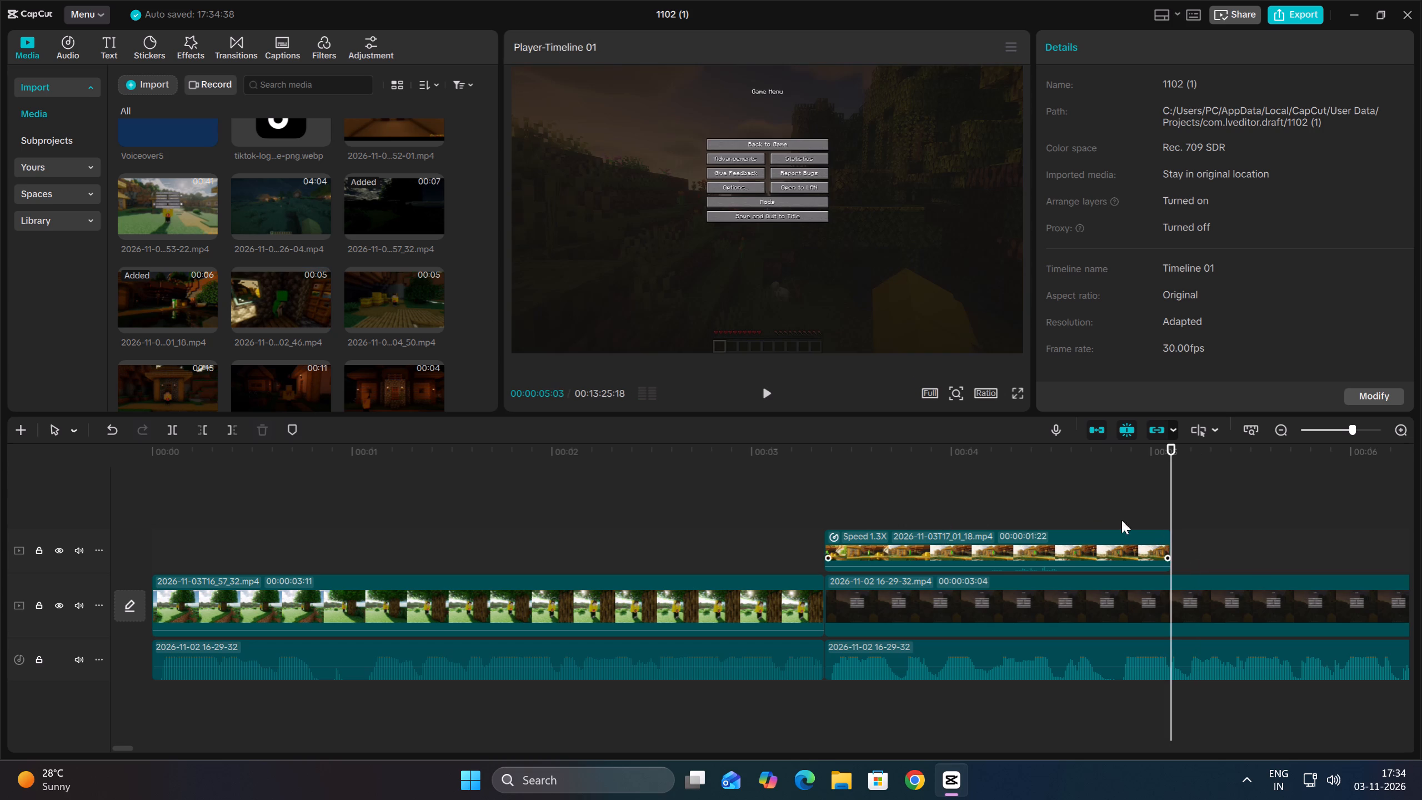
scroll(390, 318, "down", 1)
left_click(375, 216)
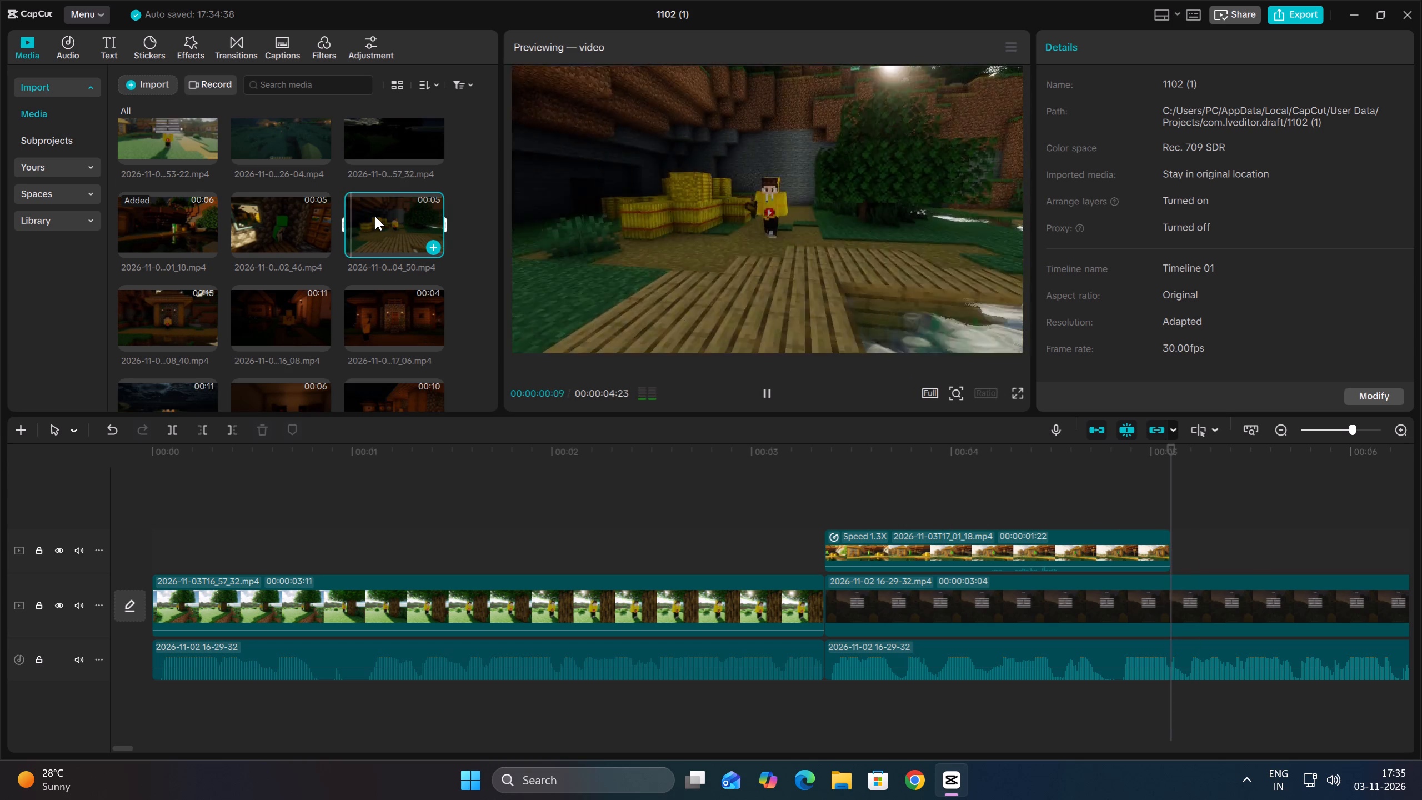
left_click_drag(375, 216, 1167, 522)
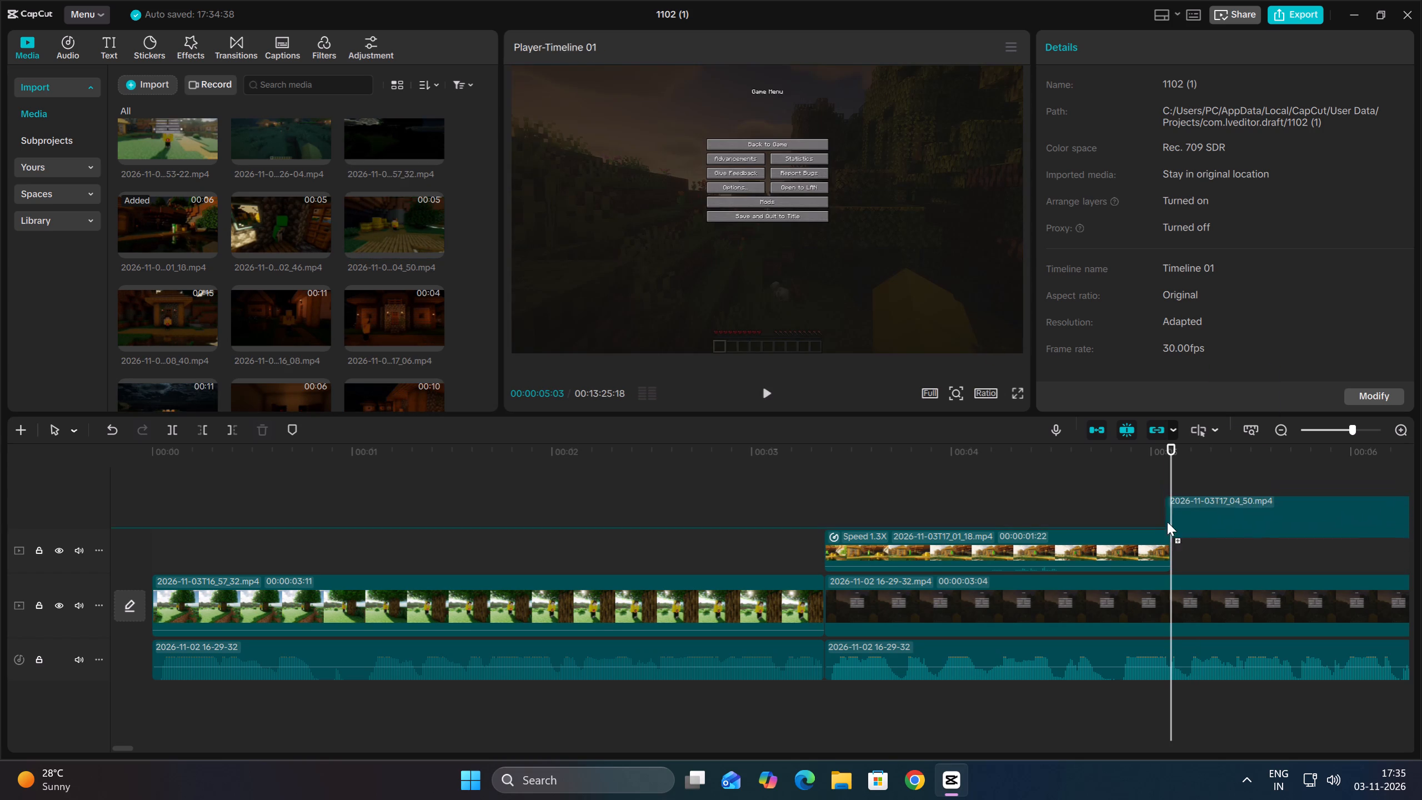
left_click_drag(1167, 522, 1175, 539)
key("space")
key("space")
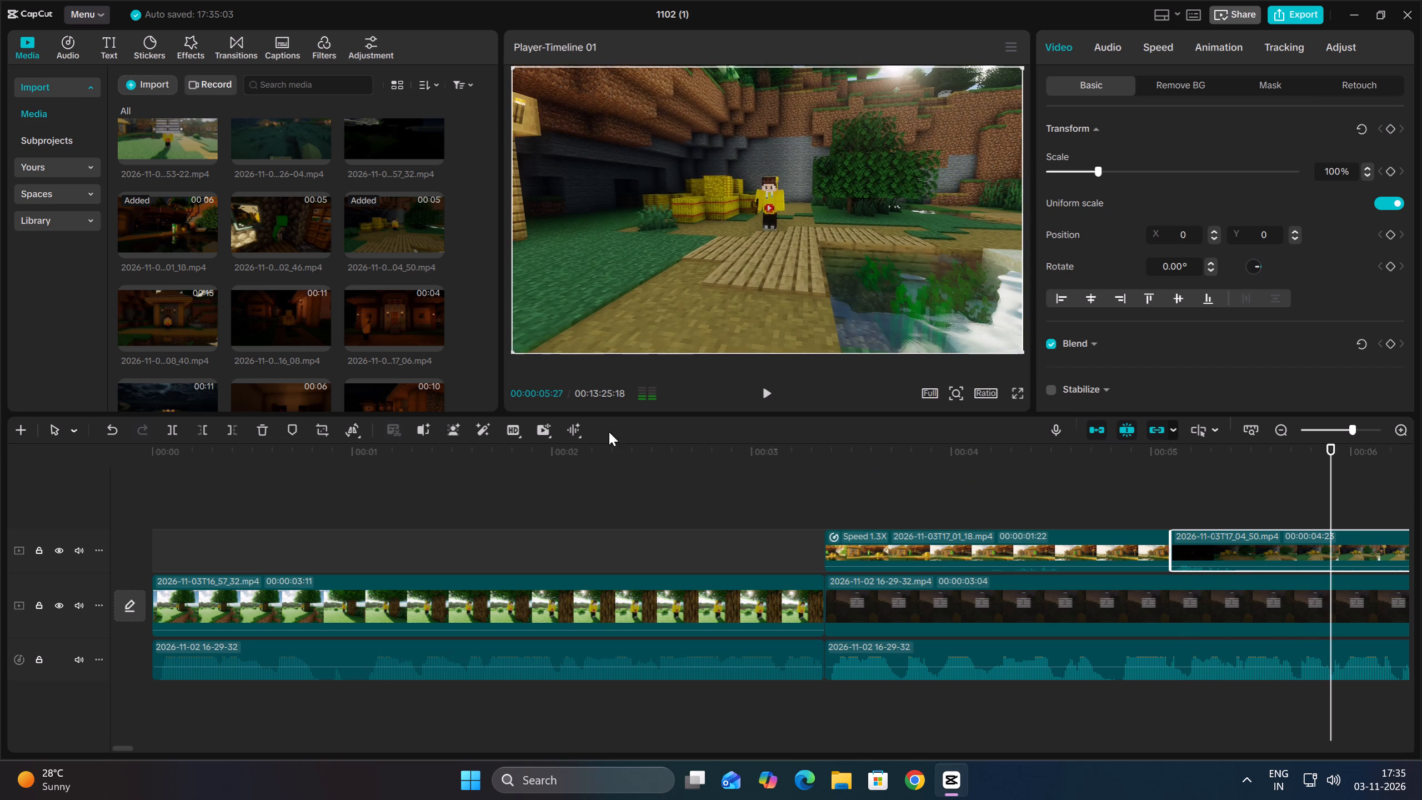
Trim the start of overlay clip 2026-11-03T17_04_50.mp4 at 00:00:05:27, move it back against 2026-11-03T17_01_18.mp4, and play the join.
left_click(207, 429)
left_click_drag(1372, 538, 1210, 552)
key("Up")
key("space")
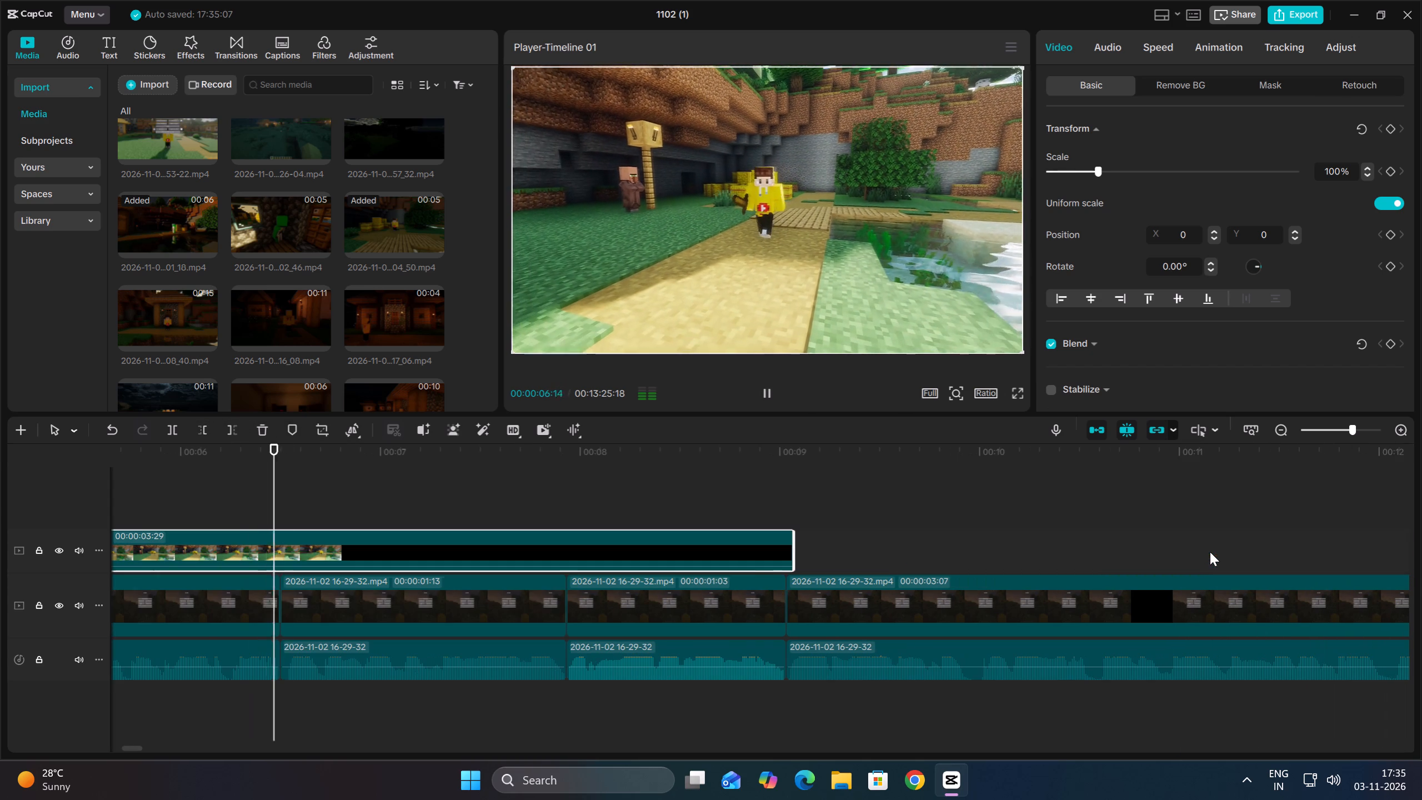
key("space")
key("Up")
key("Up")
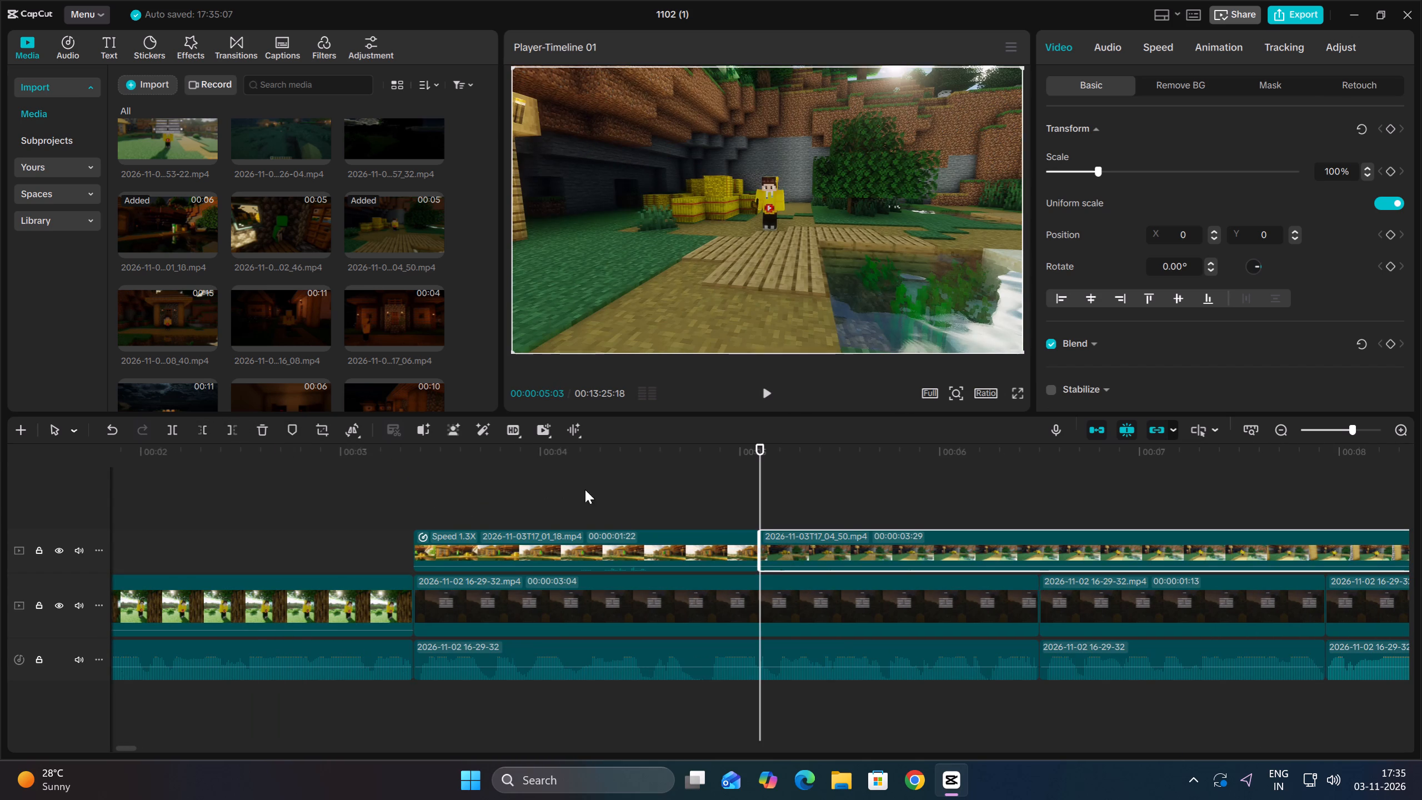
Replace overlay clip 2026-11-03T17_01_18.mp4 with the imported clip 2026-11-03T17_02_46.mp4, placed on an upper track at 00:00:03:11.
left_click(623, 541)
key("Up")
key("Delete")
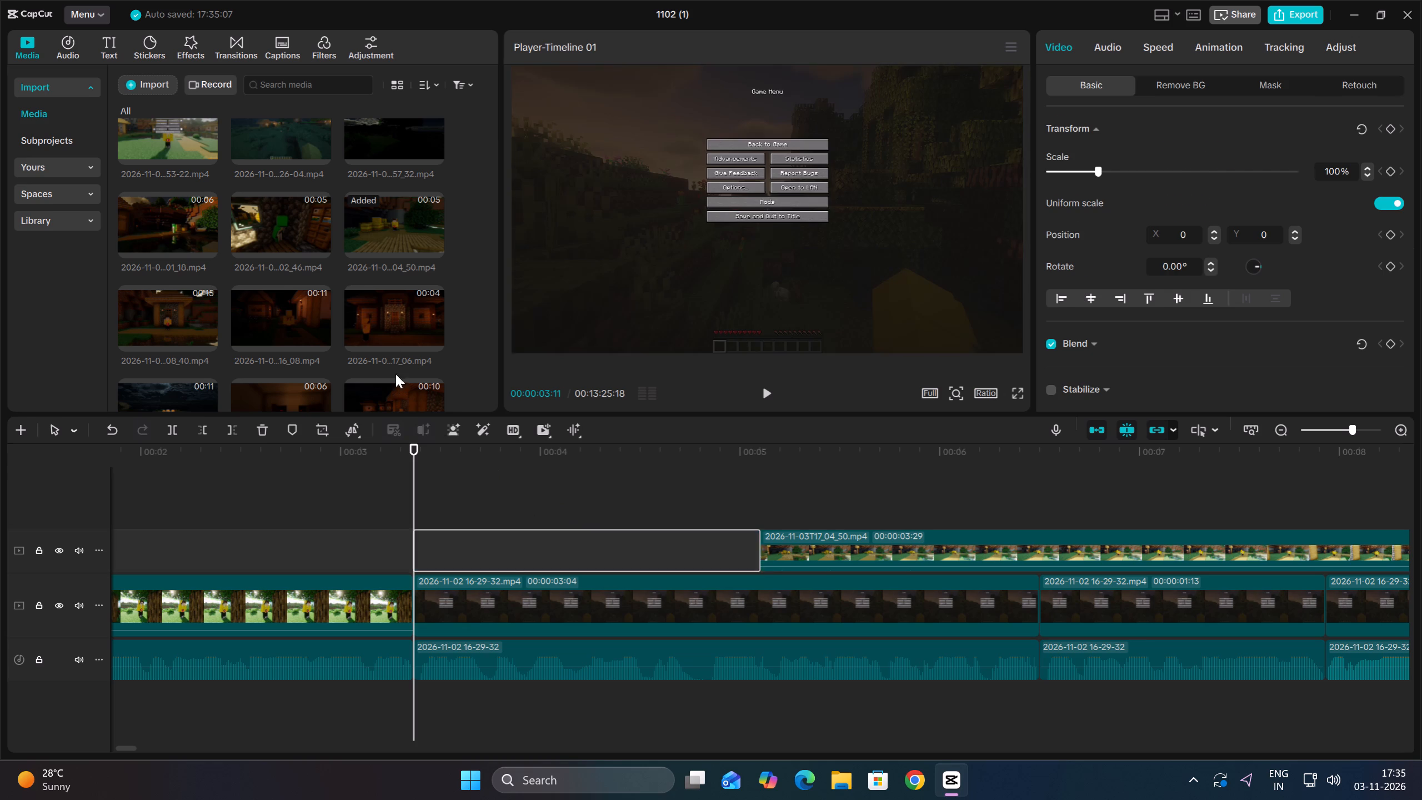
left_click_drag(278, 210, 406, 513)
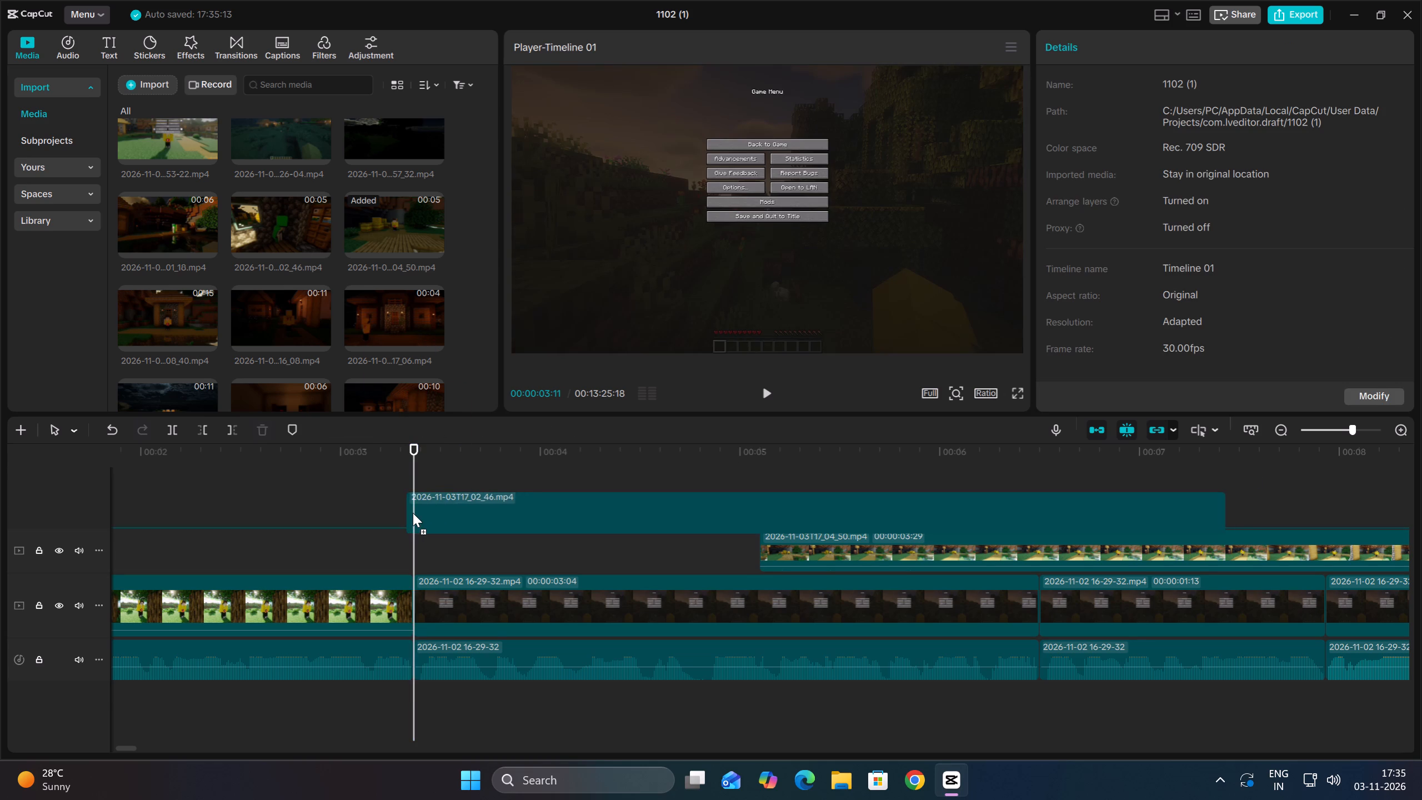
left_click_drag(435, 518, 445, 523)
Trim the start of 2026-11-03T17_02_46.mp4 at 00:00:04:07 and move the clip back to 00:00:03:11.
key("space")
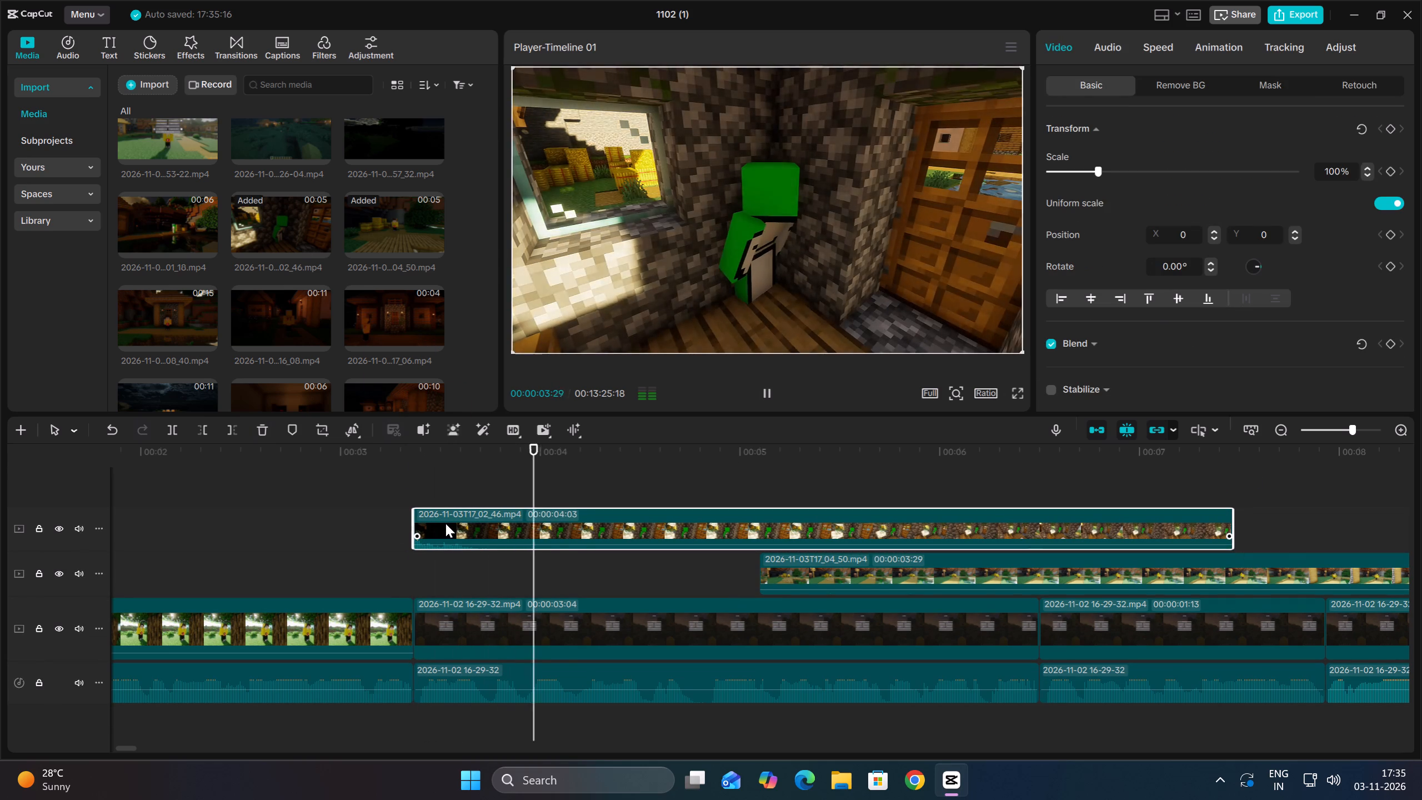
key("space")
left_click(199, 427)
left_click_drag(644, 518, 475, 521)
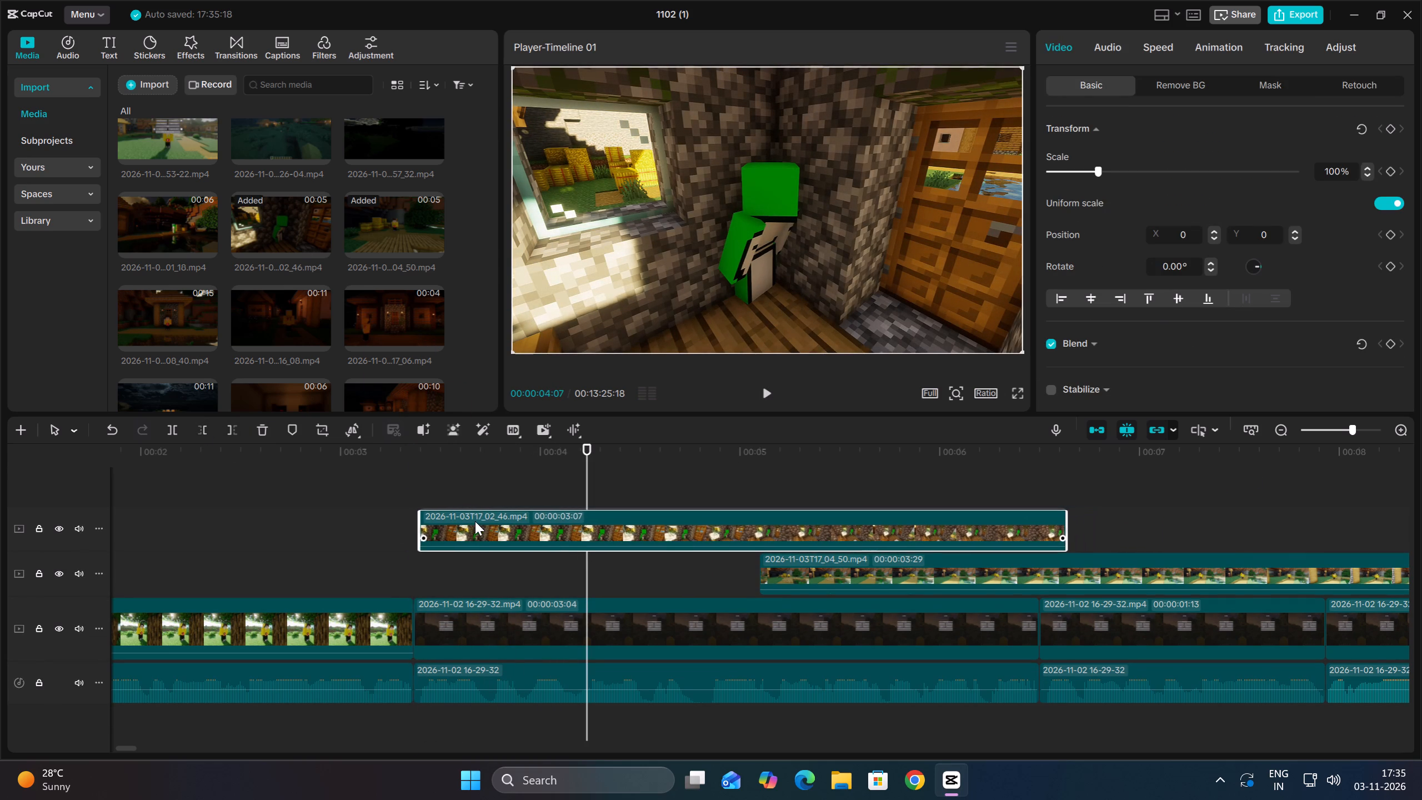
left_click_drag(475, 521, 472, 522)
key("Up")
Trim more off the start of 2026-11-03T17_02_46.mp4, leaving a length of 00:00:02:10, and move it back to 00:00:03:11.
key("space")
key("space")
left_click(201, 428)
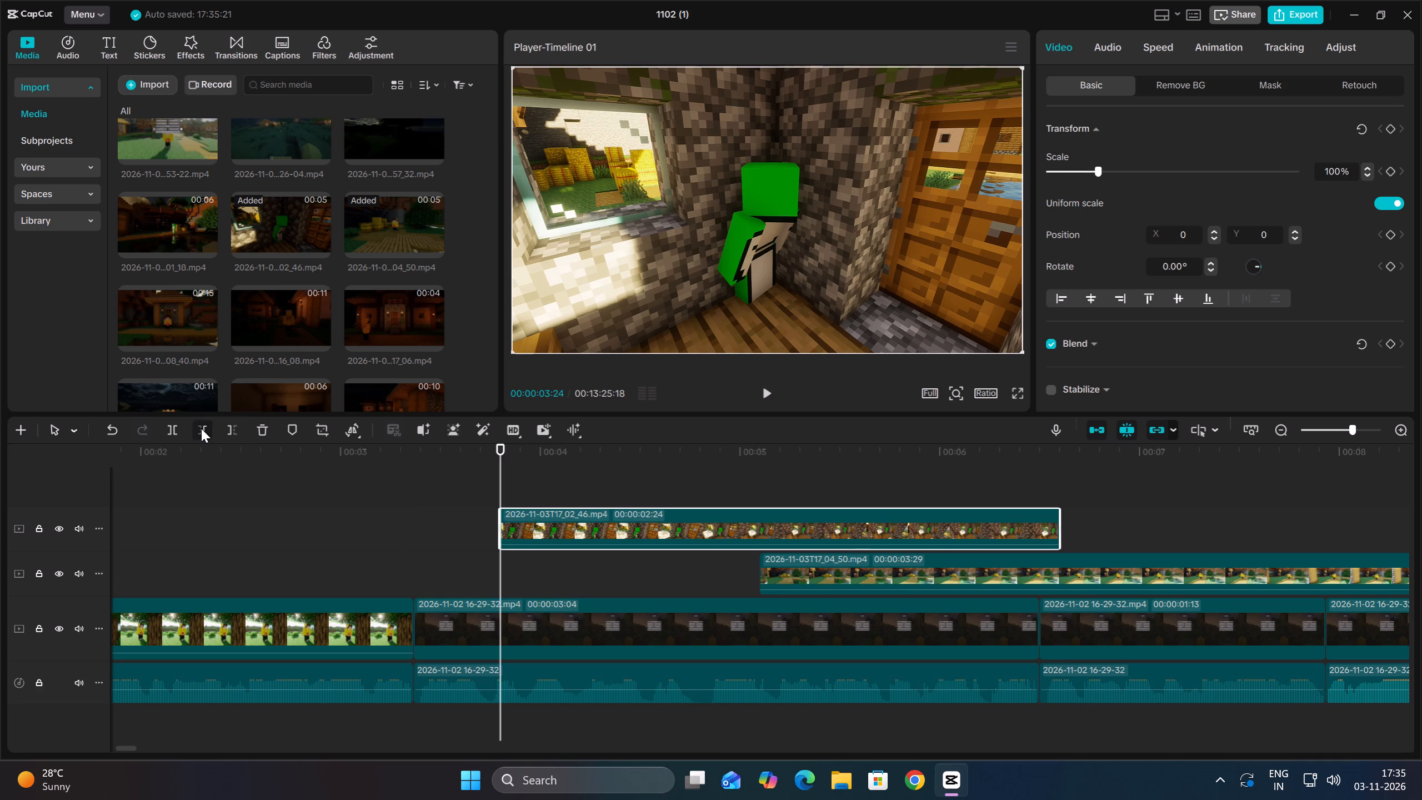
key("space")
key("space")
left_click(201, 428)
key("space")
key("space")
left_click(201, 428)
key("Up")
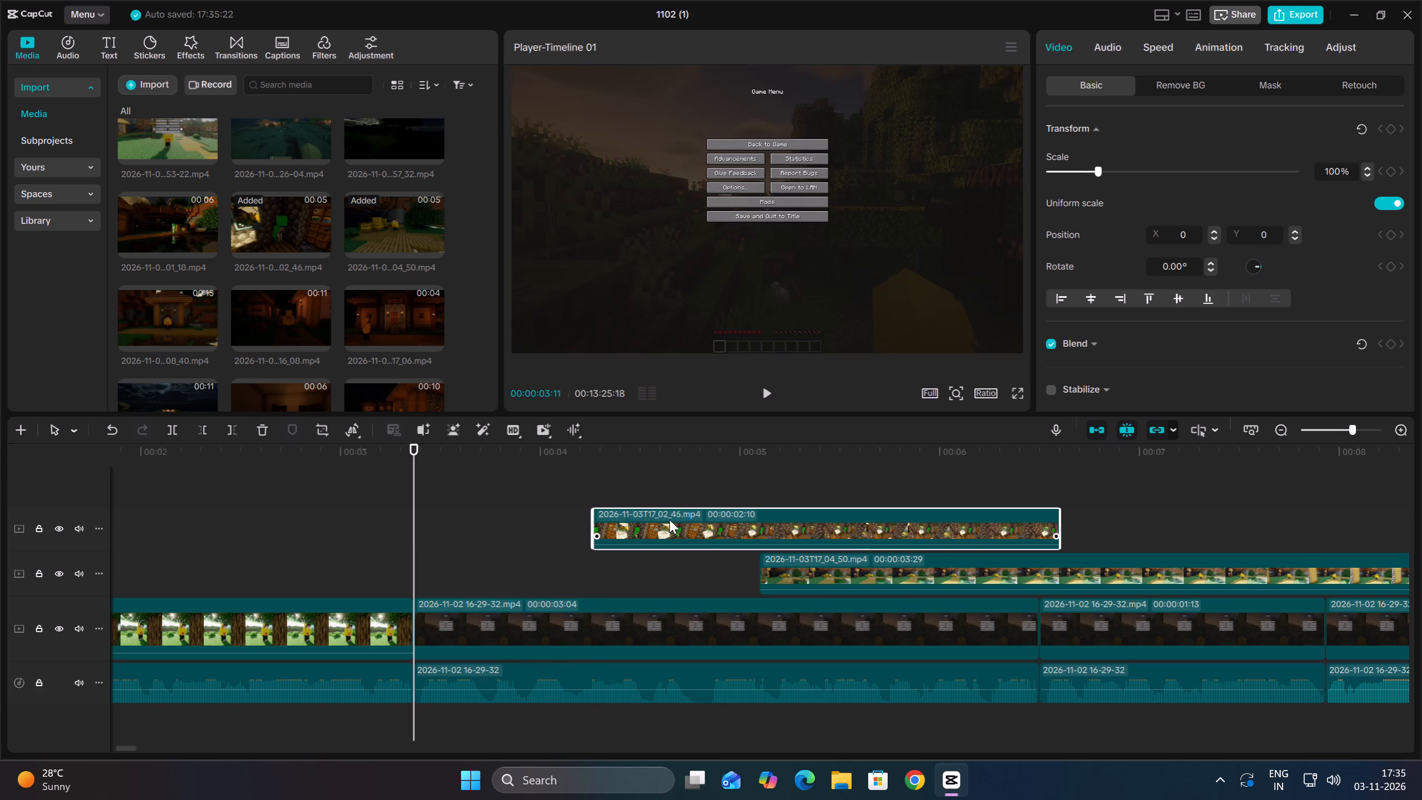
left_click_drag(669, 519, 494, 524)
Trim the end of 2026-11-03T17_02_46.mp4 at 00:00:05:01 and join it with 2026-11-03T17_04_50.mp4 on the same overlay track.
key("space")
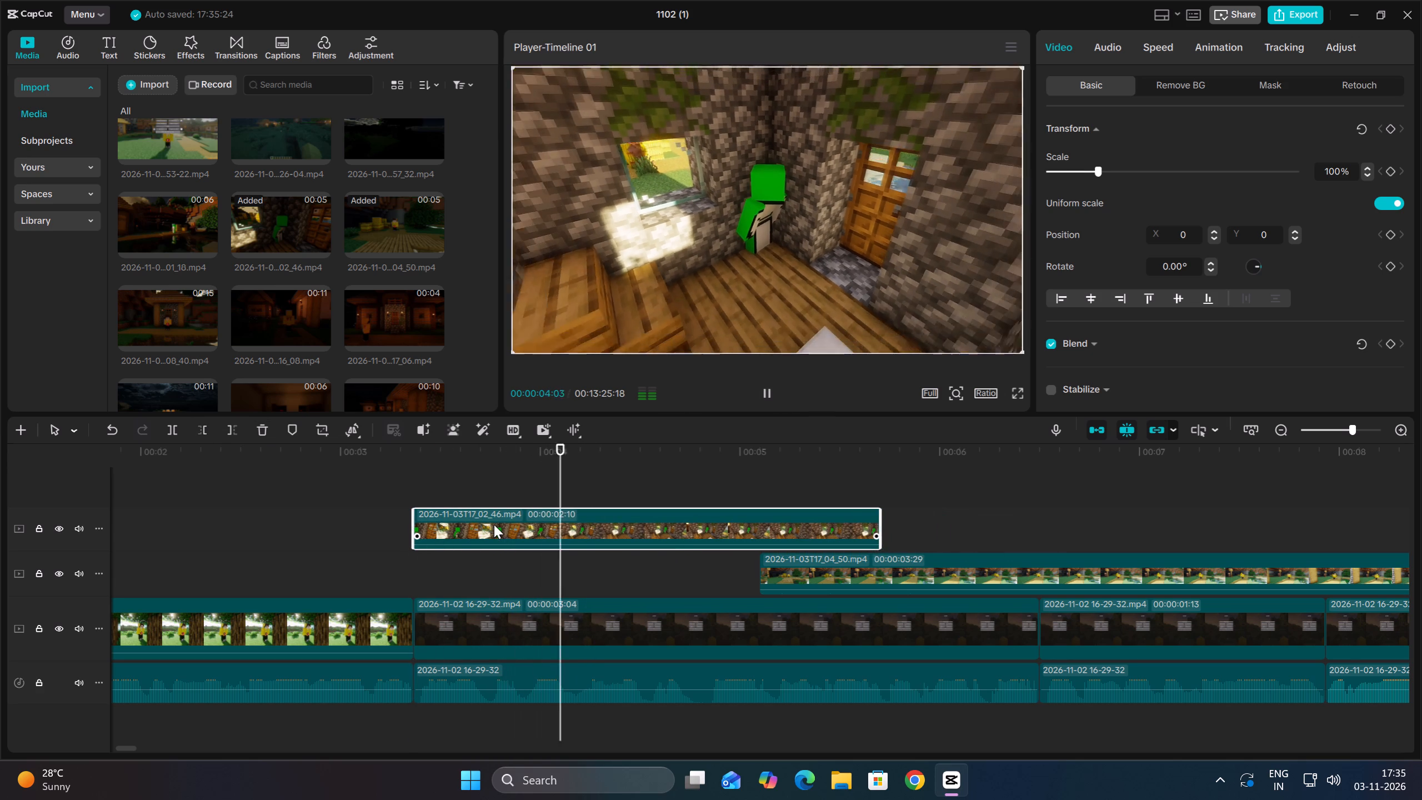
key("space")
left_click(234, 432)
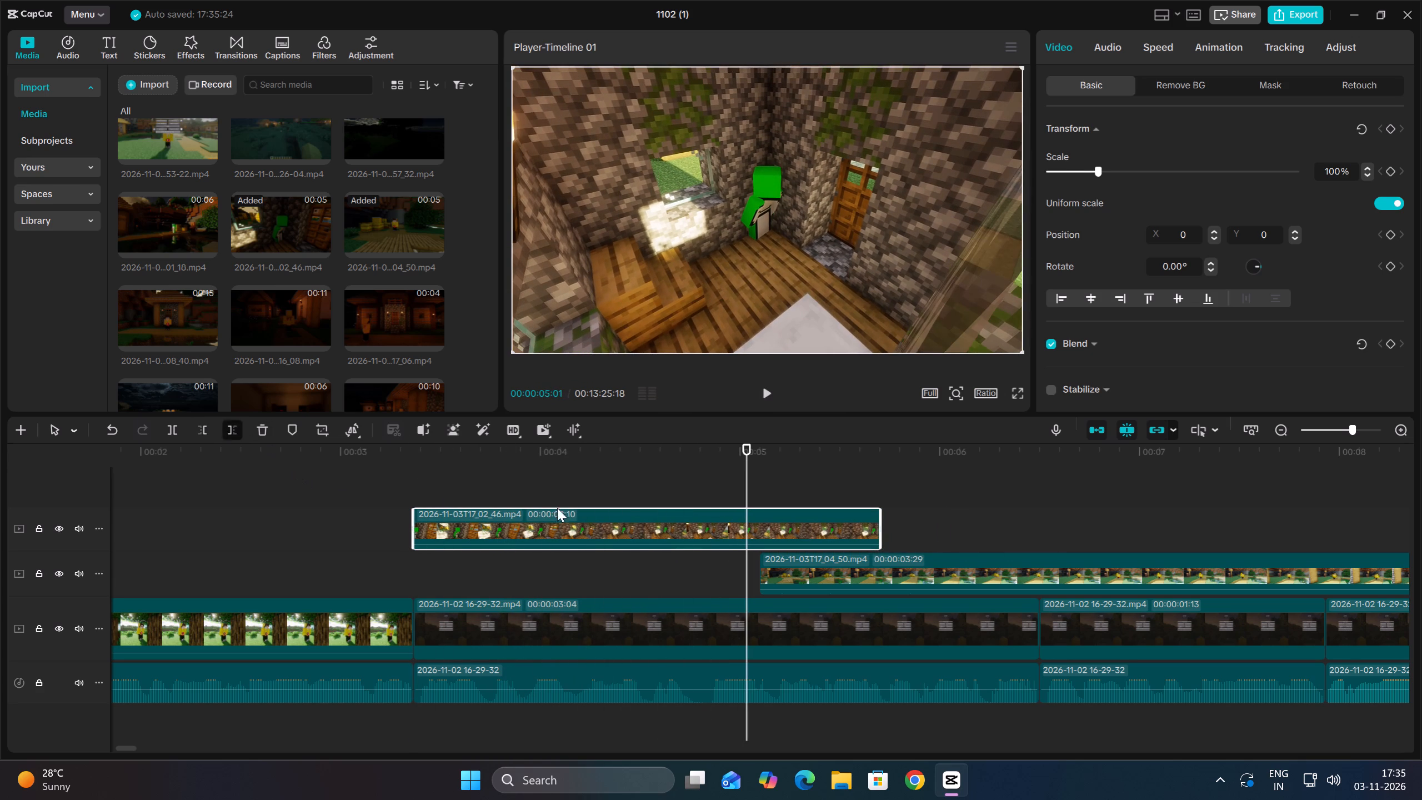
left_click_drag(820, 558, 805, 561)
left_click_drag(713, 522, 709, 563)
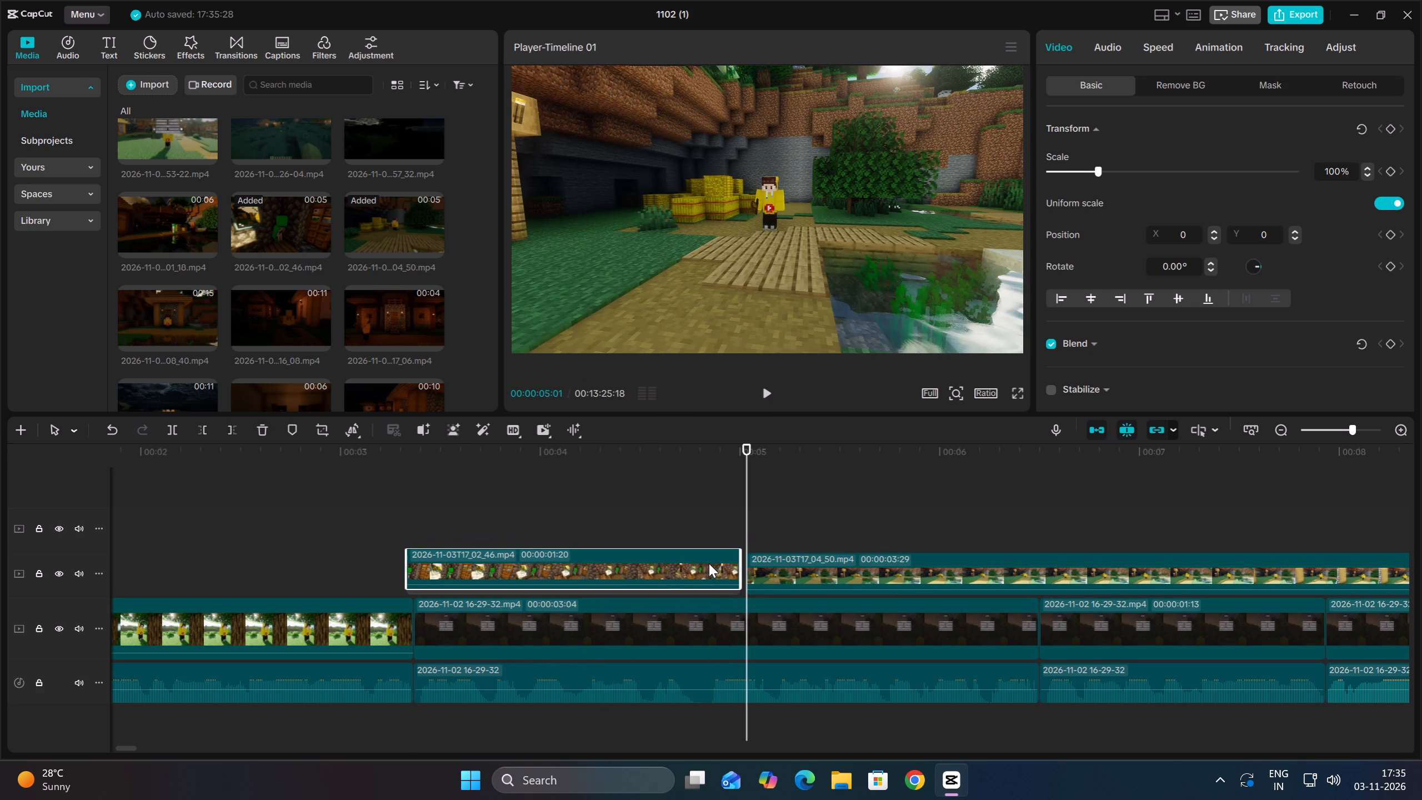
left_click_drag(709, 563, 714, 565)
left_click_drag(410, 493, 404, 496)
left_click_drag(378, 498, 373, 498)
left_click(352, 499)
Play the join, trim the start of 2026-11-03T17_04_50.mp4 at 00:00:05:12, and move it back to 00:00:05:01.
key("space")
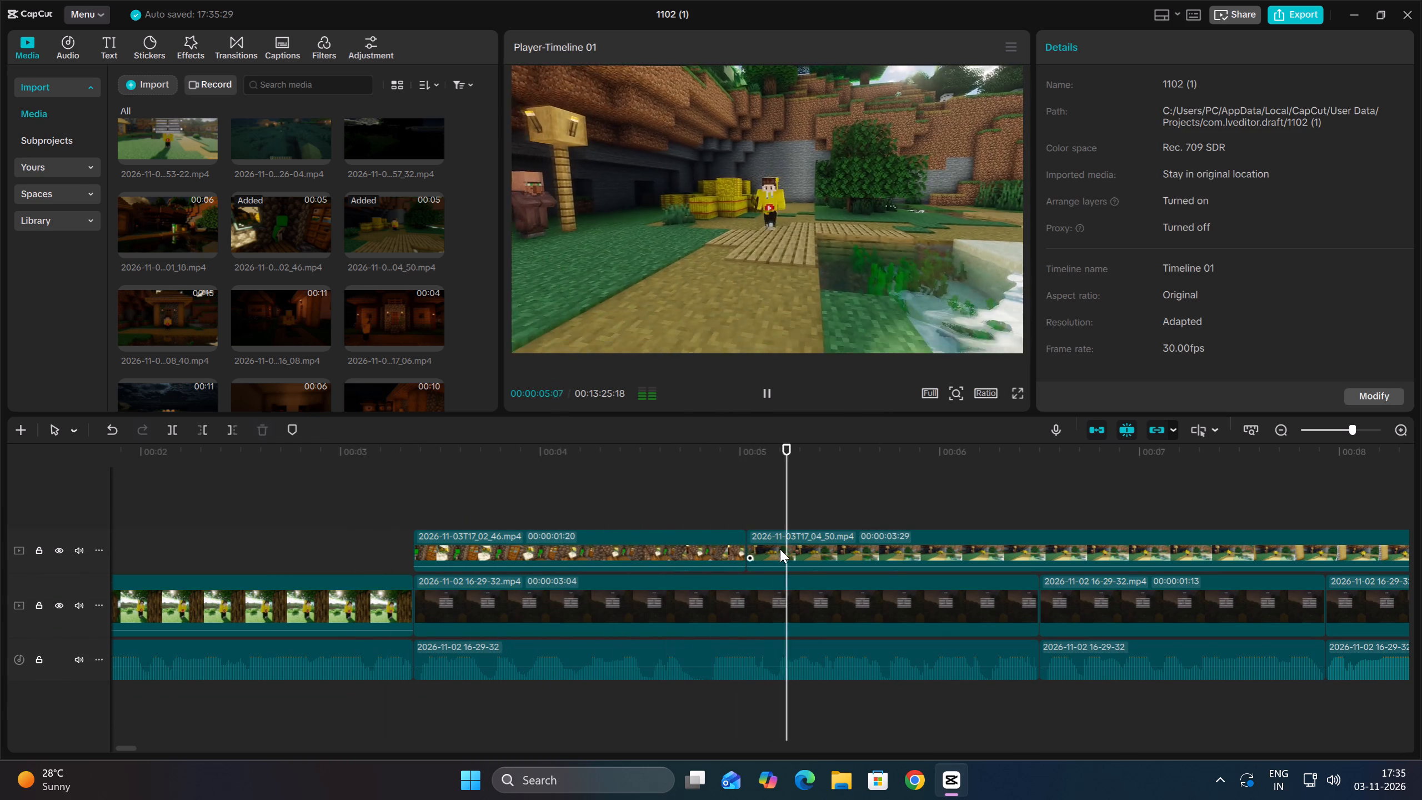
key("space")
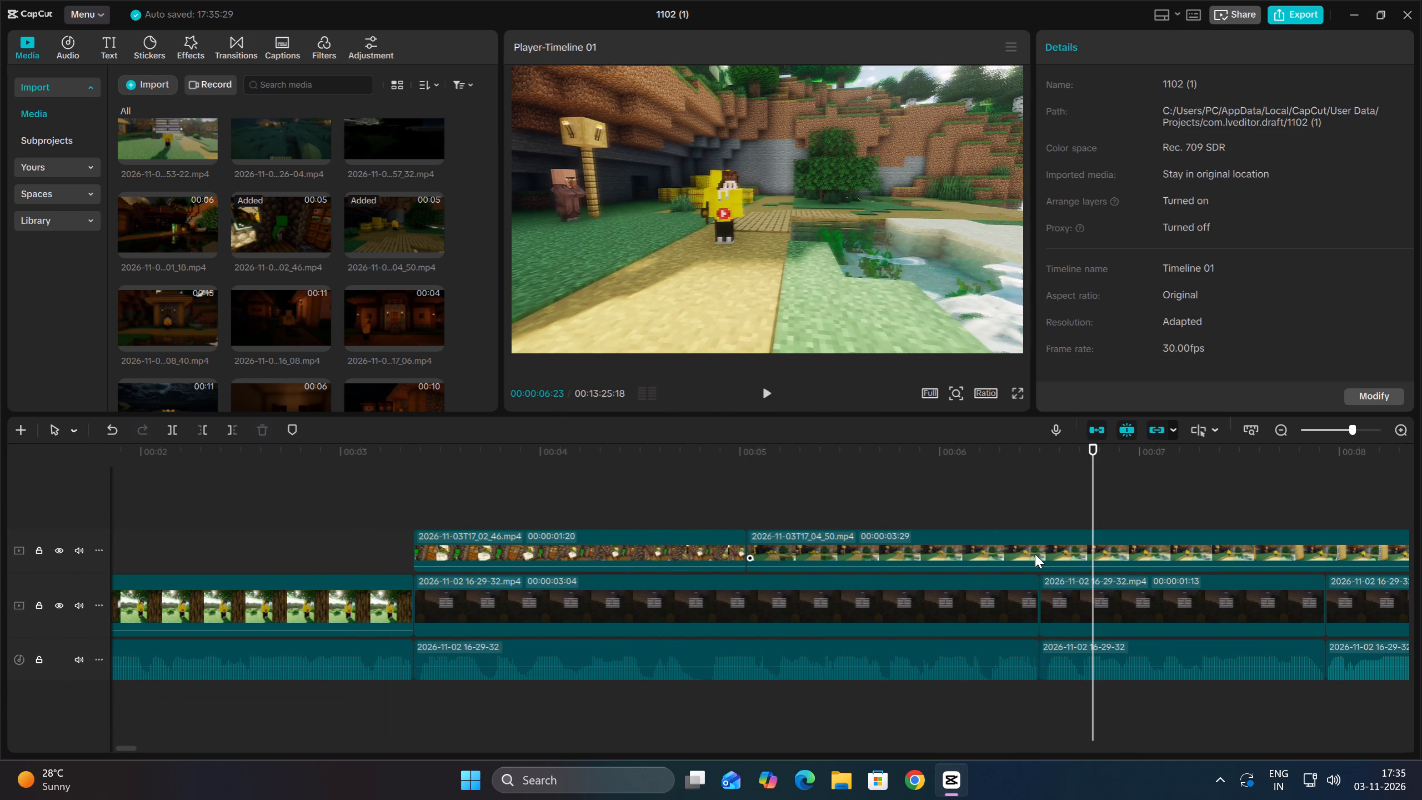
left_click(1035, 554)
key("space")
key("Up")
key("Up")
key("space")
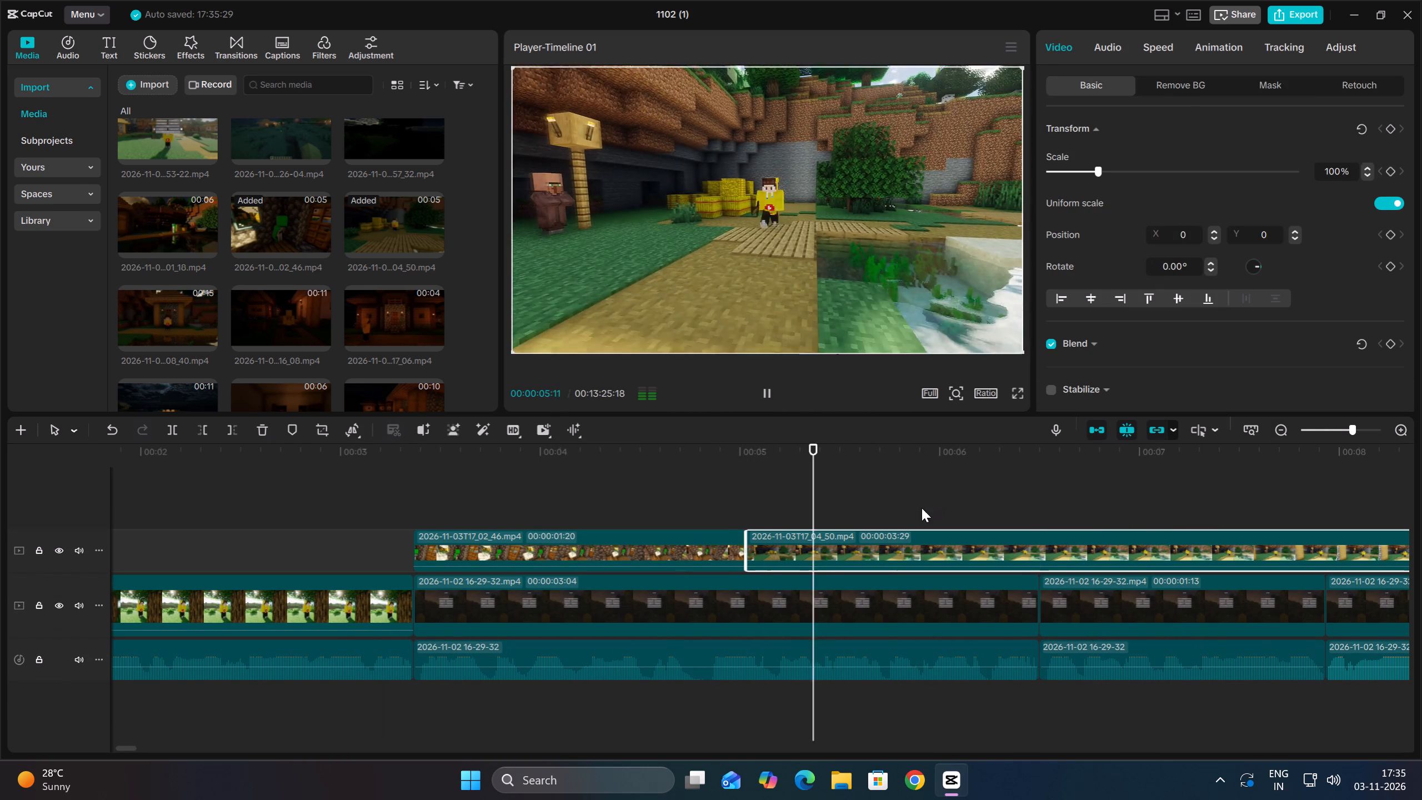
key("space")
key("Up")
key("space")
key("space")
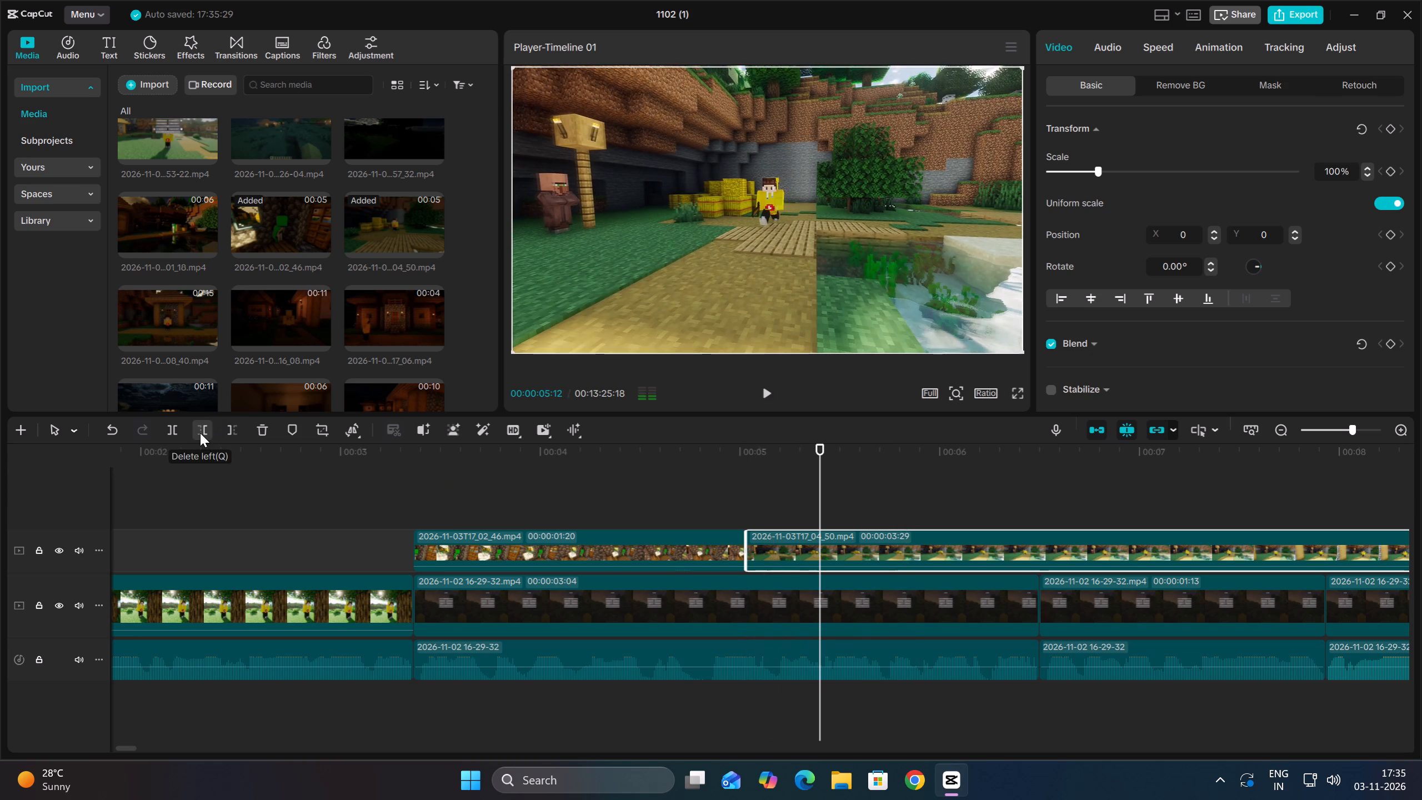
left_click(200, 433)
left_click_drag(951, 552, 874, 553)
key("Up")
Trim the start of 2026-11-03T17_04_50.mp4 again to a length of 00:00:03:09 and close the gap to 2026-11-03T17_02_46.mp4.
key("space")
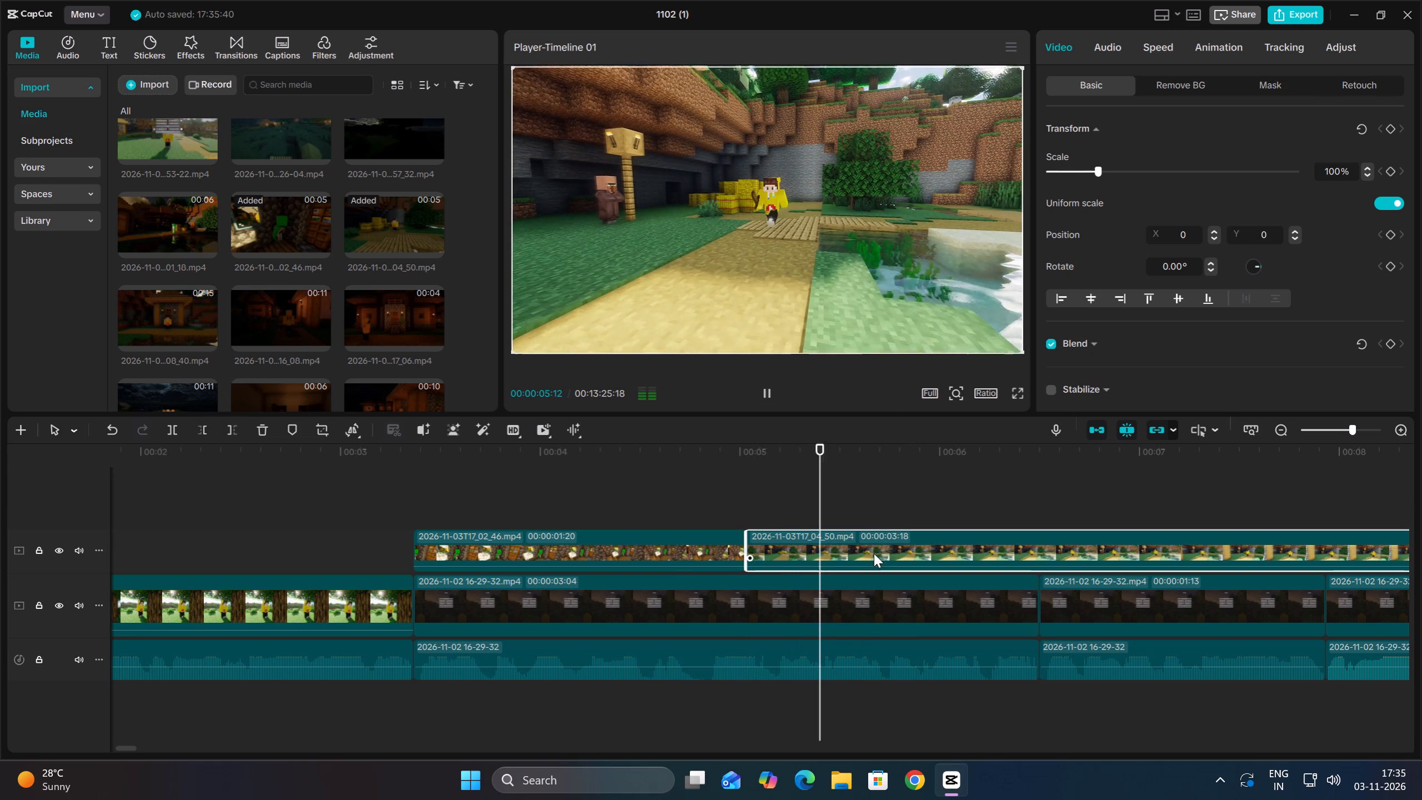
key("space")
key("Up")
key("space")
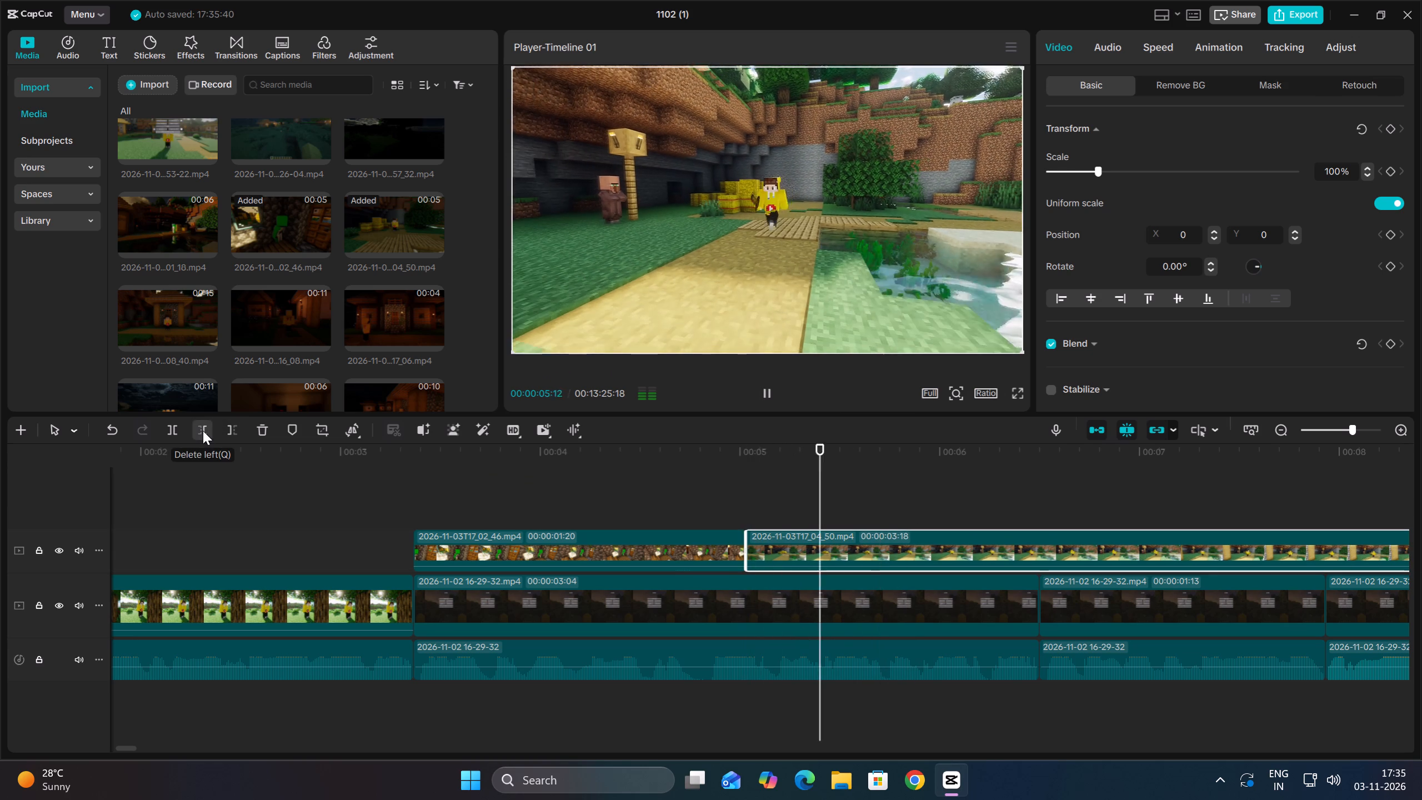
key("space")
key("Up")
key("space")
key("space")
left_click(203, 431)
key("Up")
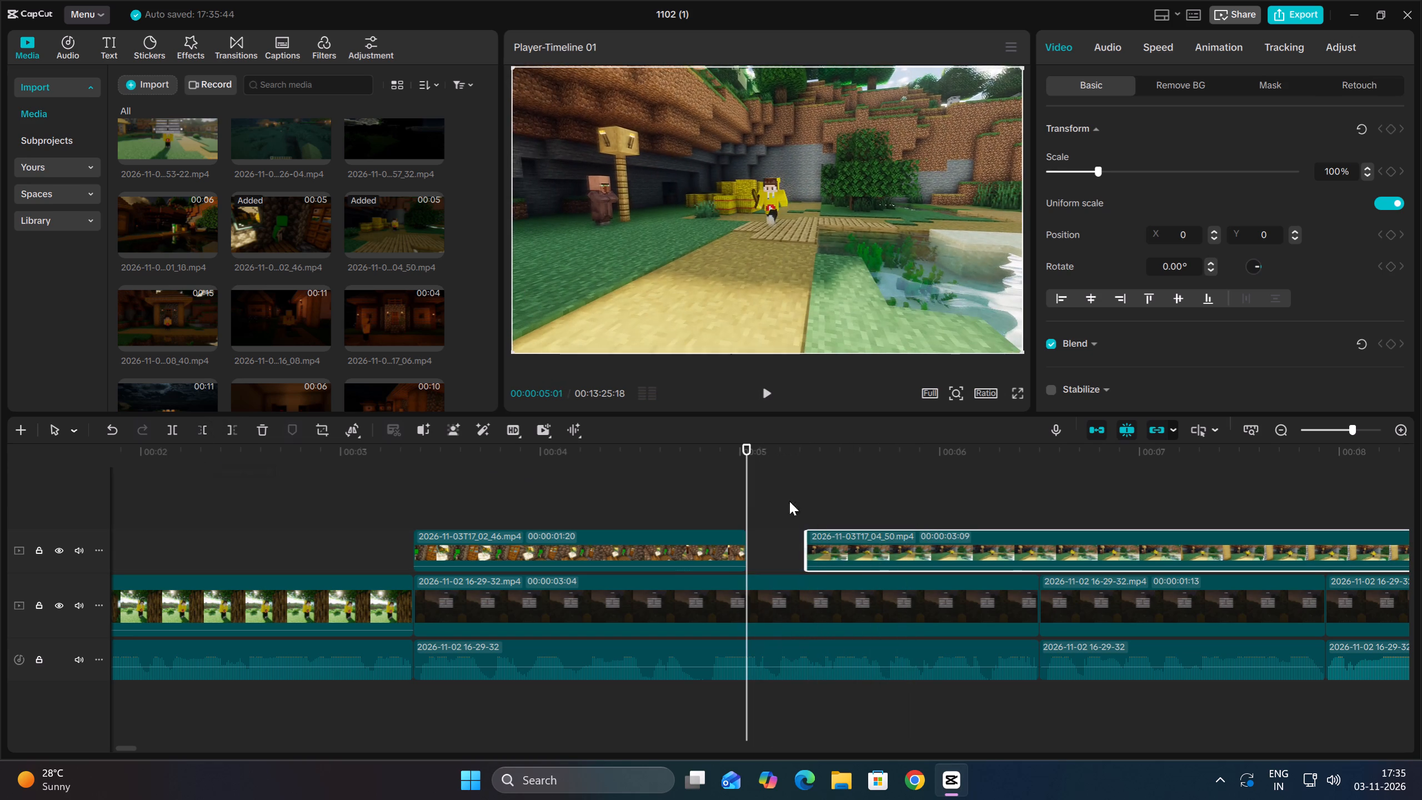
left_click_drag(839, 534, 783, 544)
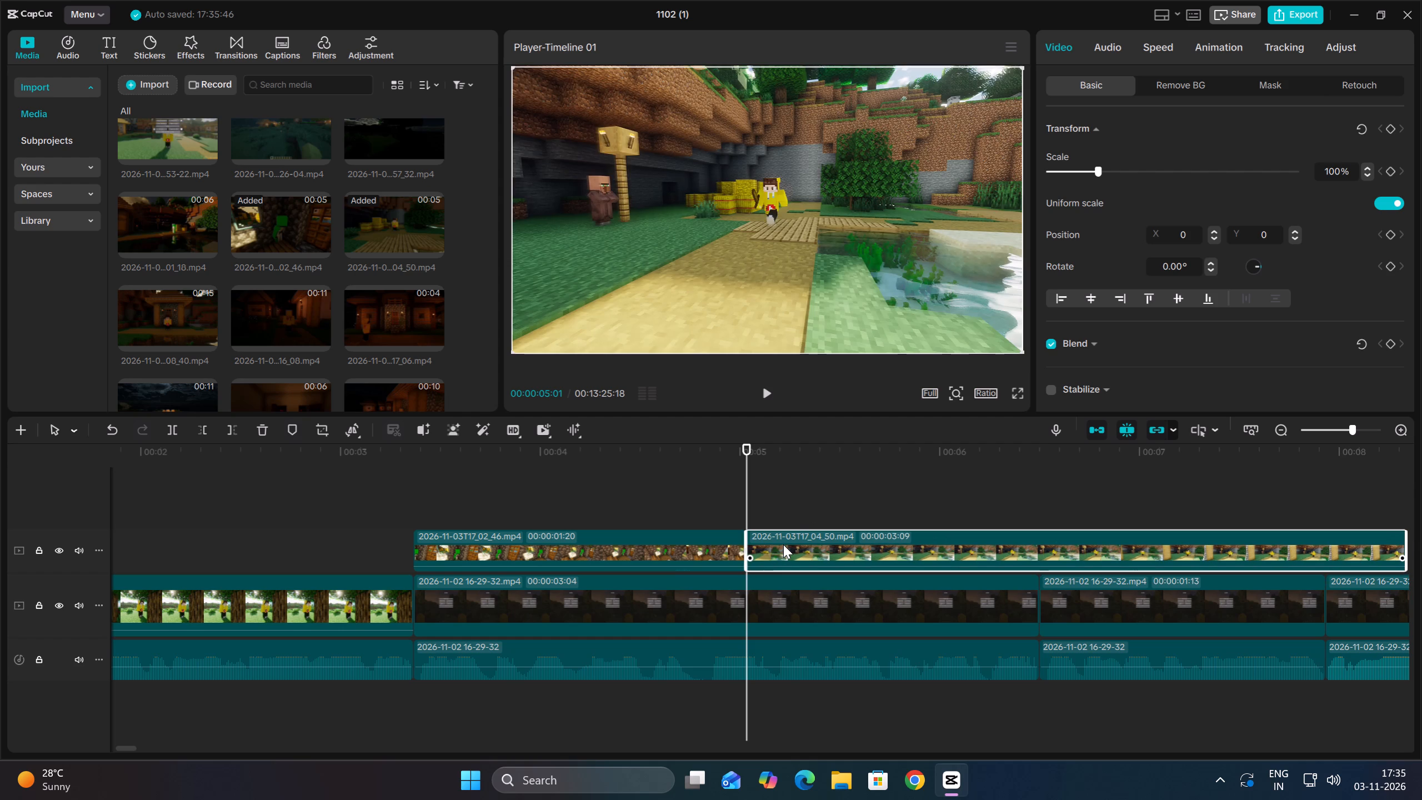
Trim the end of 2026-11-03T17_04_50.mp4 at 00:00:06:15, matching the end of the main-track clip below, and play on from there.
key("space")
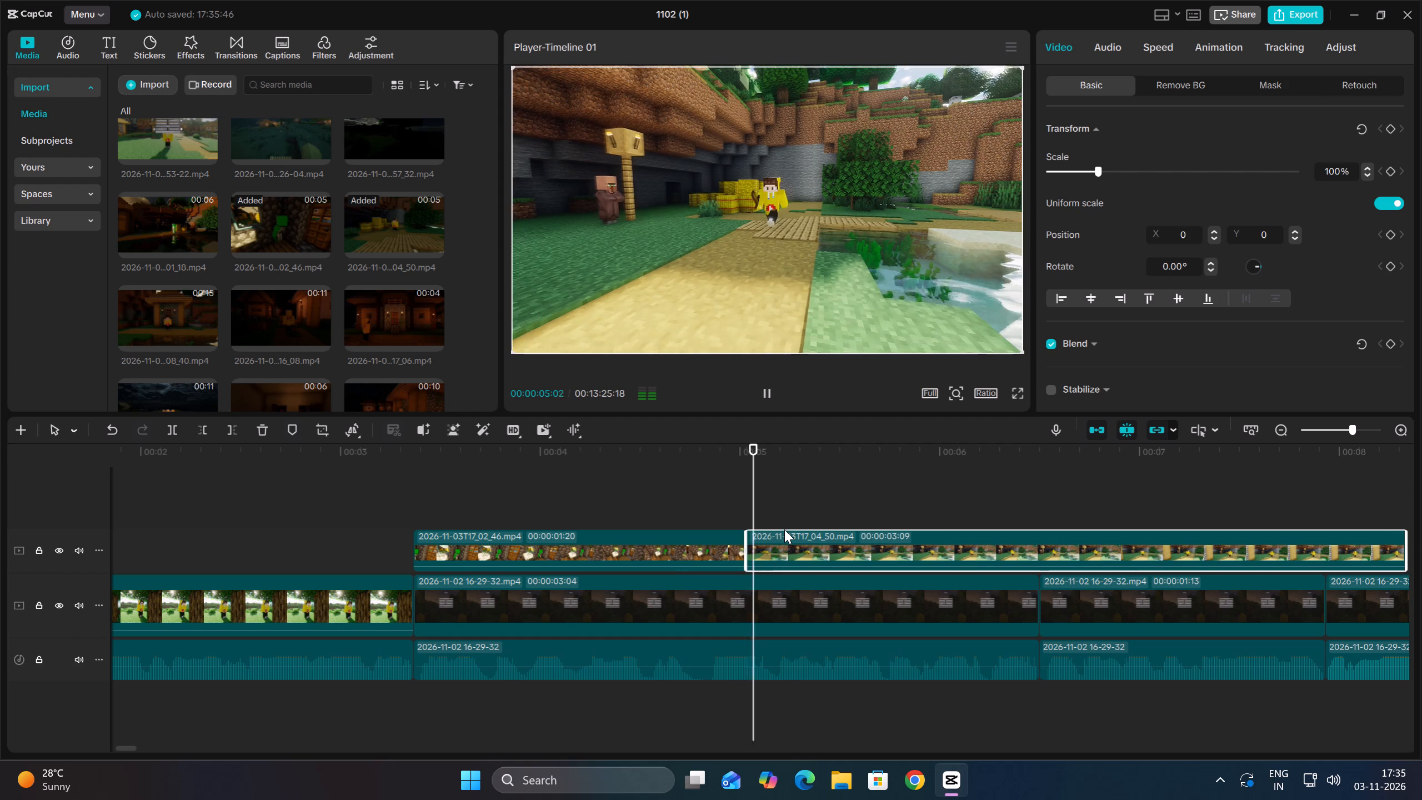
key("space")
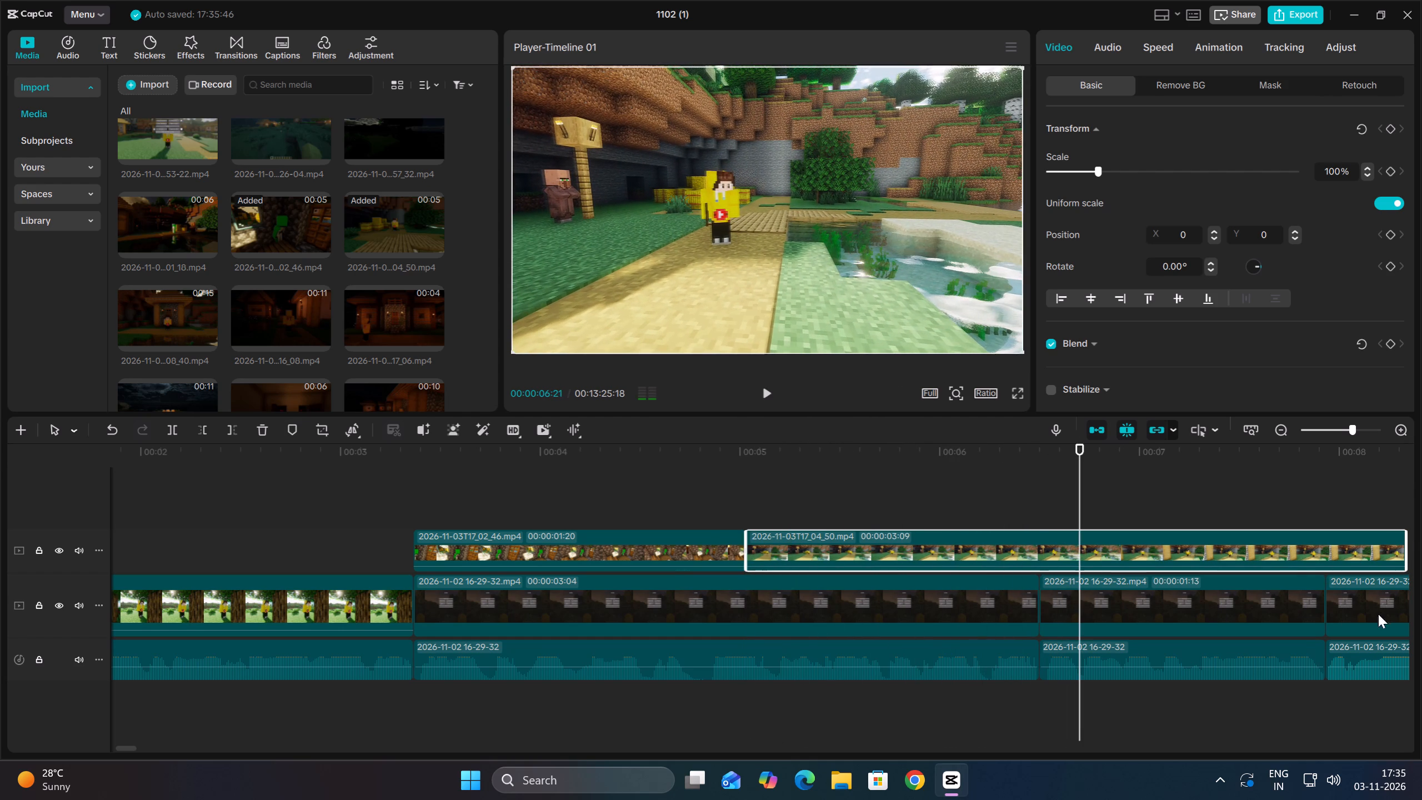
key("Up")
left_click(227, 434)
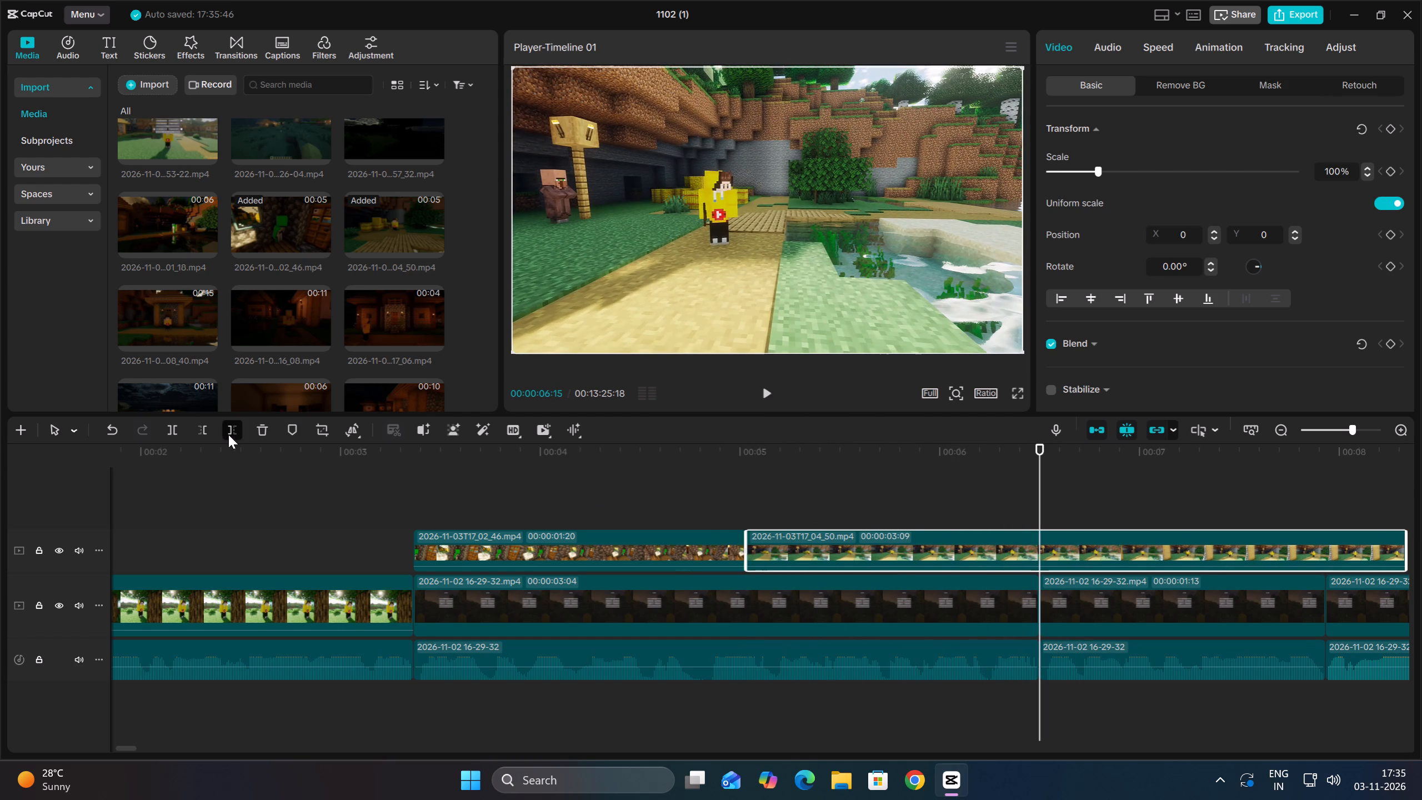
key("space")
key("space")
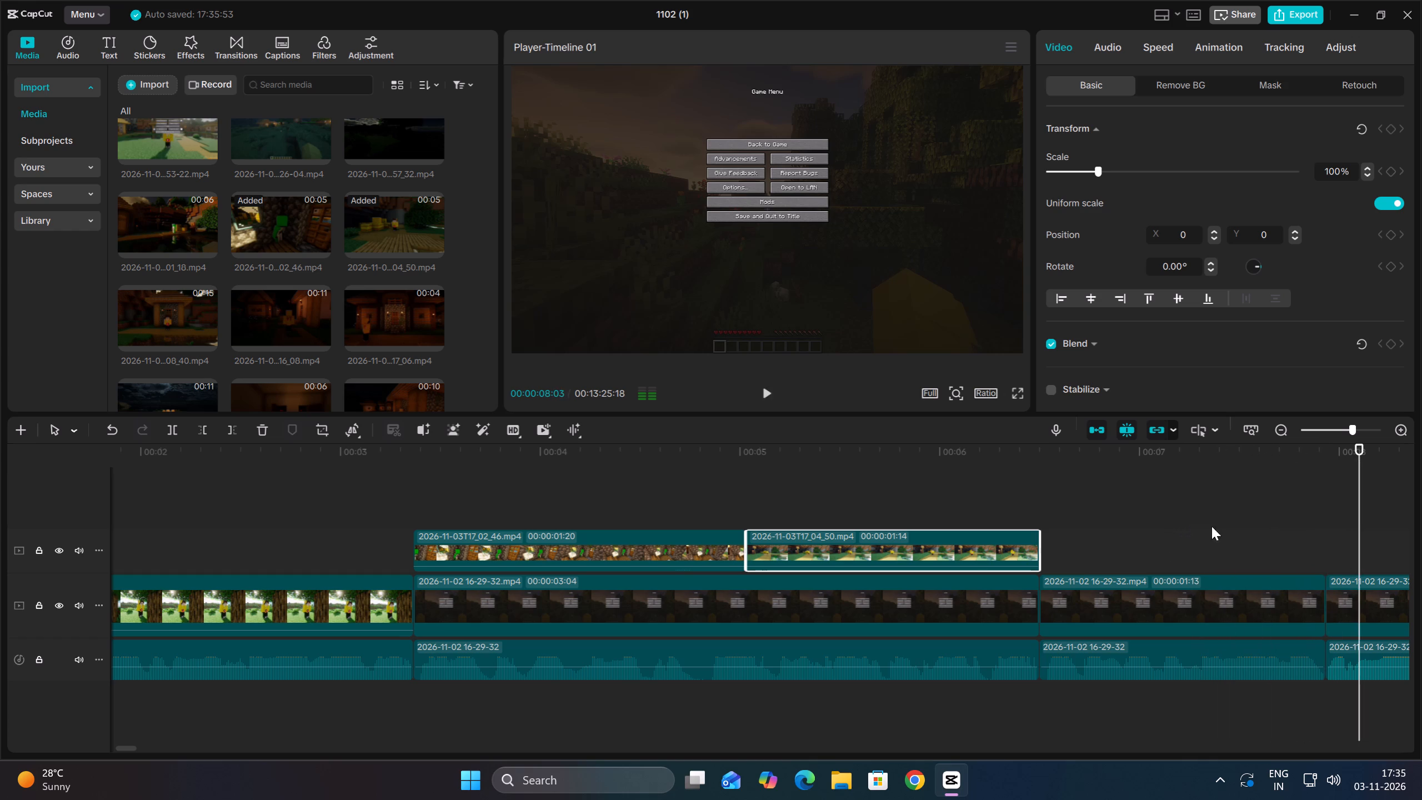
key("space")
double_click(1278, 433)
key("space")
key("Up")
key("Up")
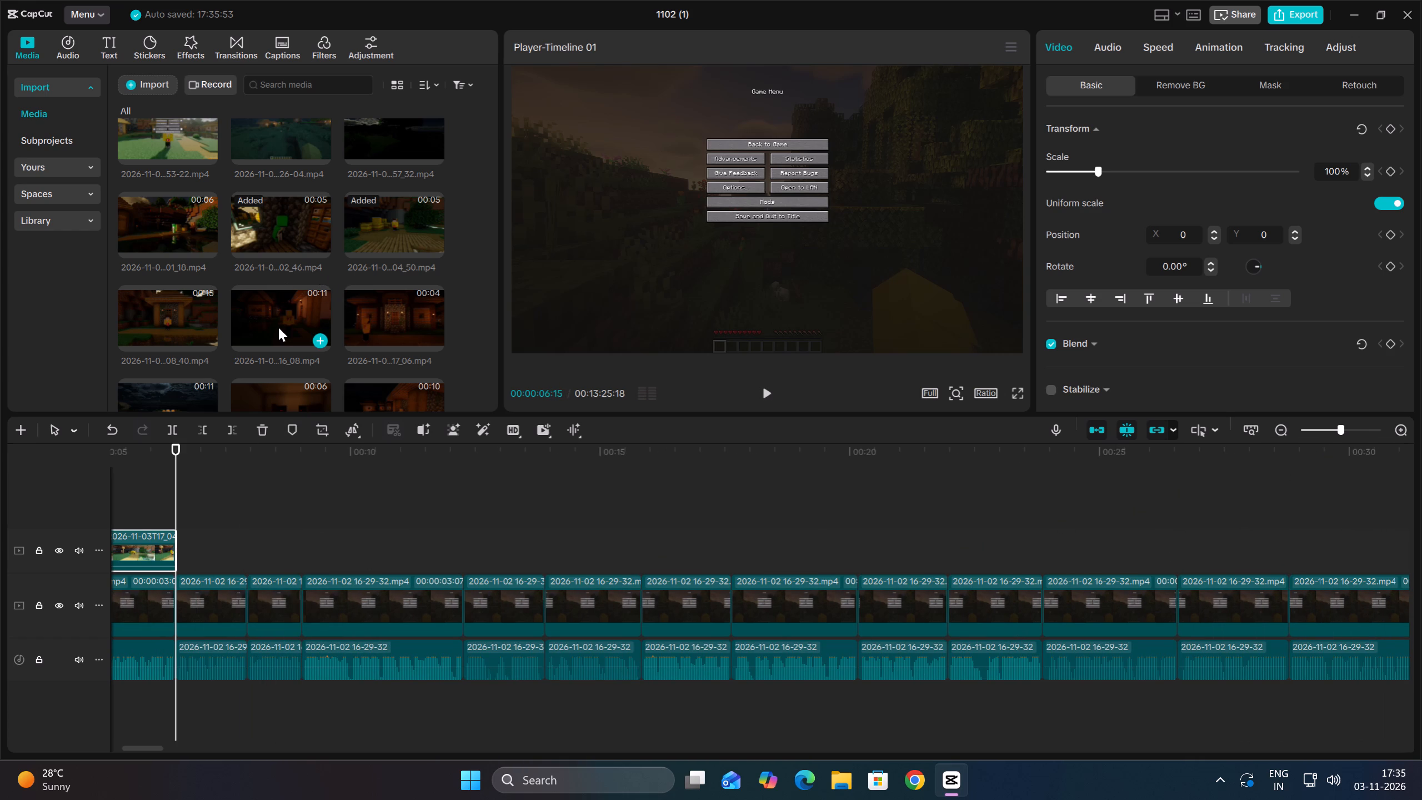
Preview the remaining imported gameplay clips to choose footage that follows 2026-11-03T17_04_50.mp4.
left_click(165, 307)
scroll(230, 323, "down", 1)
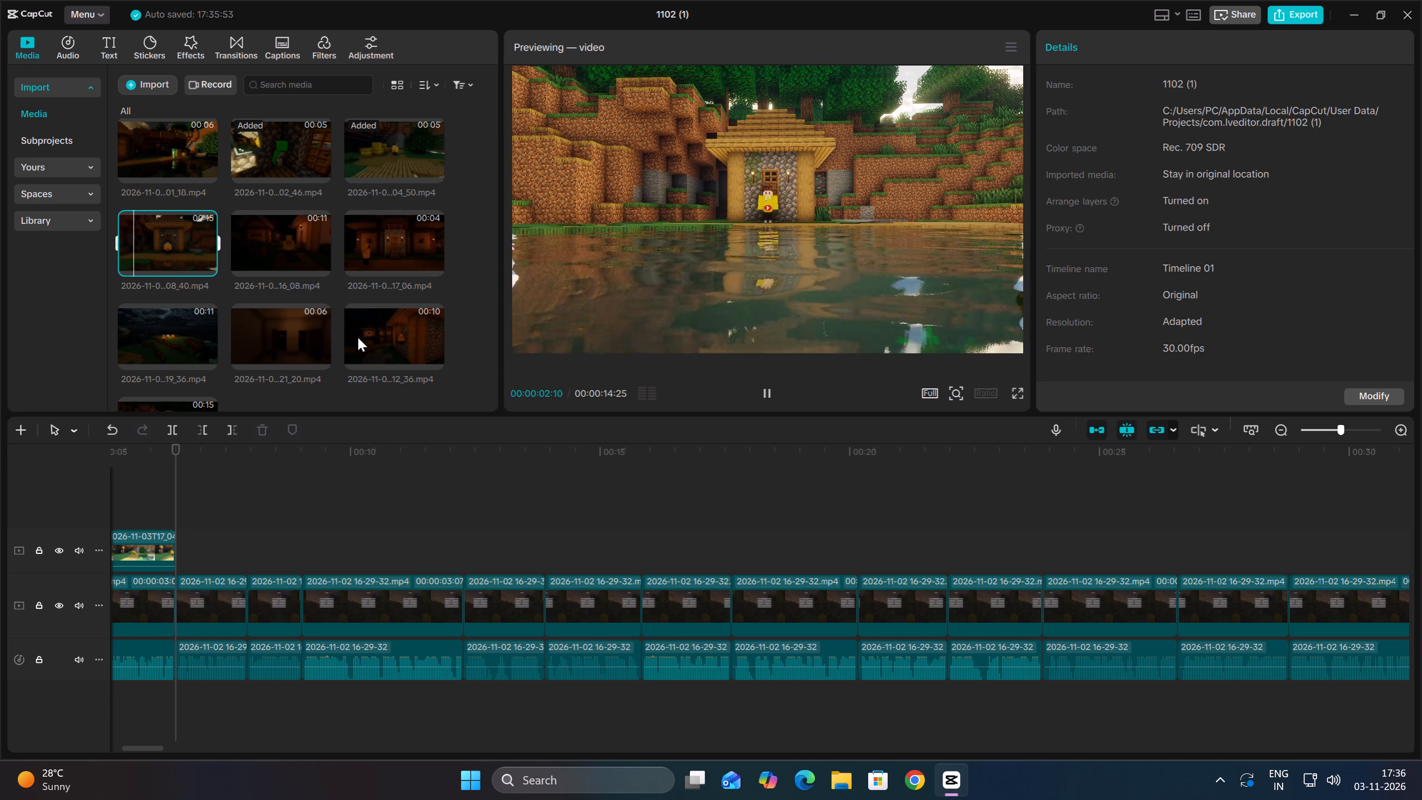
left_click(294, 244)
left_click(398, 229)
left_click(399, 330)
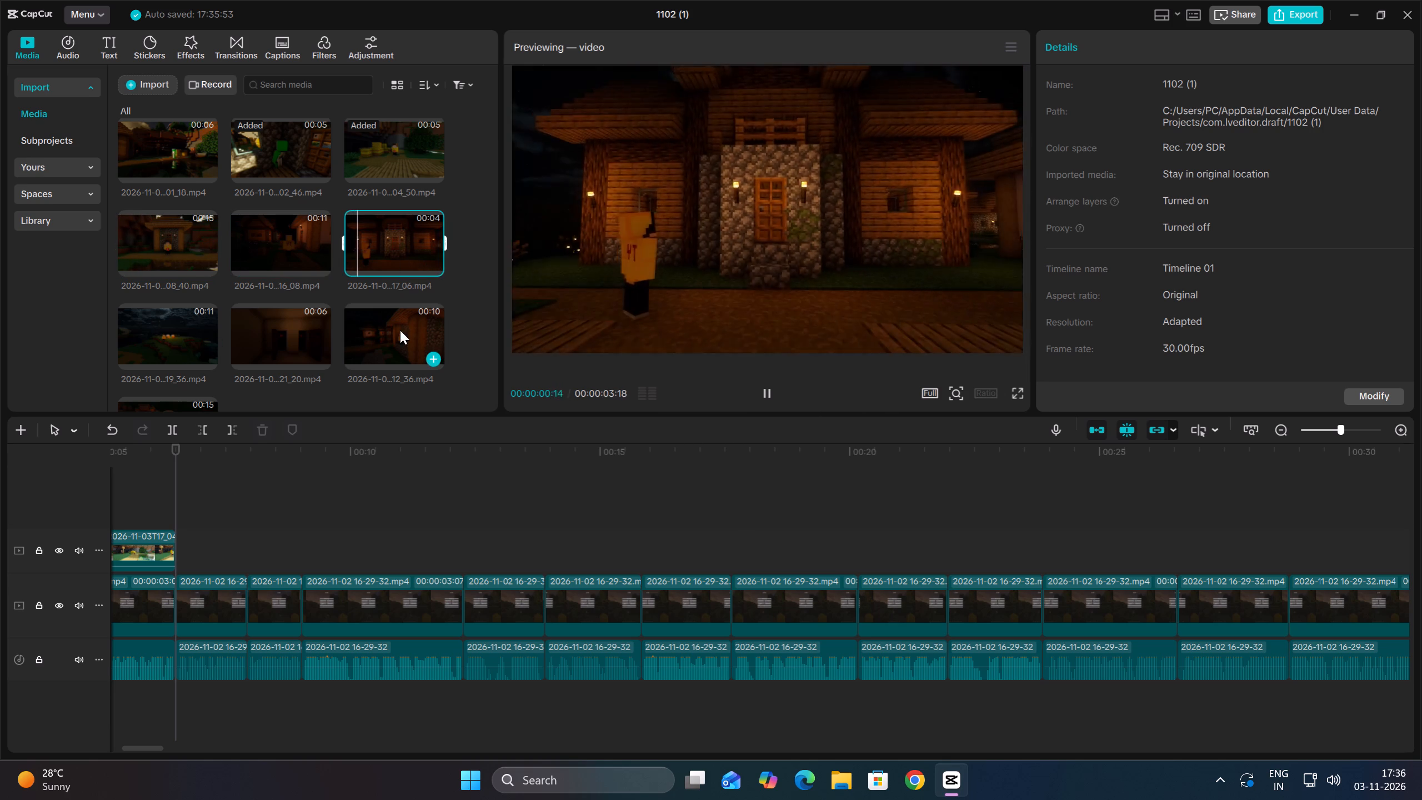
left_click(272, 313)
left_click(178, 333)
scroll(193, 334, "down", 1)
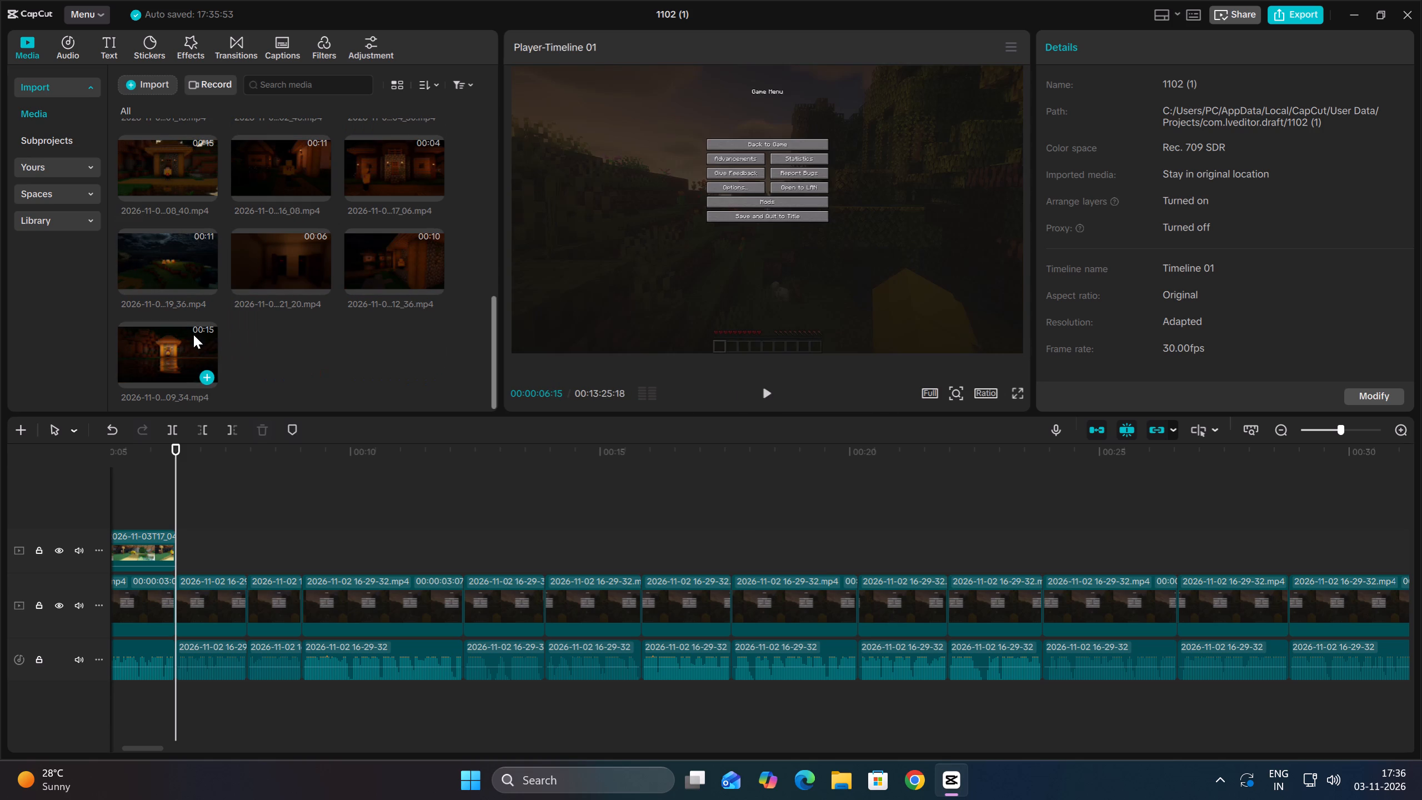
left_click(182, 339)
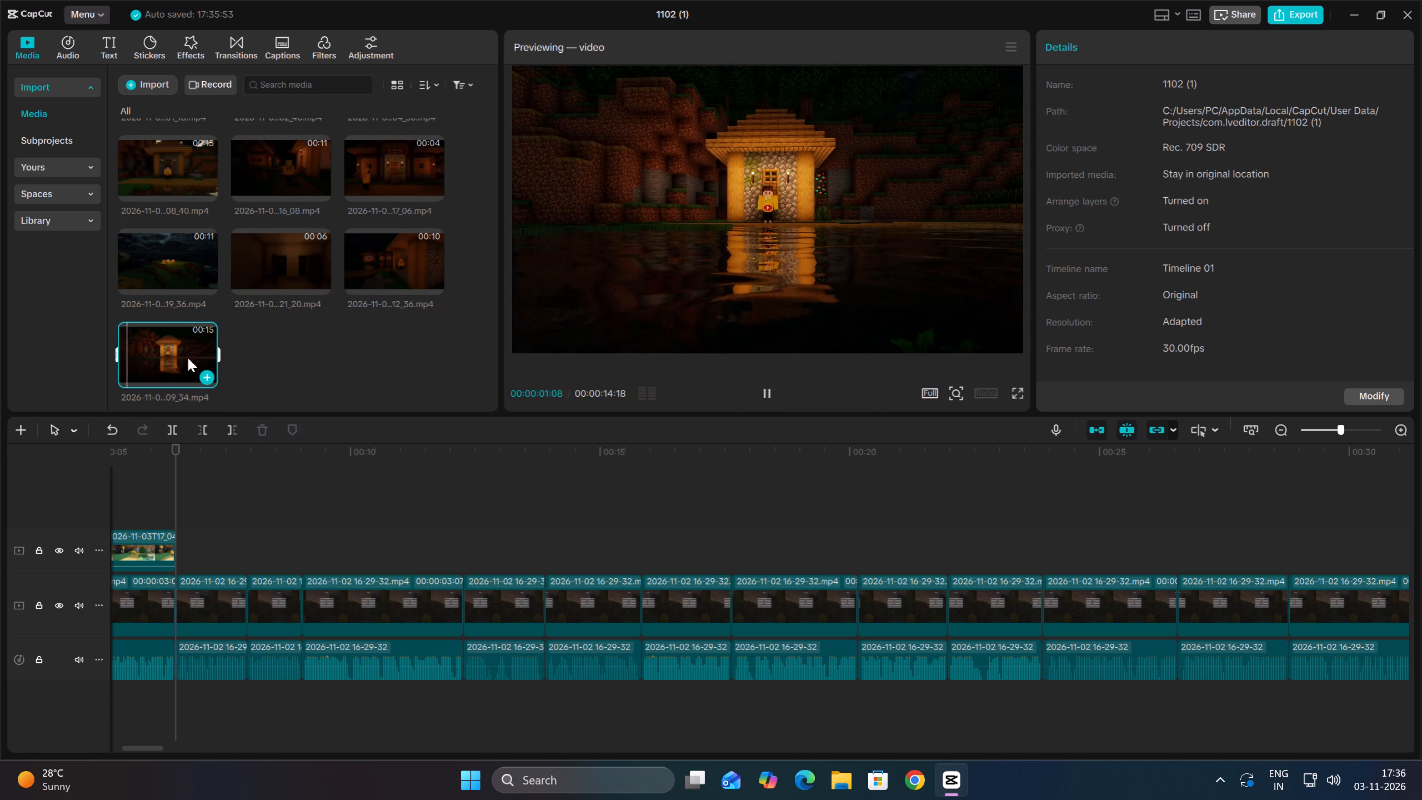
Add 2026-11-03T17_09_34.mp4 to the overlay track at 00:00:06:15 and stack 2026-11-03T17_08_40.mp4 above it at the same start.
left_click_drag(184, 353, 176, 548)
scroll(223, 472, "up", 5)
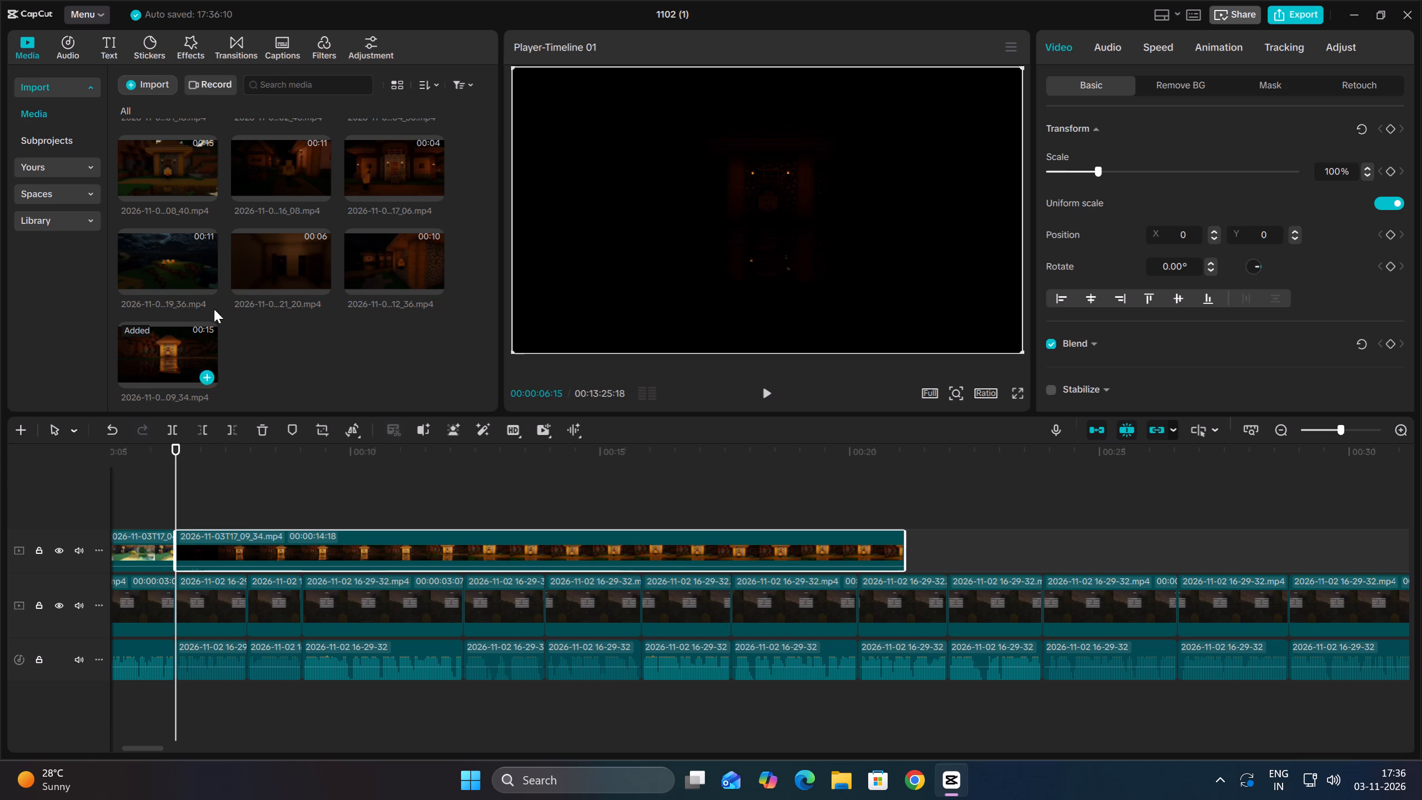
left_click_drag(178, 176, 181, 505)
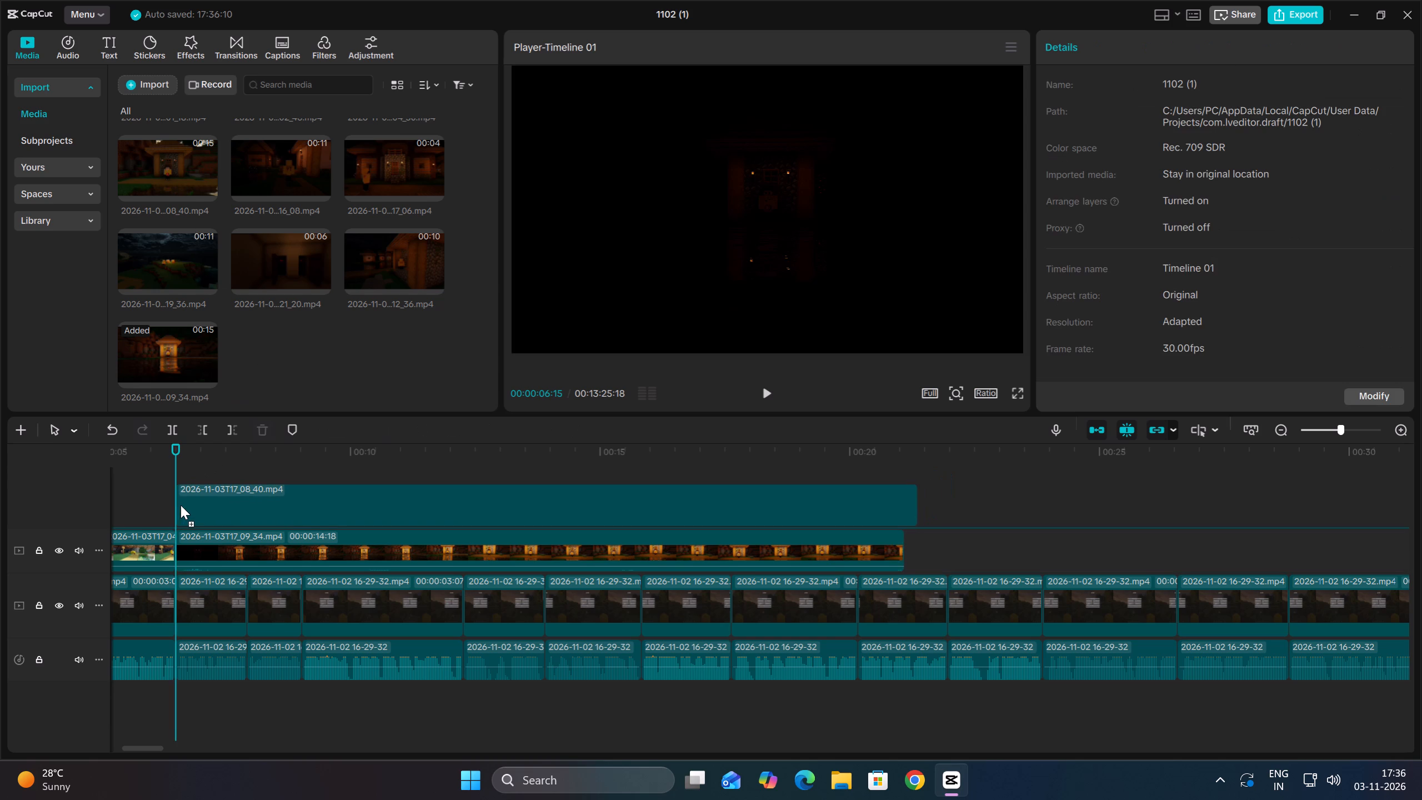
left_click_drag(181, 505, 175, 507)
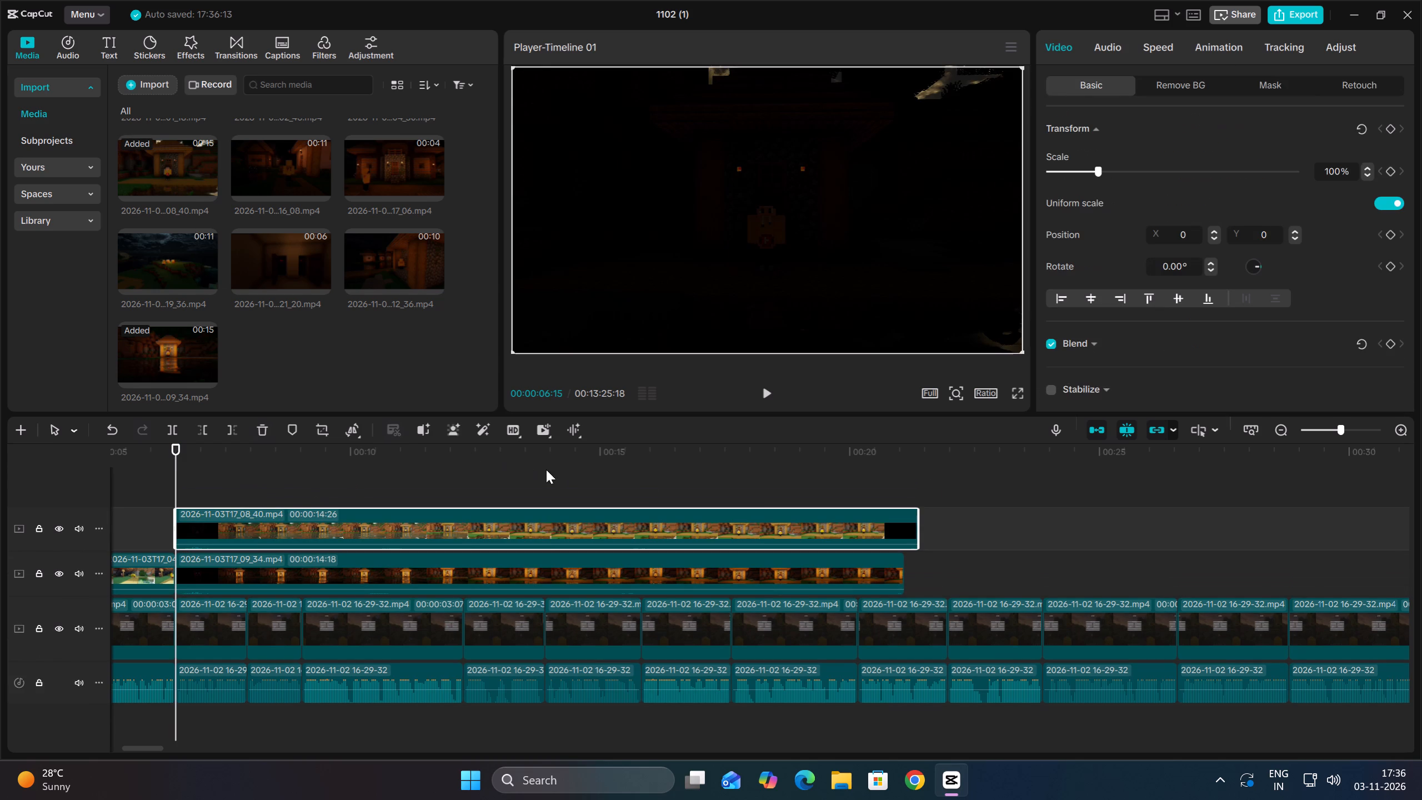
left_click(810, 534)
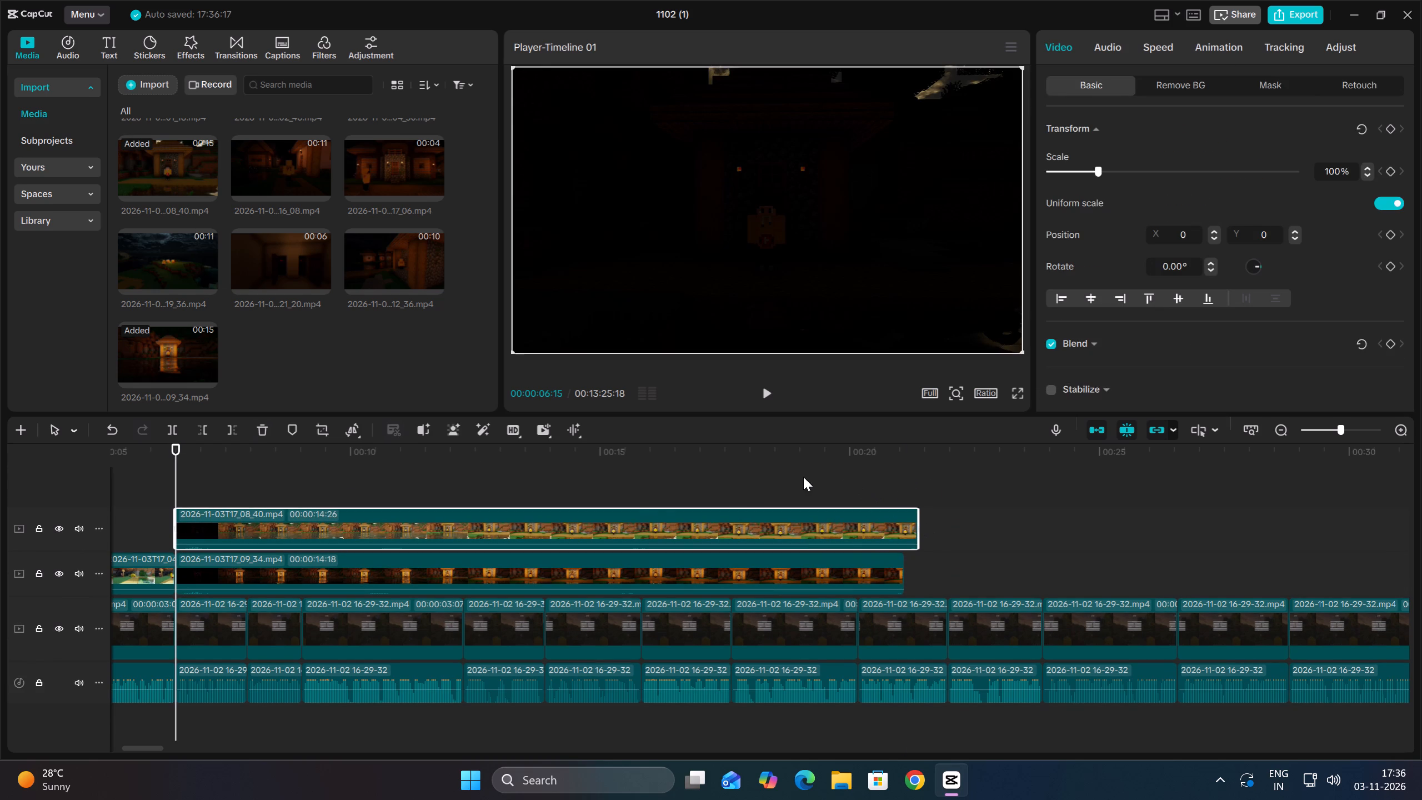
Play on to 00:00:10:25 and trim the starts of 2026-11-03T17_08_40.mp4 and 2026-11-03T17_09_34.mp4 together at that point.
key("space")
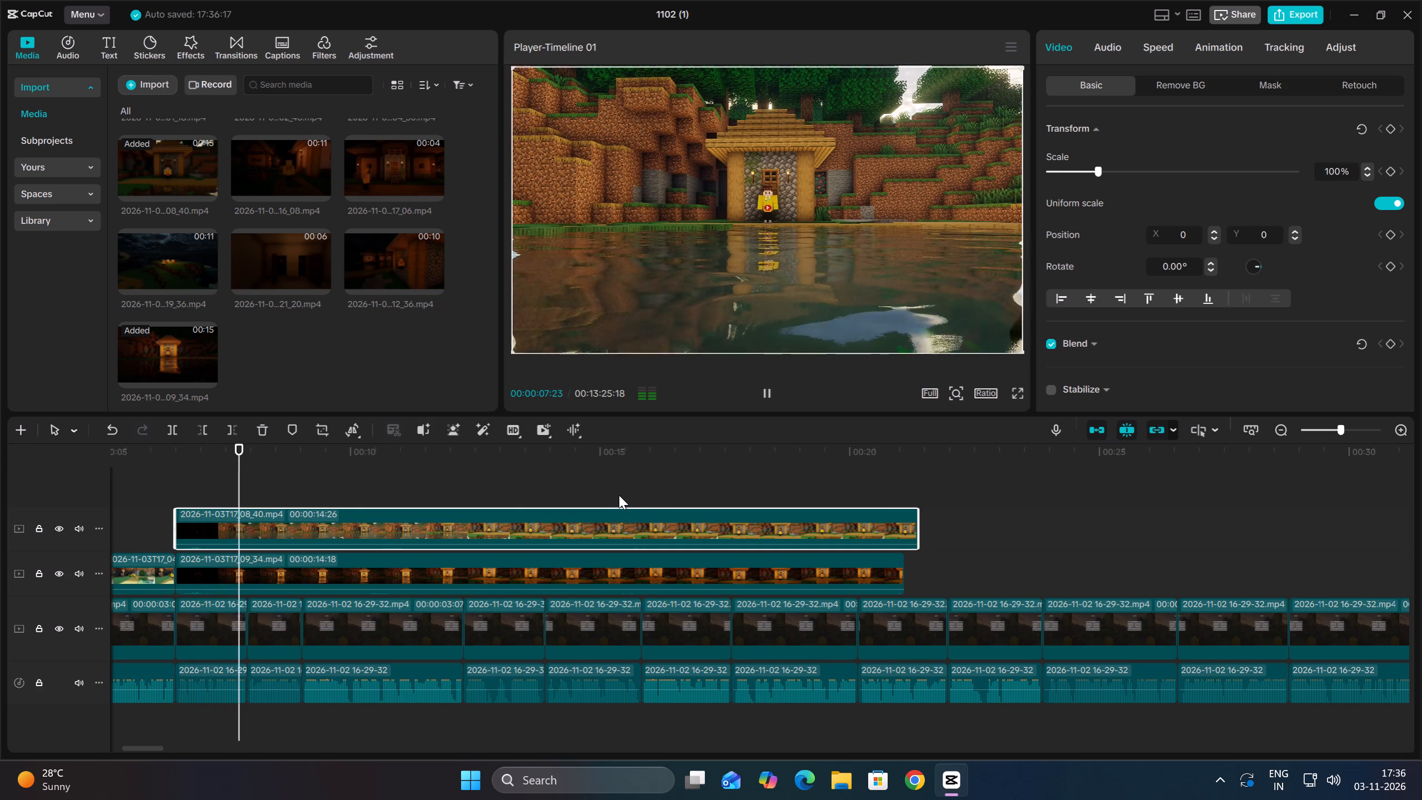
key("space")
left_click_drag(319, 481, 332, 563)
key("space")
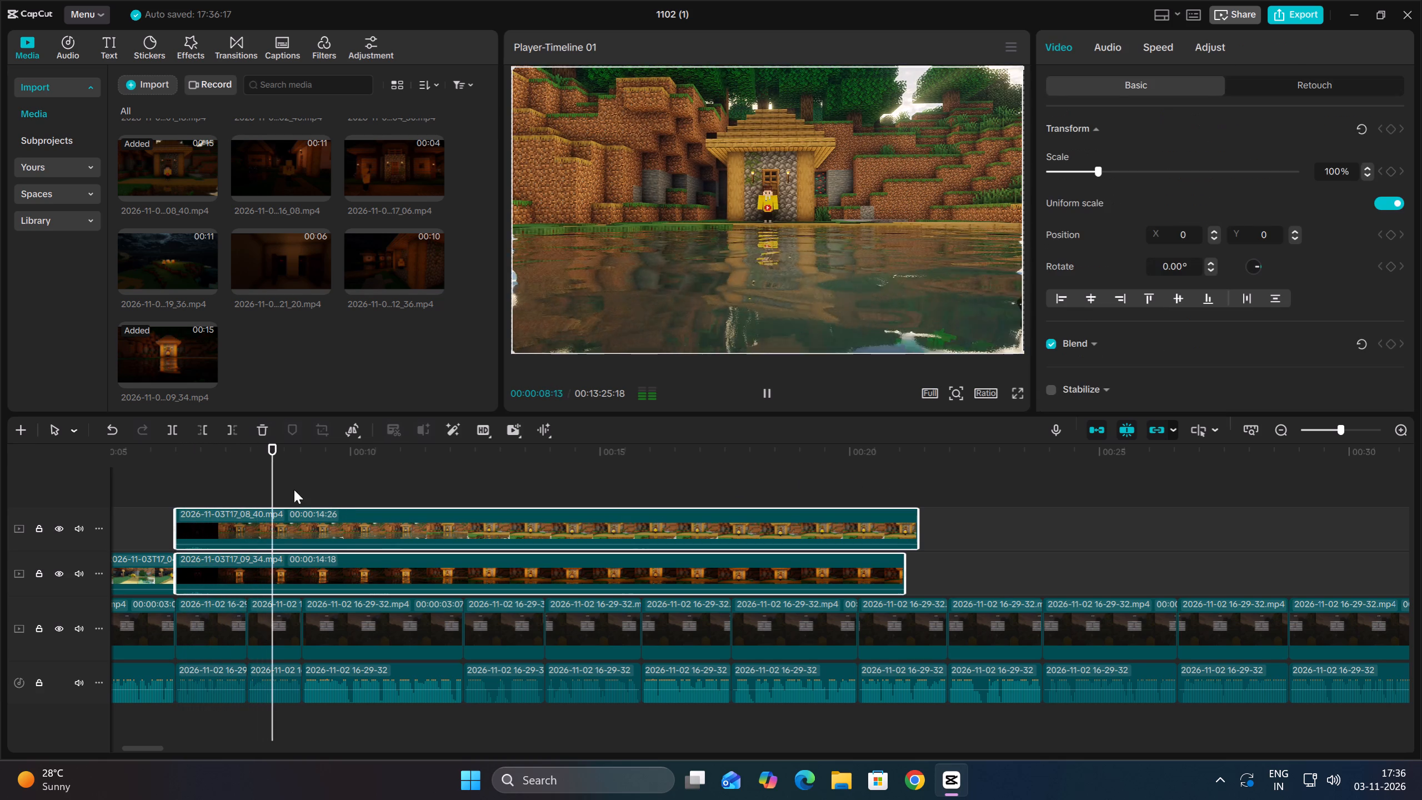
key("space")
key("space")
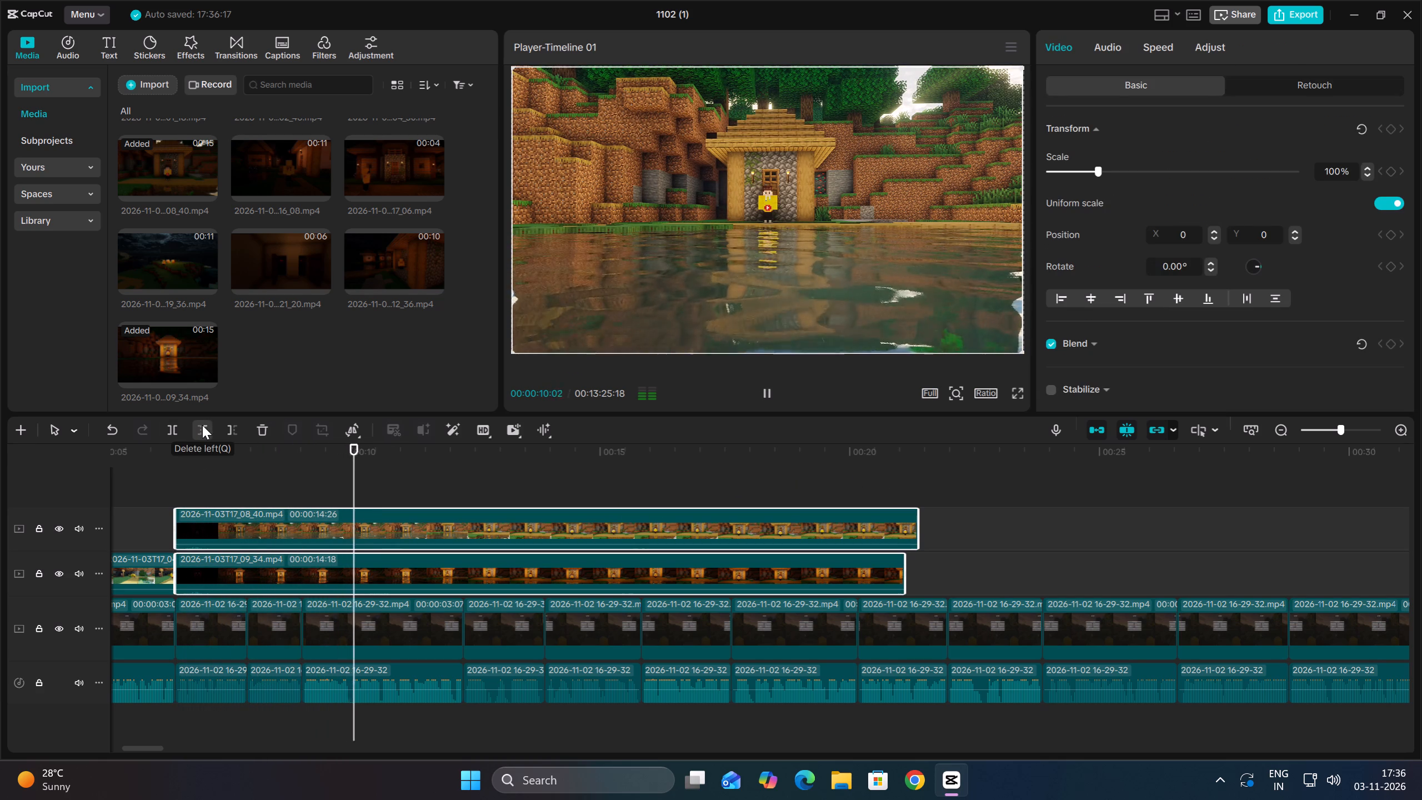
key("space")
key("space")
key("space")
left_click(202, 425)
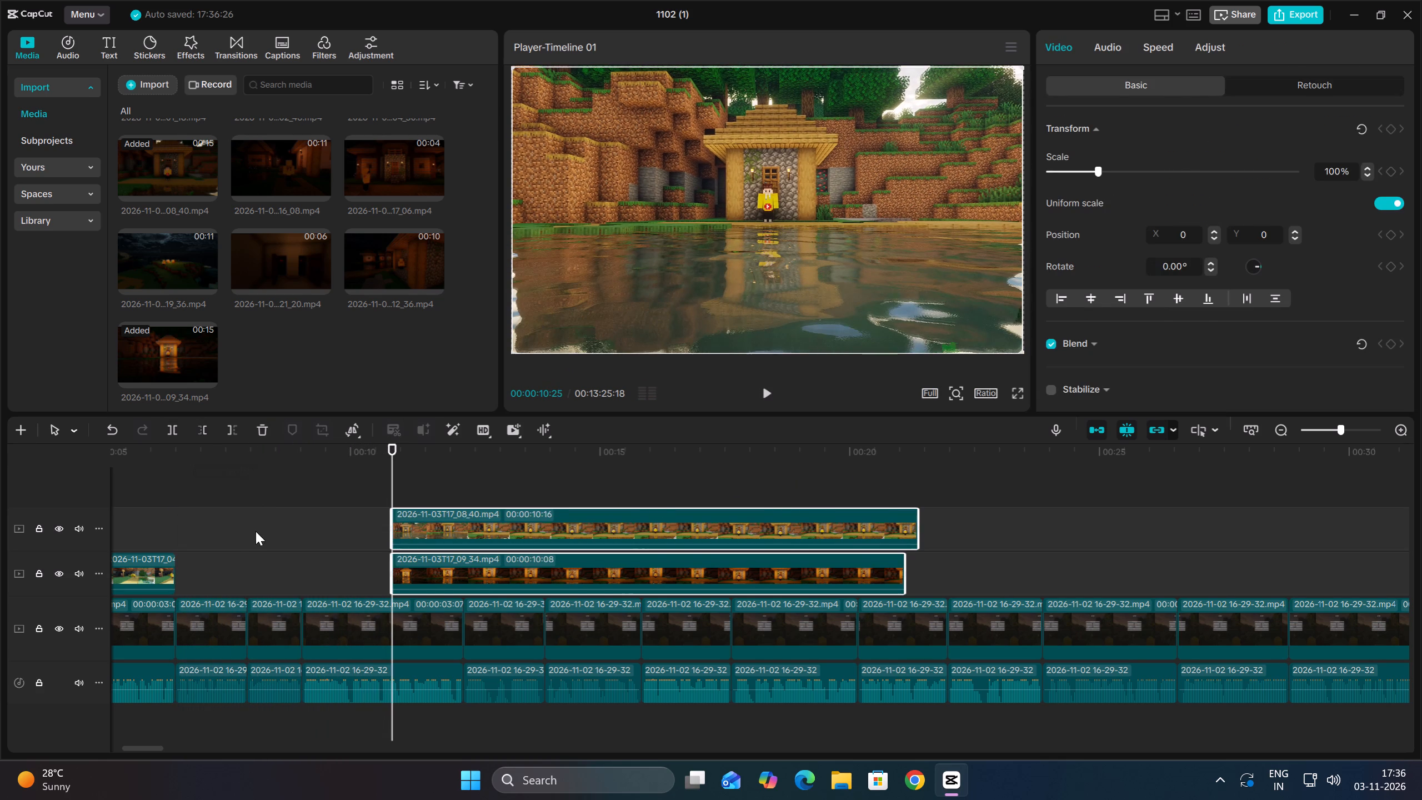
Move the trimmed 2026-11-03T17_08_40.mp4 back to start at 00:00:06:15, where 2026-11-03T17_04_50.mp4 ends.
left_click(207, 544)
key("Up")
left_click(502, 569)
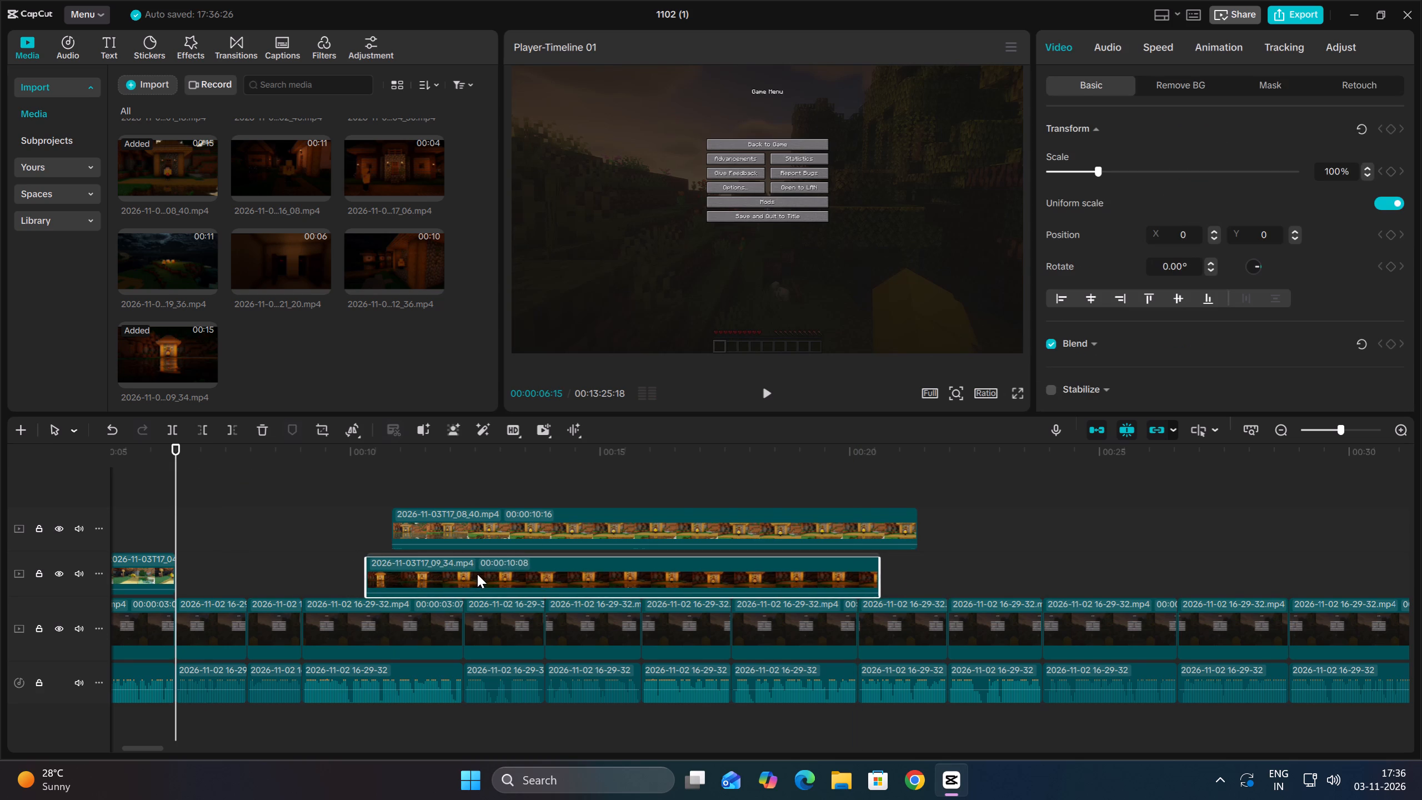
left_click_drag(499, 532, 286, 553)
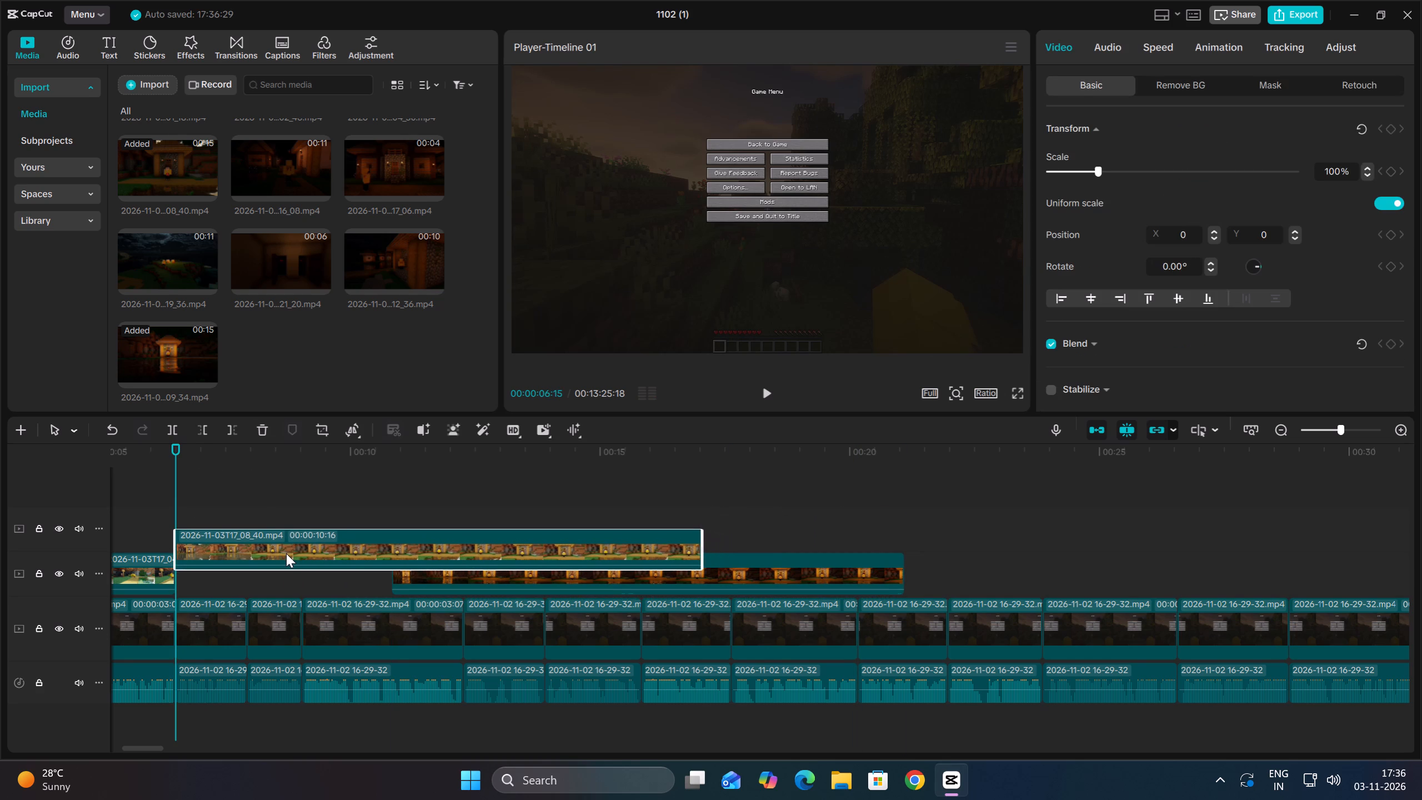
left_click_drag(286, 553, 286, 553)
Split 2026-11-03T17_08_40.mp4 at 00:00:07:28, in line with the main-track cut below, and delete the part after the split.
key("space")
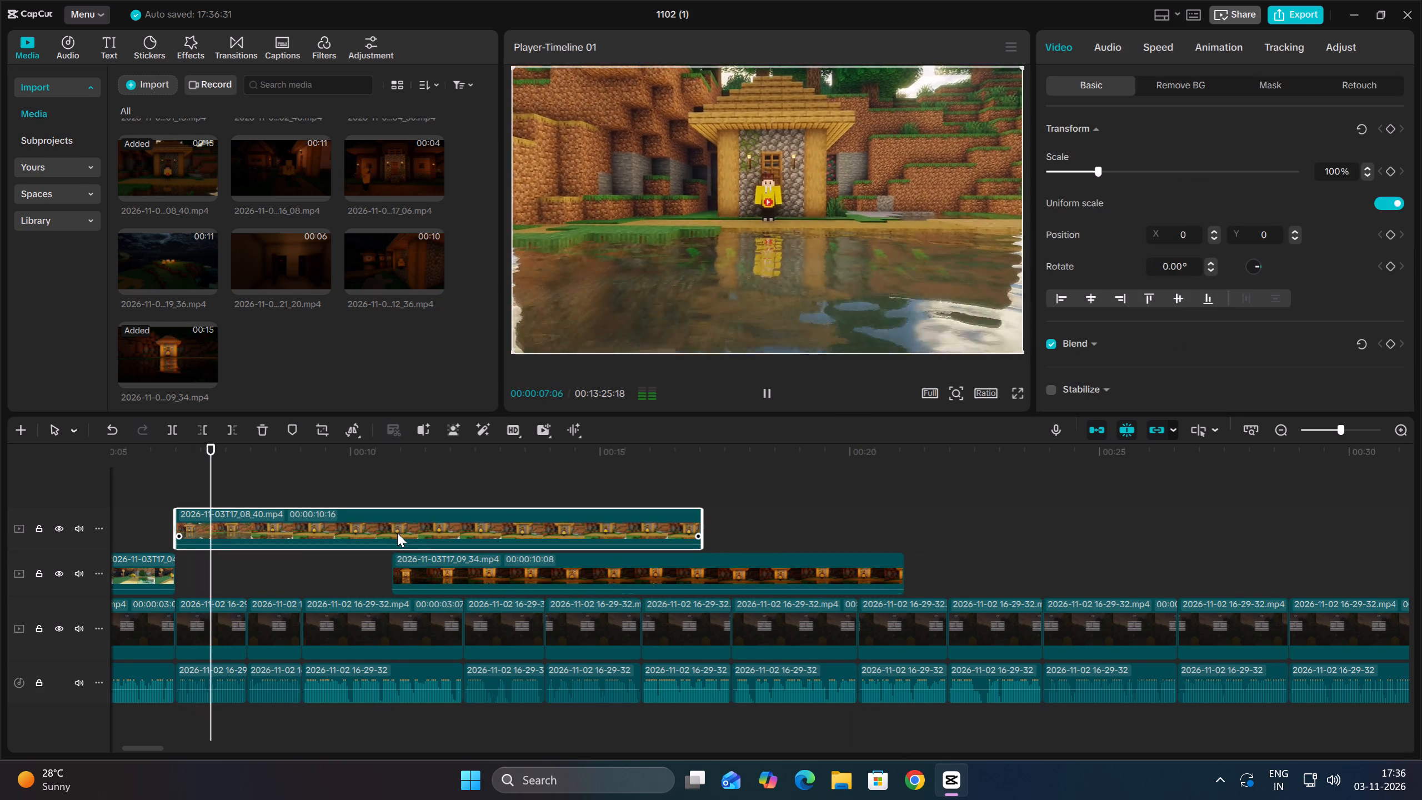
key("space")
key("Up")
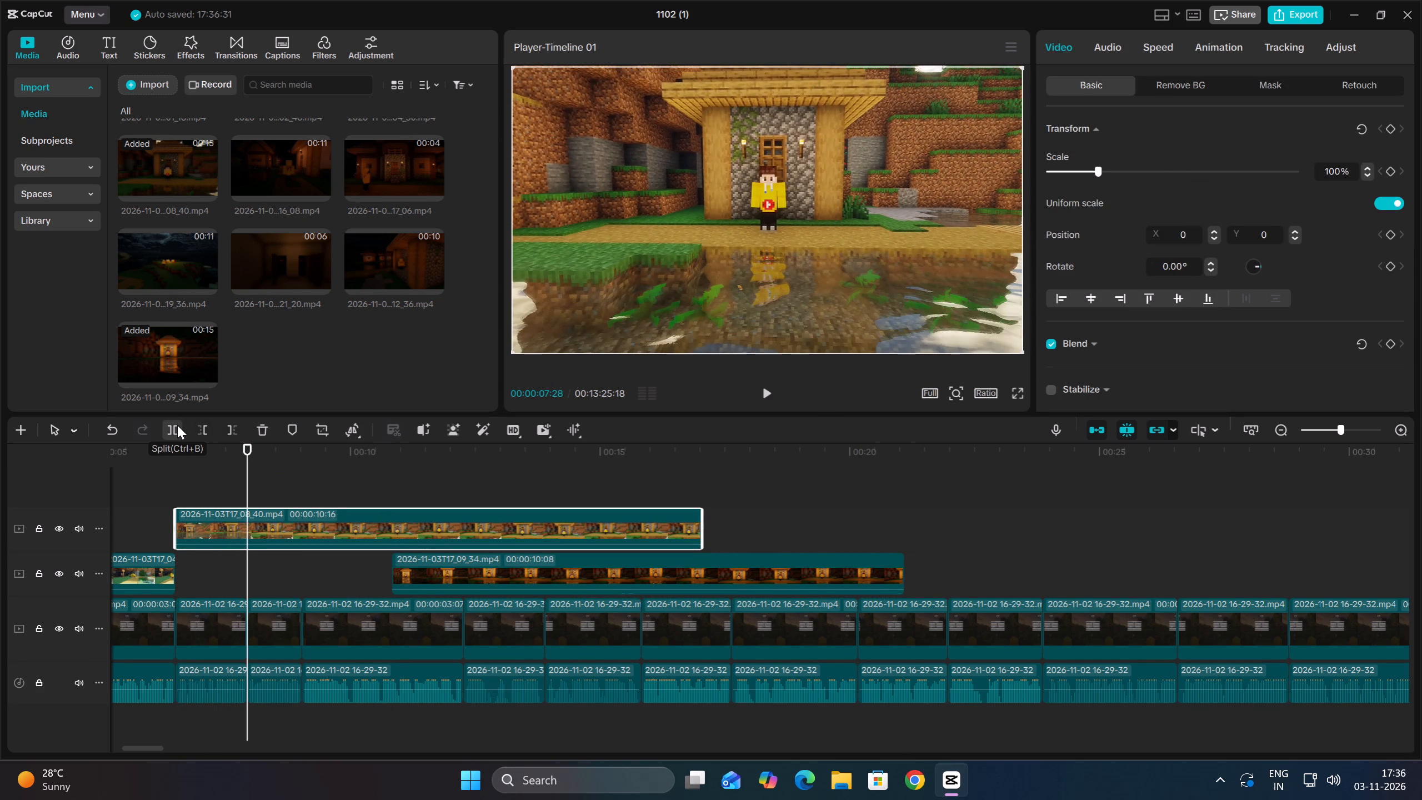
key("Up")
key("space")
key("space")
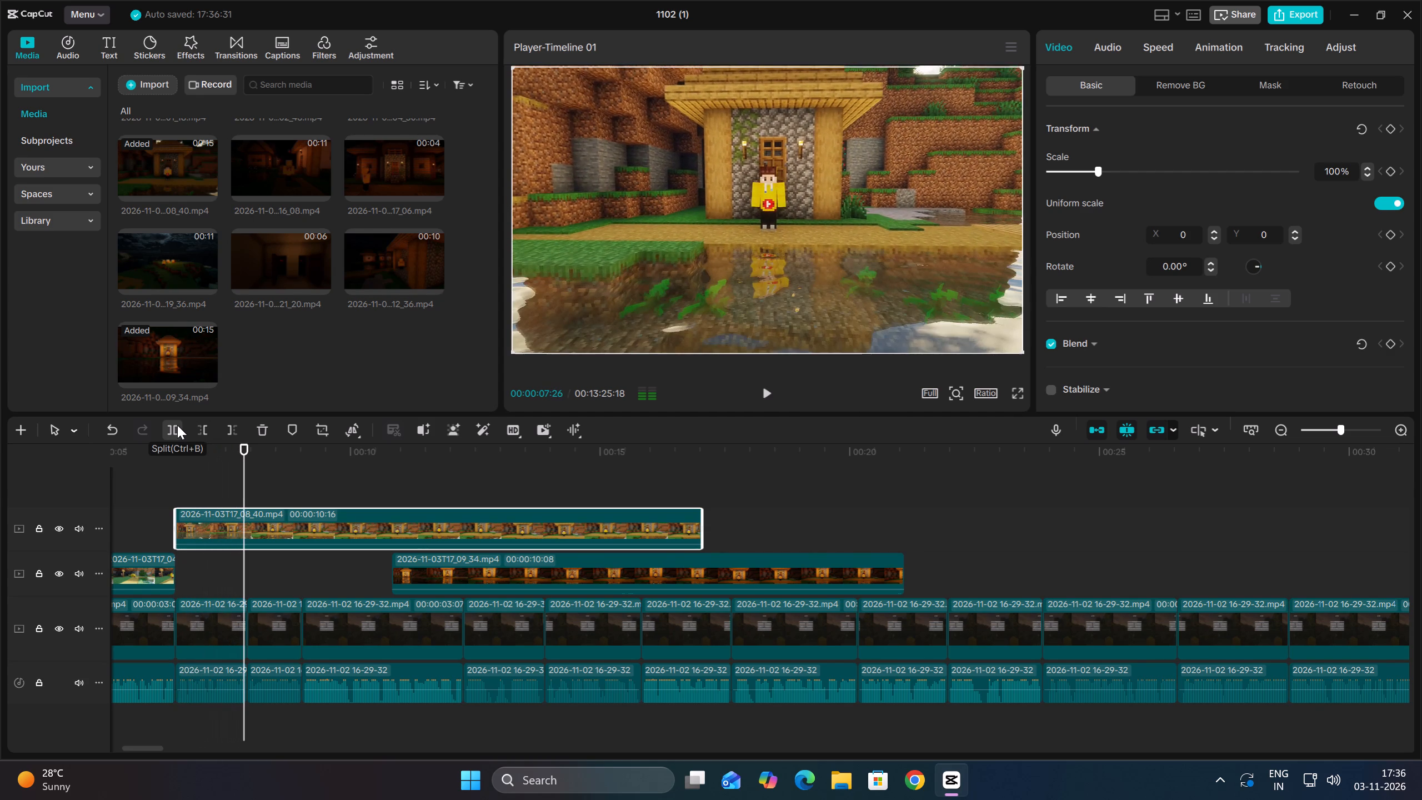
key("space")
key("space")
key("Up")
left_click(177, 425)
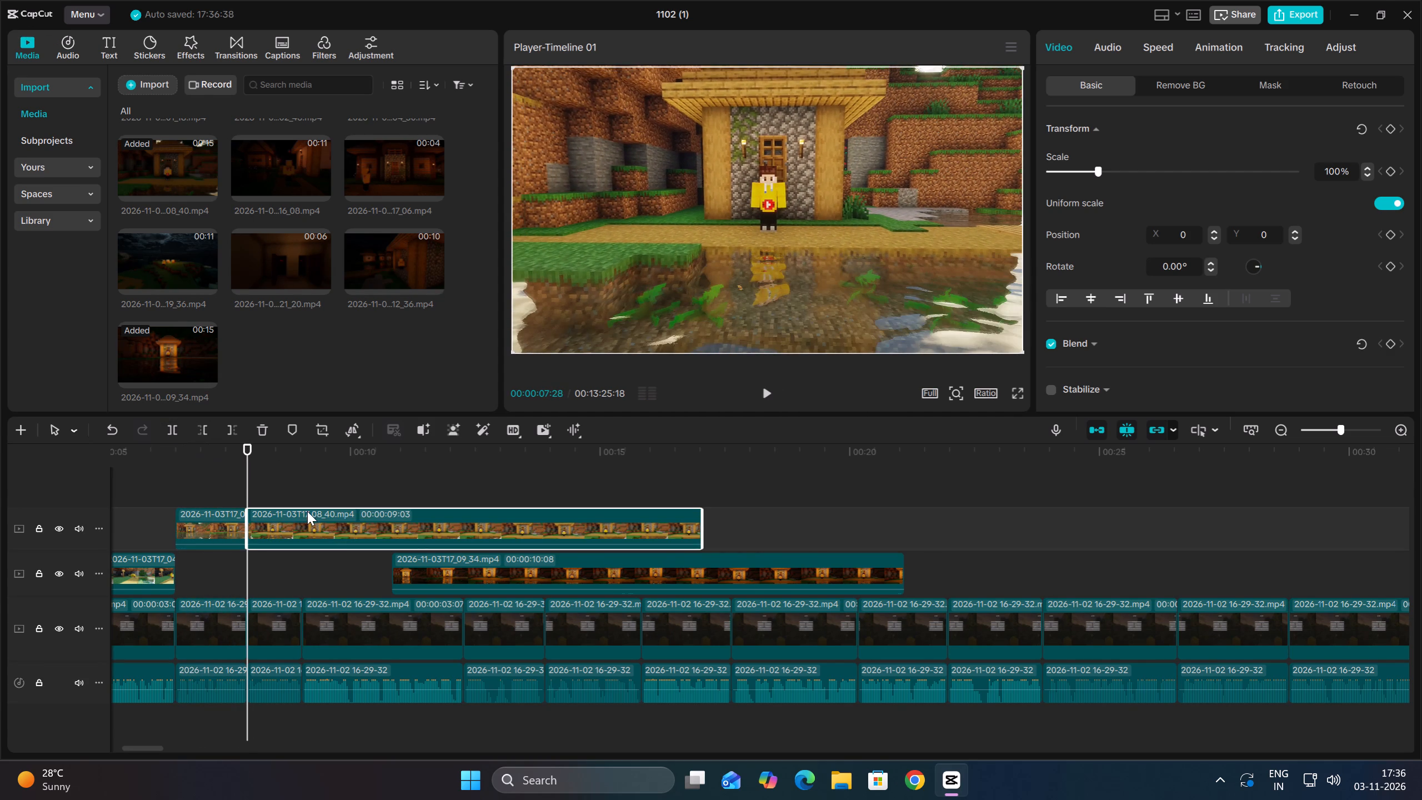
key("Delete")
Move 2026-11-03T17_09_34.mp4 to start at 00:00:06:15 and trim its start at 00:00:07:28.
left_click_drag(466, 573, 385, 569)
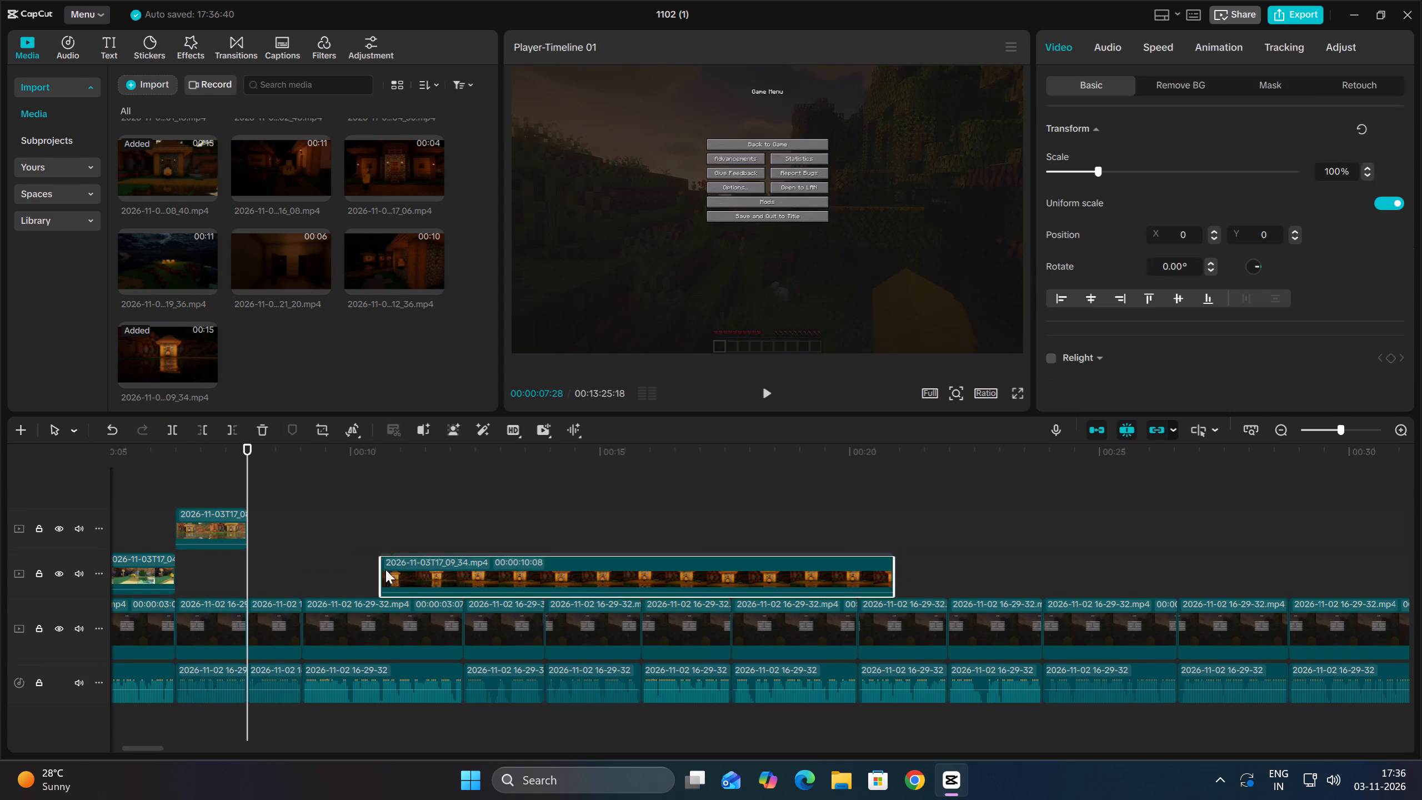
left_click_drag(385, 569, 253, 578)
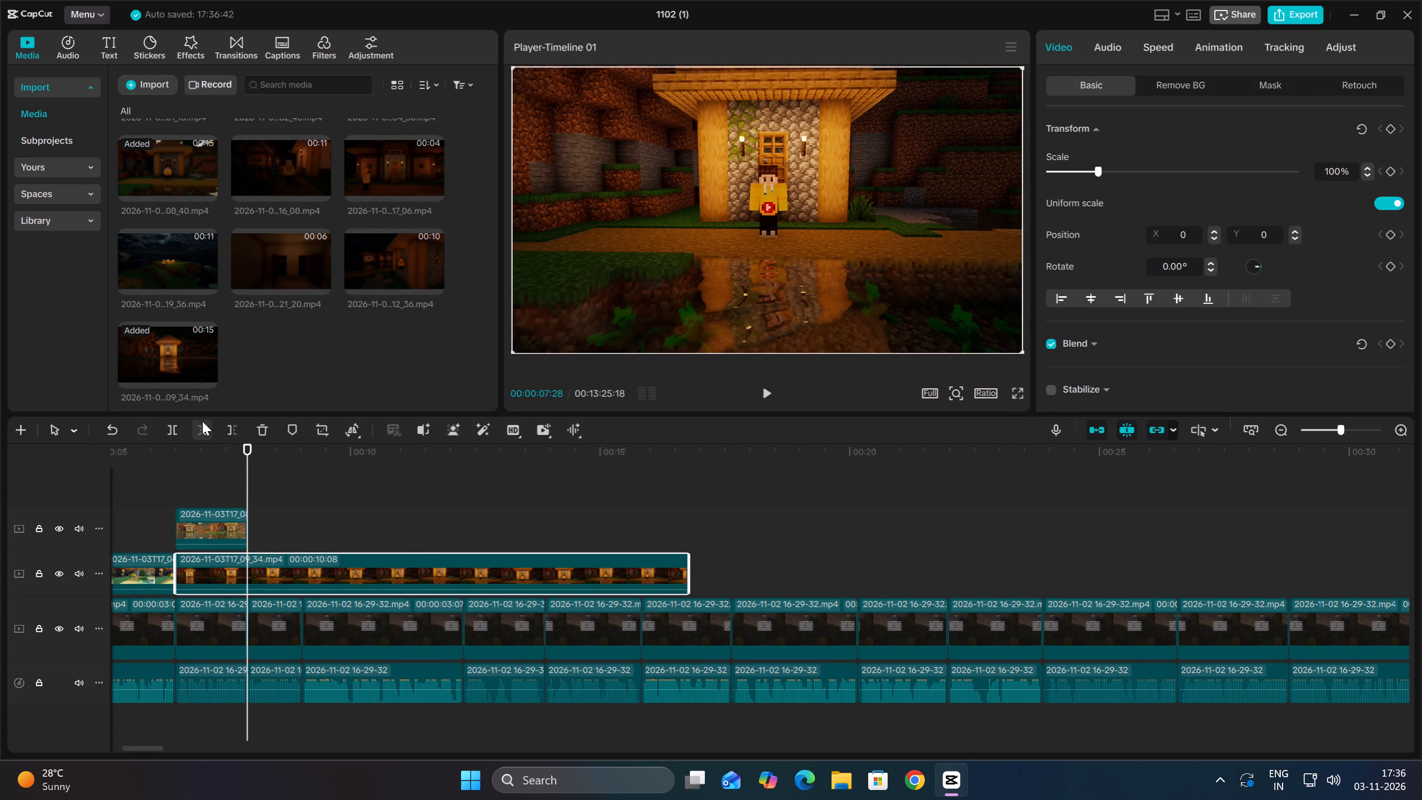
left_click(202, 429)
Drop the short 2026-11-03T17_08_40.mp4 piece into the gap before 2026-11-03T17_09_34.mp4 on the lower overlay track and play from 00:00:06:15.
left_click_drag(209, 524, 208, 573)
key("Up")
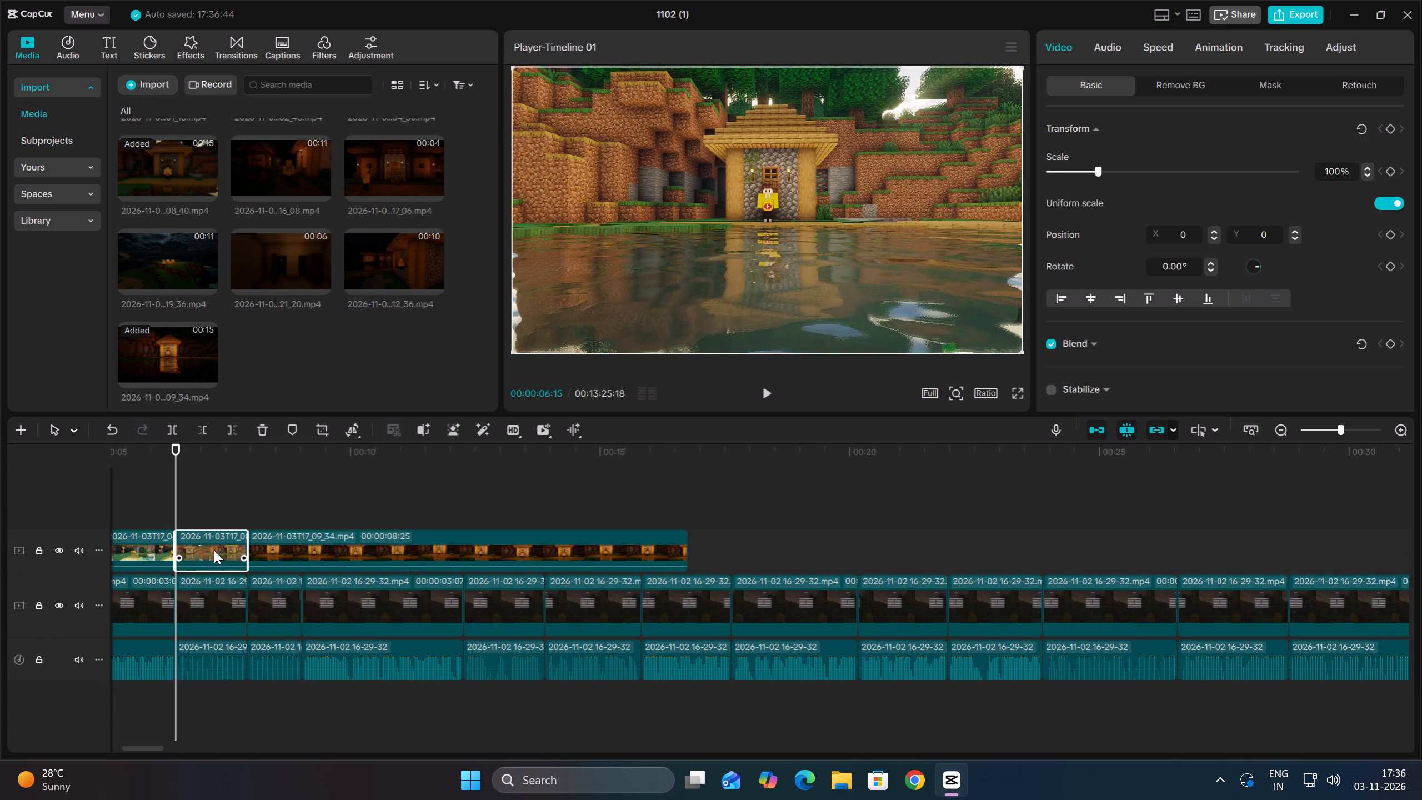
key("space")
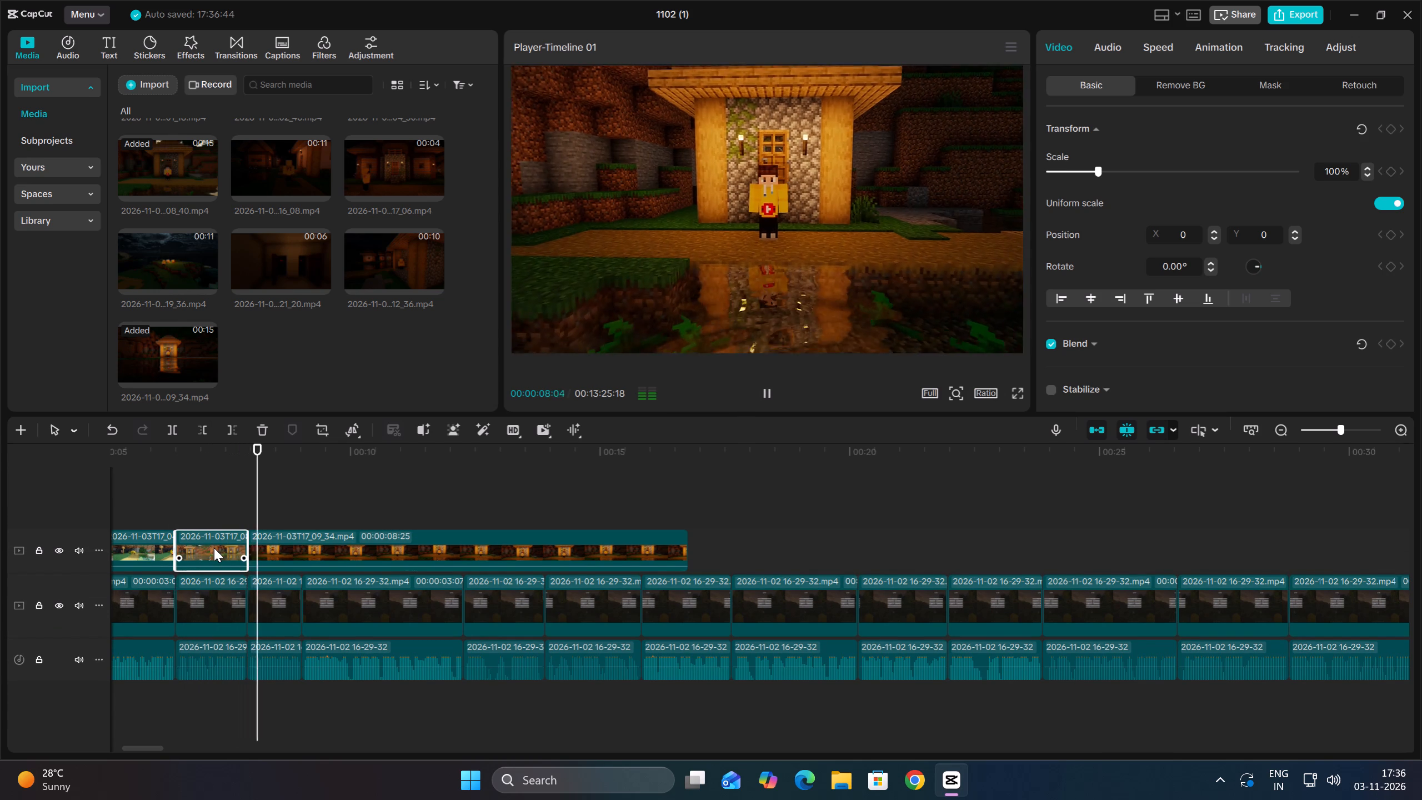
key("space")
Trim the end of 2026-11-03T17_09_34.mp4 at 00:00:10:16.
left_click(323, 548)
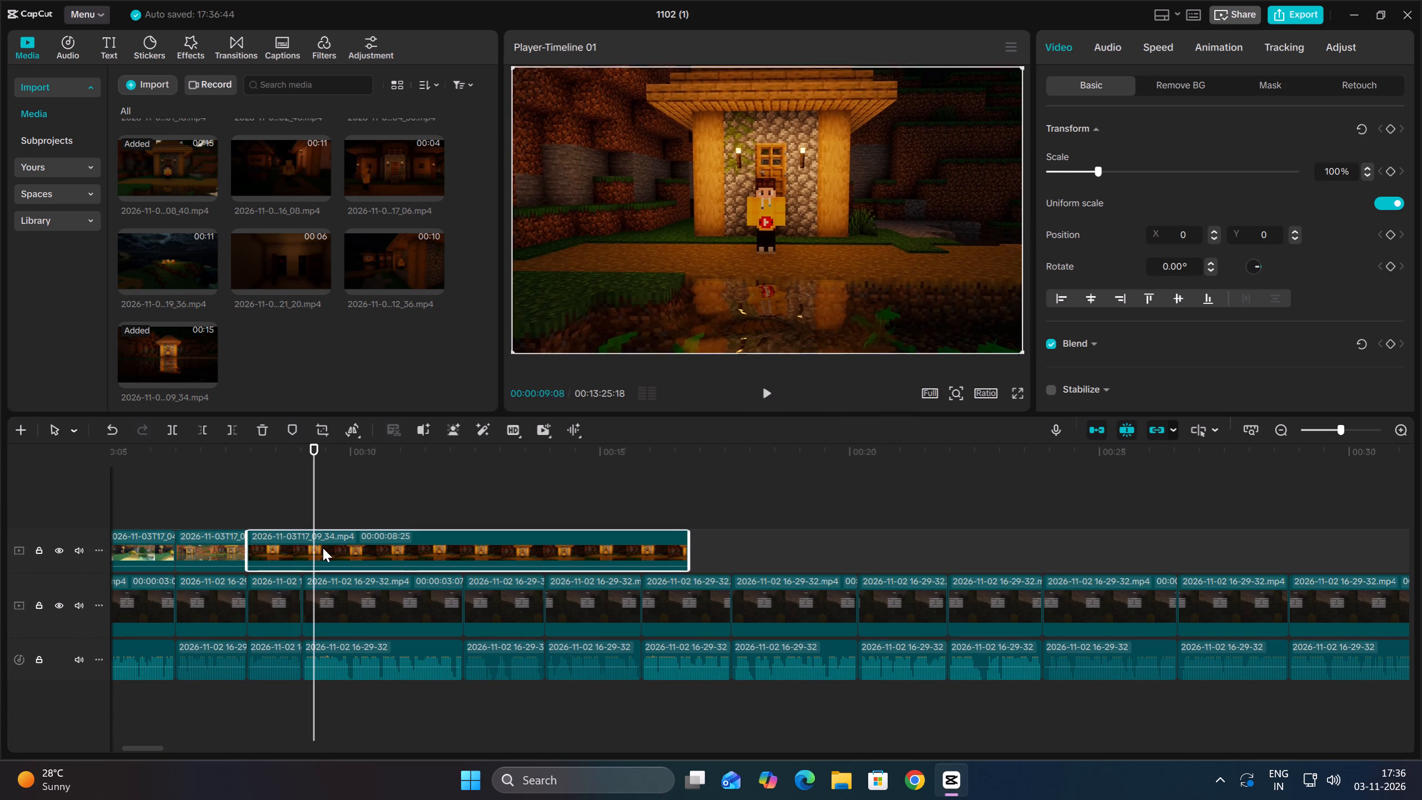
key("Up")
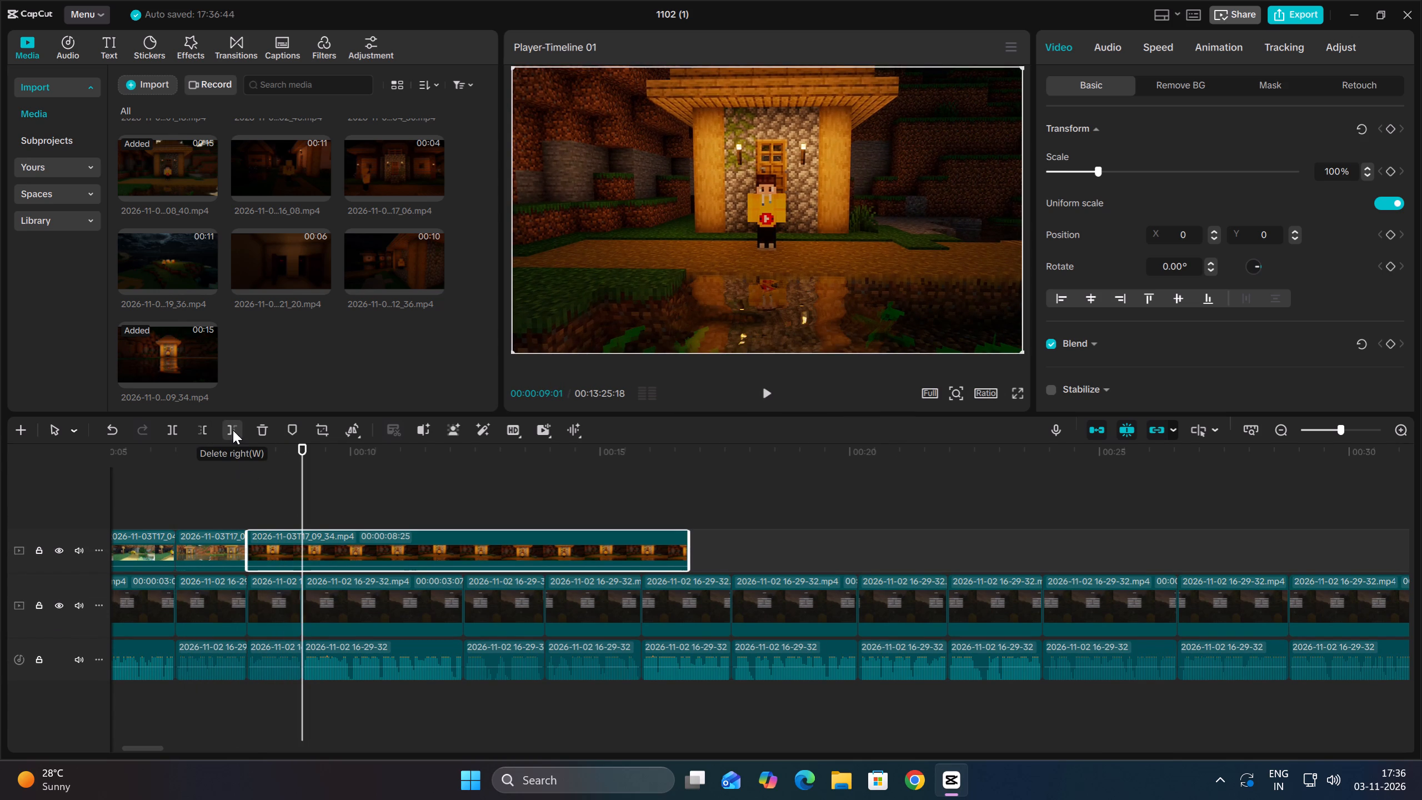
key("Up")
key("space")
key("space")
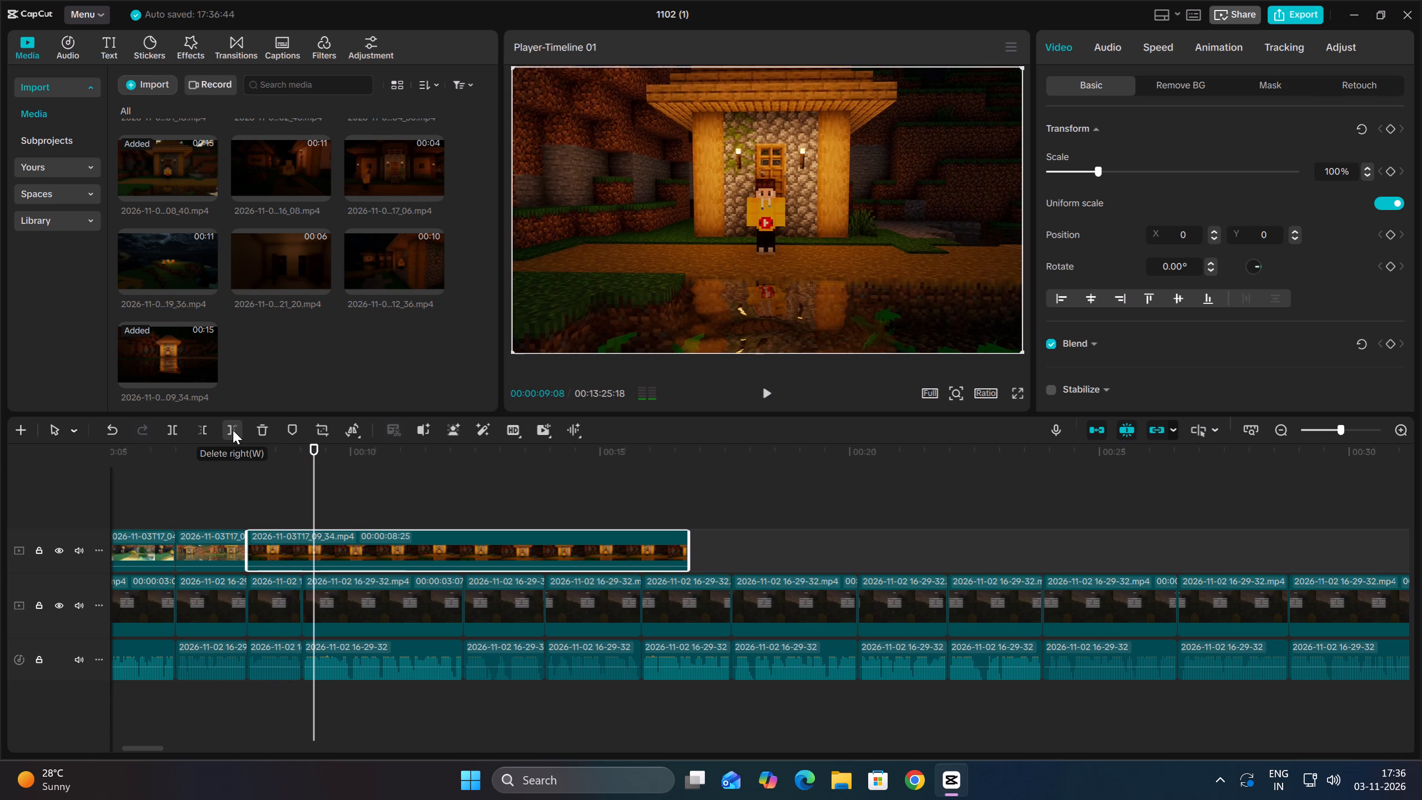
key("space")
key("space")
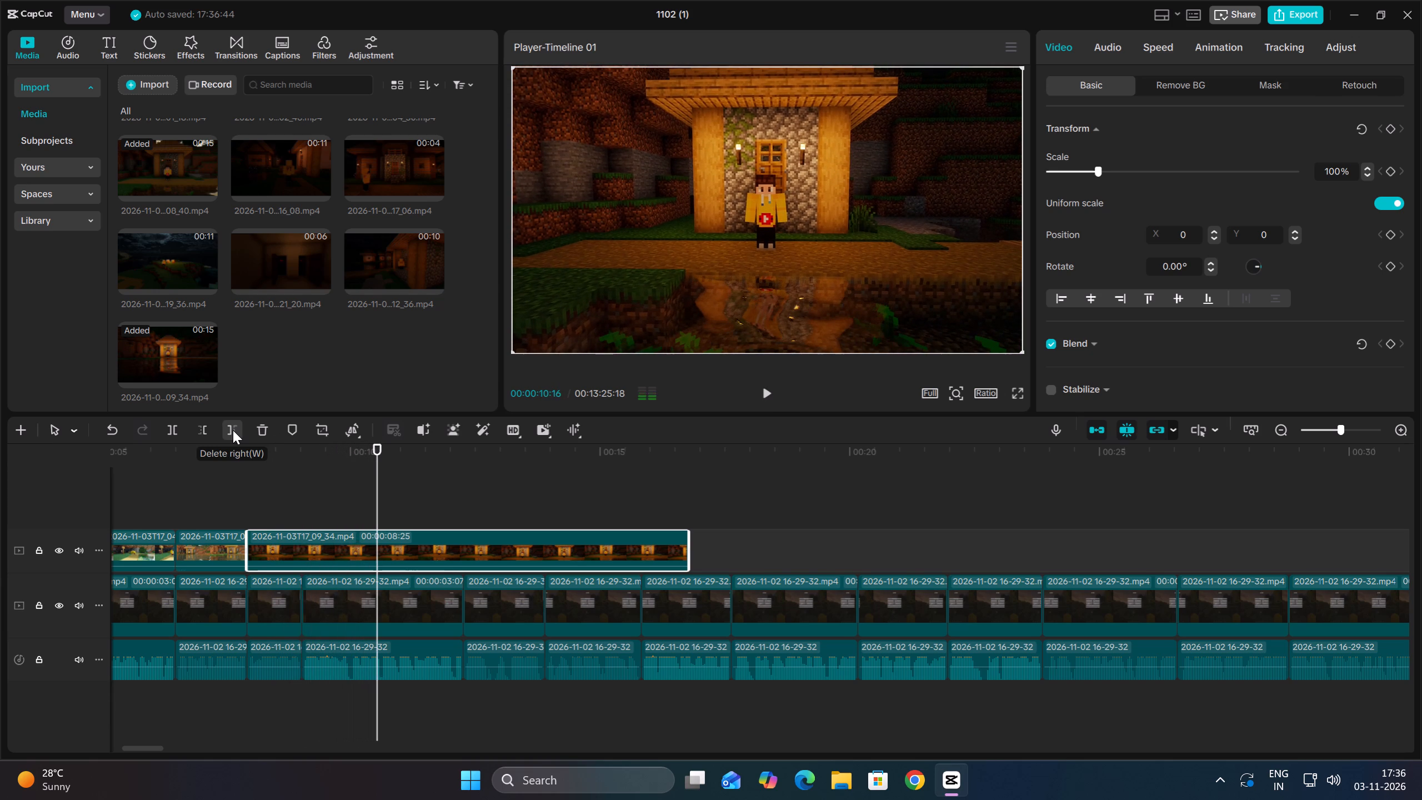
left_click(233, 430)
Replay 2026-11-03T17_09_34.mp4 from 00:00:07:28, trim its end at 00:00:09:08 and return the playhead to that cut.
key("Up")
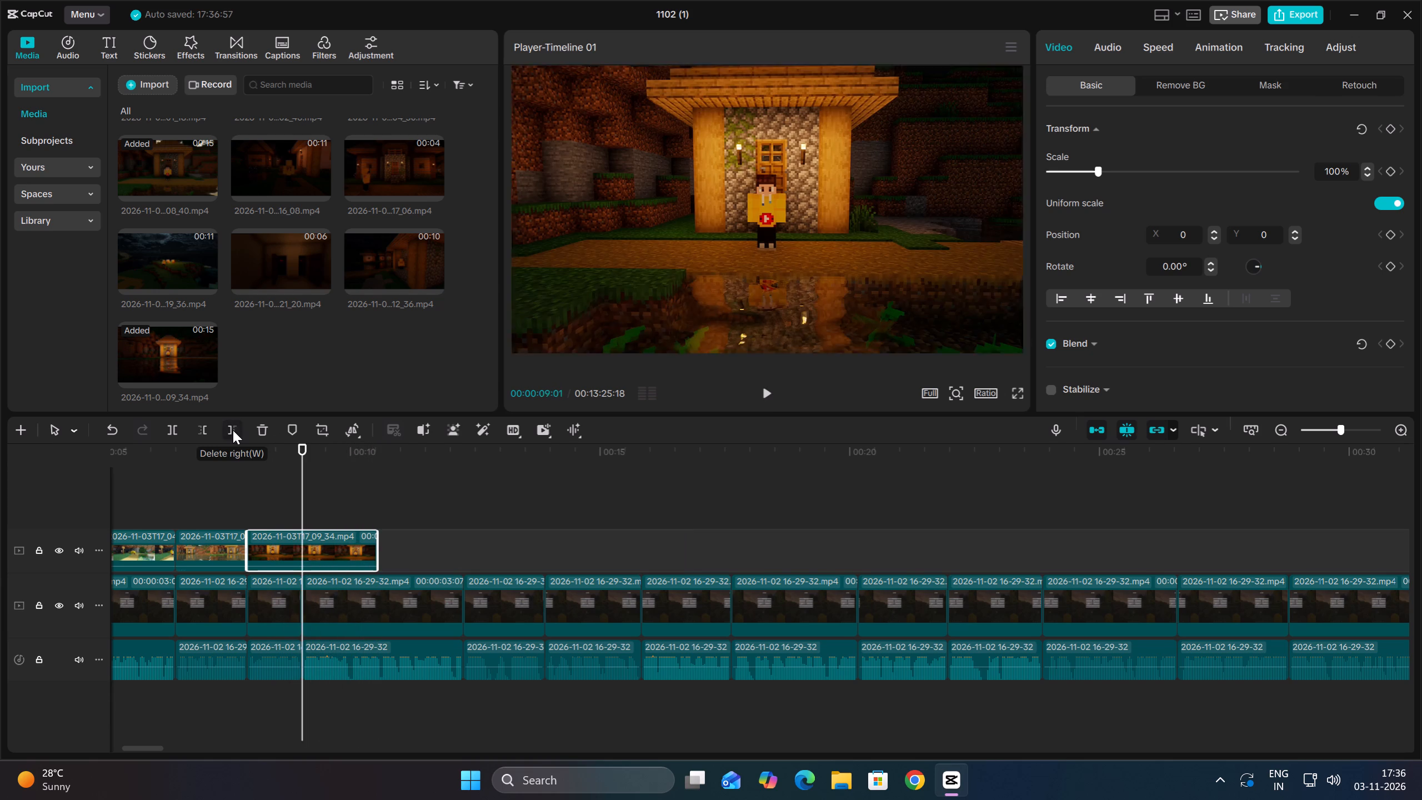
key("Up")
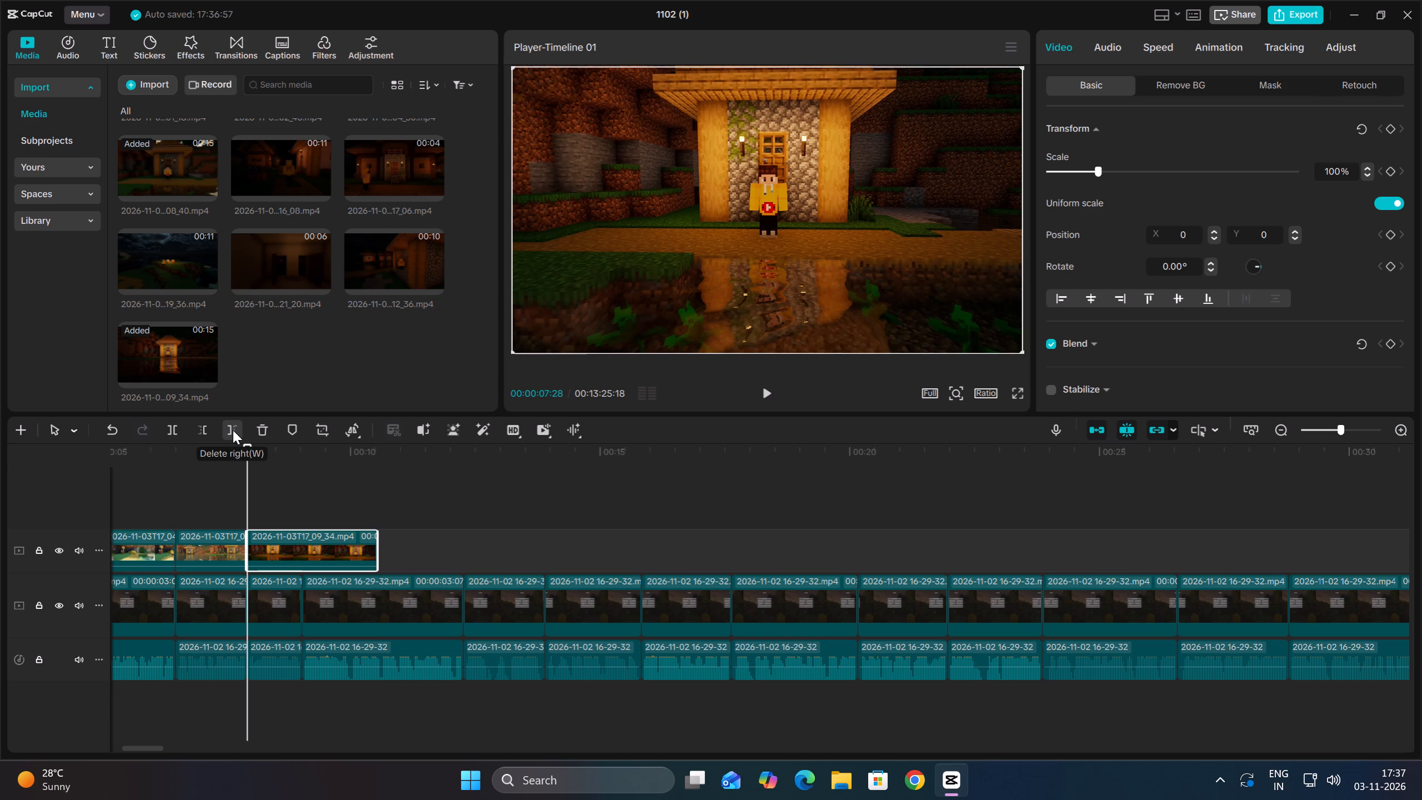
key("Up")
key("space")
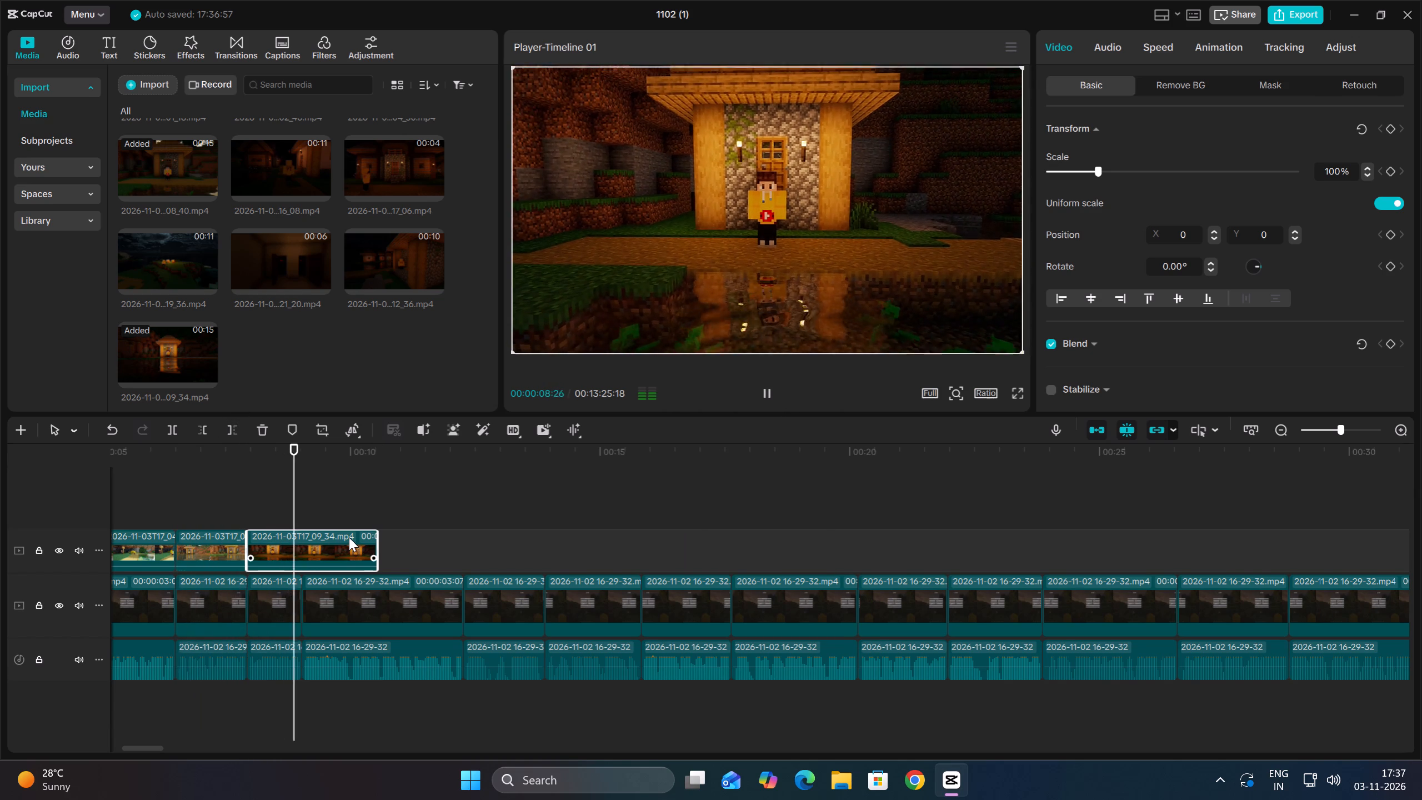
key("Up")
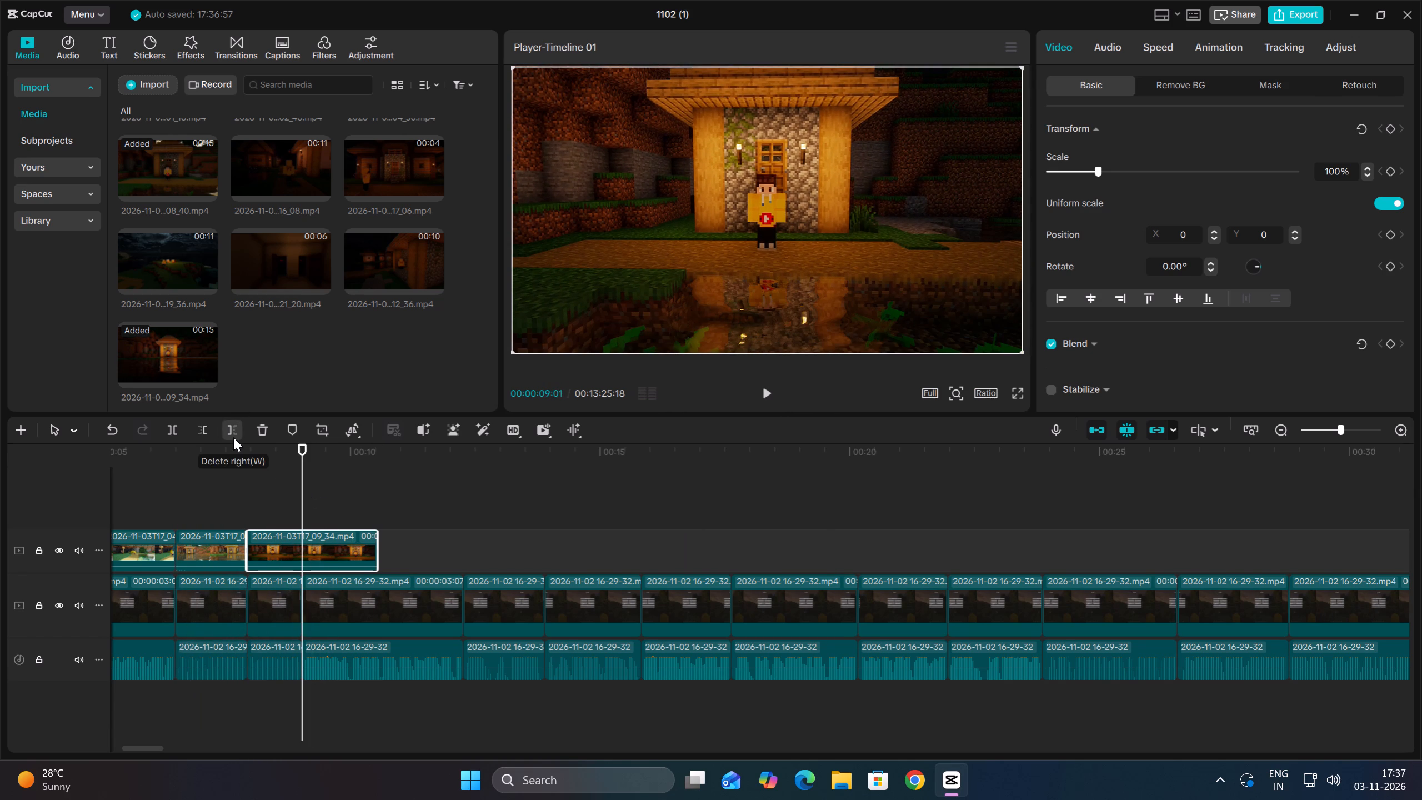
key("Up")
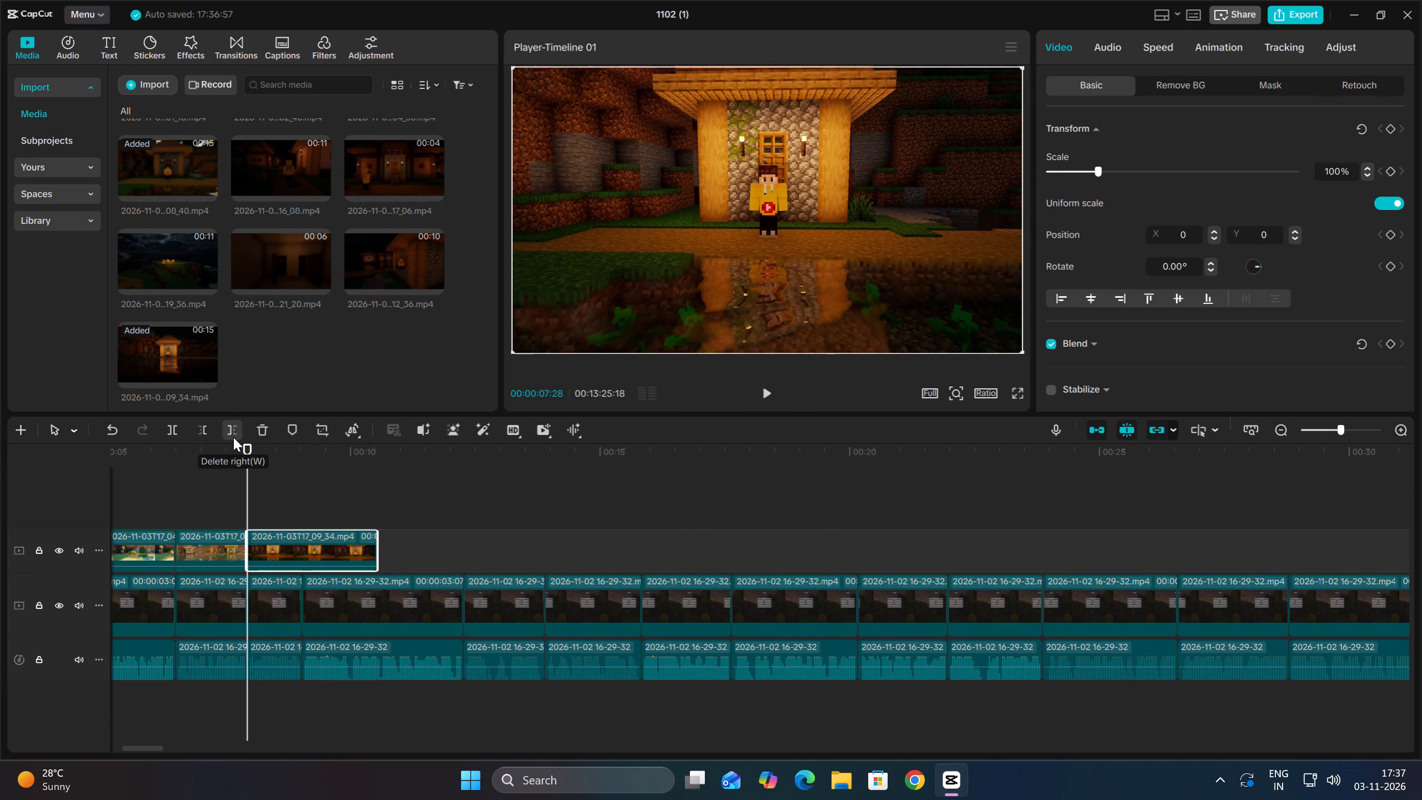
key("space")
key("space")
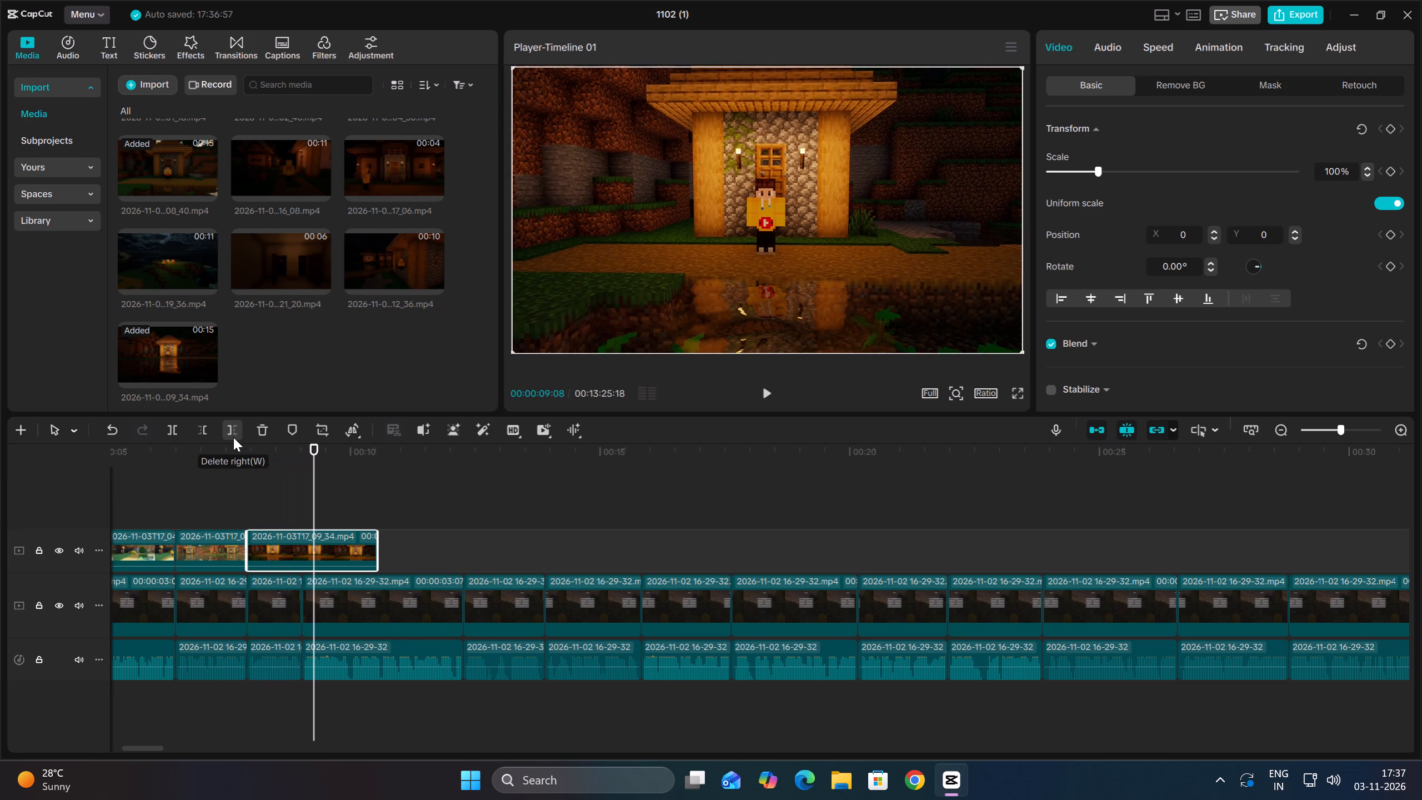
left_click(233, 437)
left_click(341, 553)
key("Up")
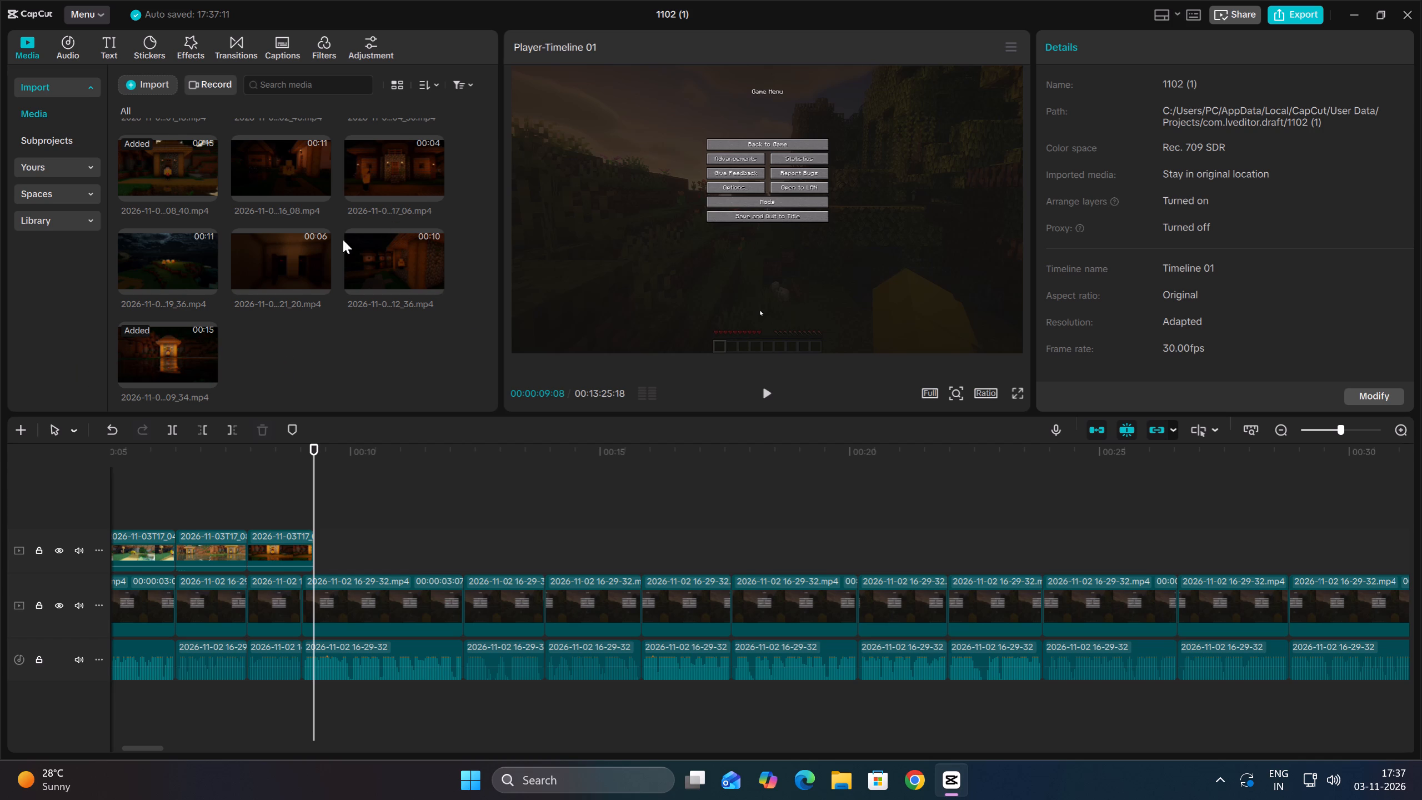
left_click(288, 169)
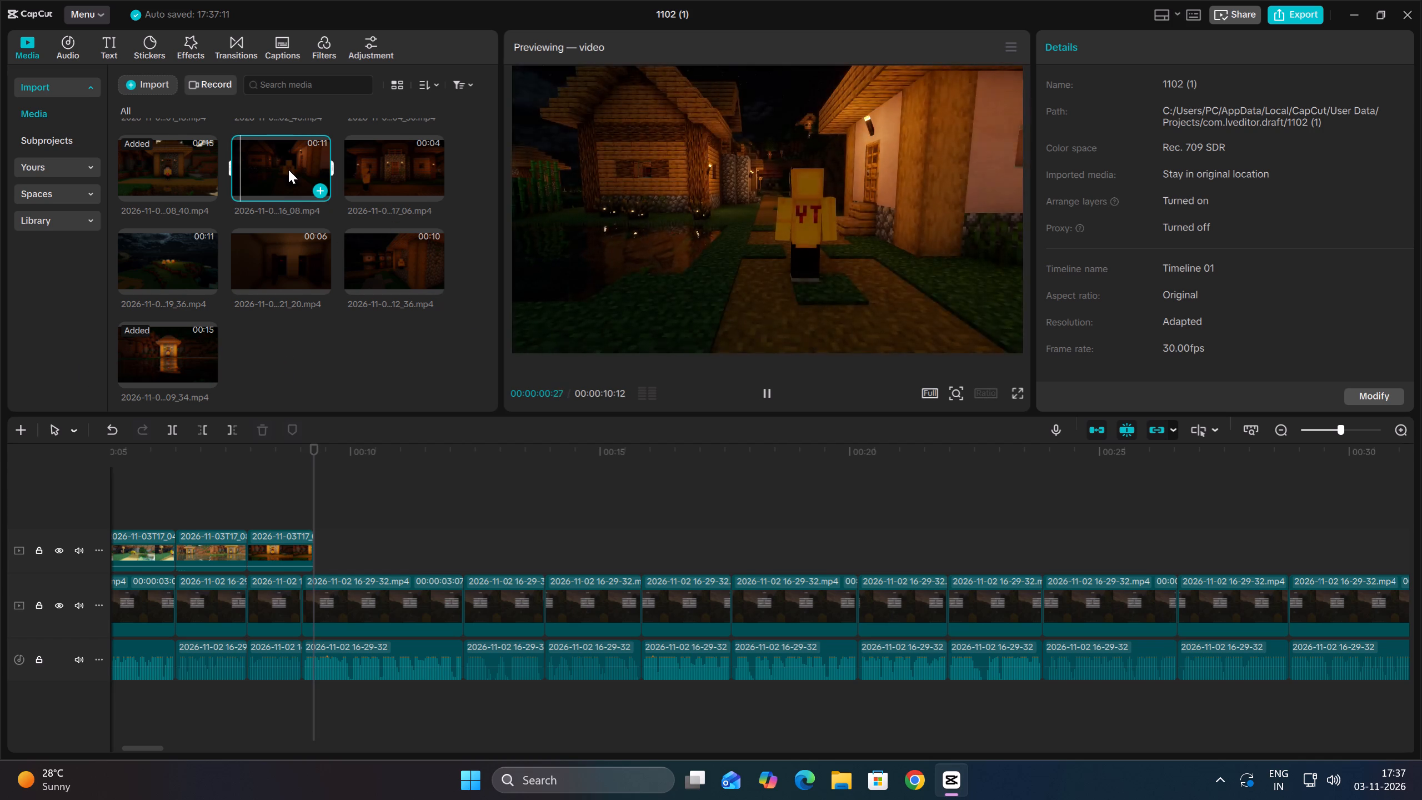
scroll(269, 278, "up", 3)
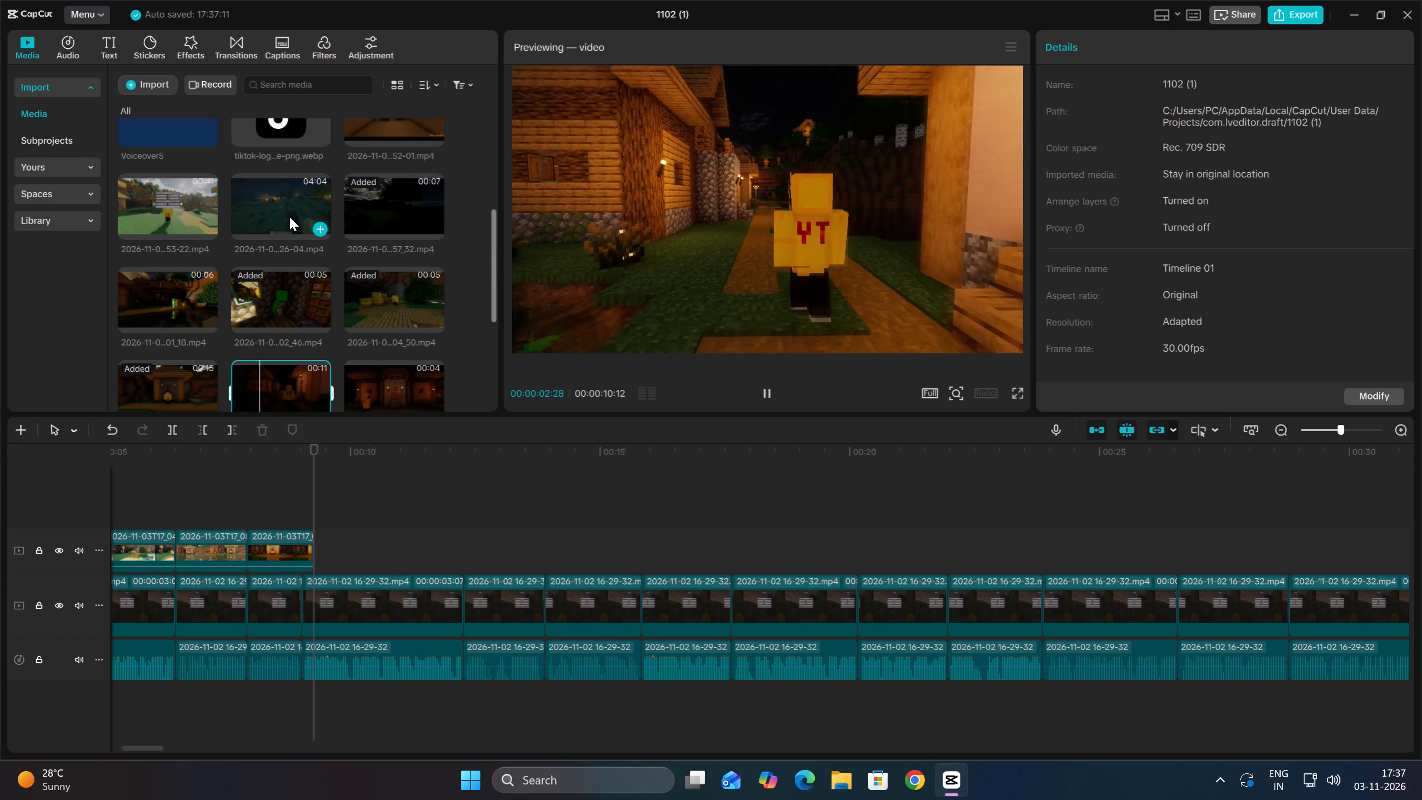
left_click(256, 191)
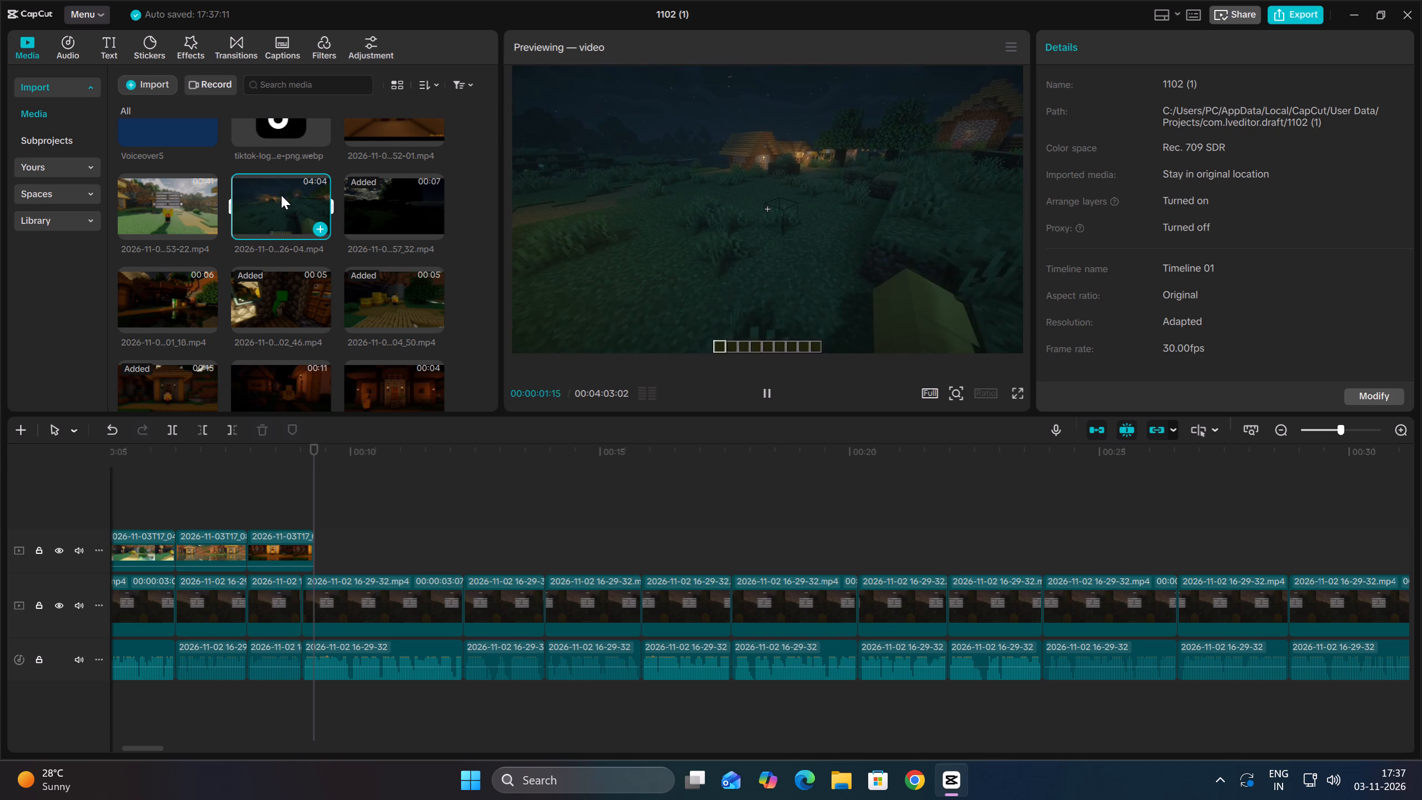
left_click_drag(278, 191, 225, 509)
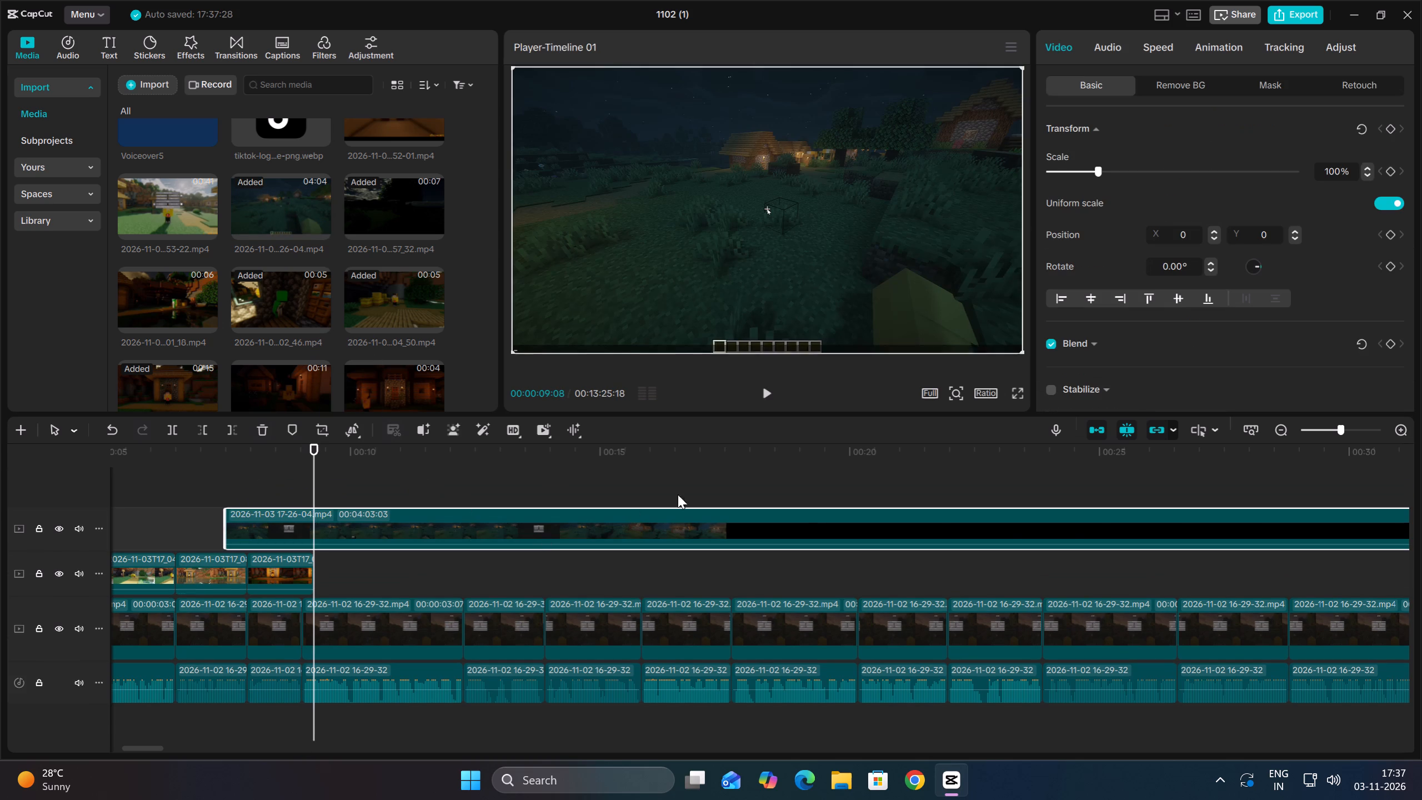
left_click(761, 391)
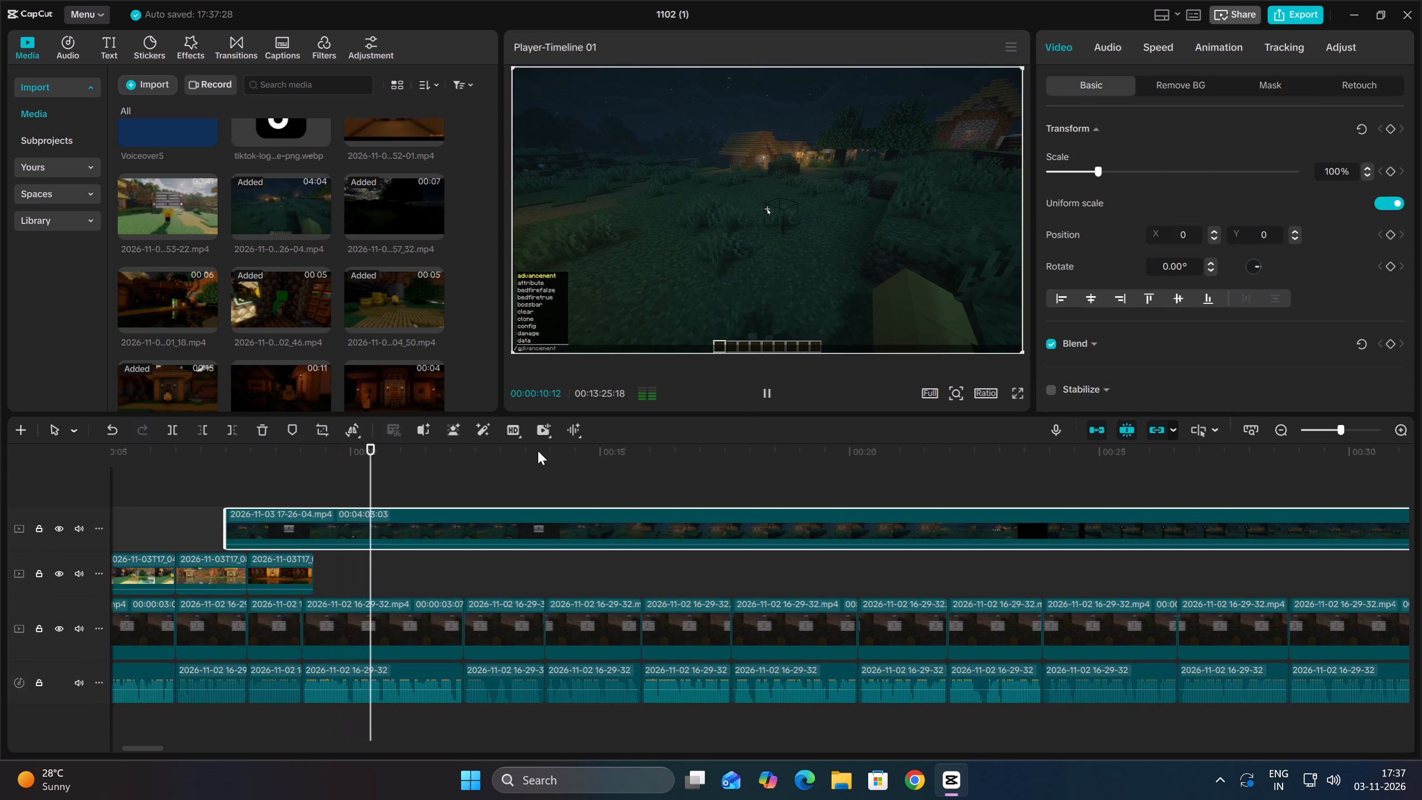
left_click(610, 479)
left_click_drag(610, 479, 611, 475)
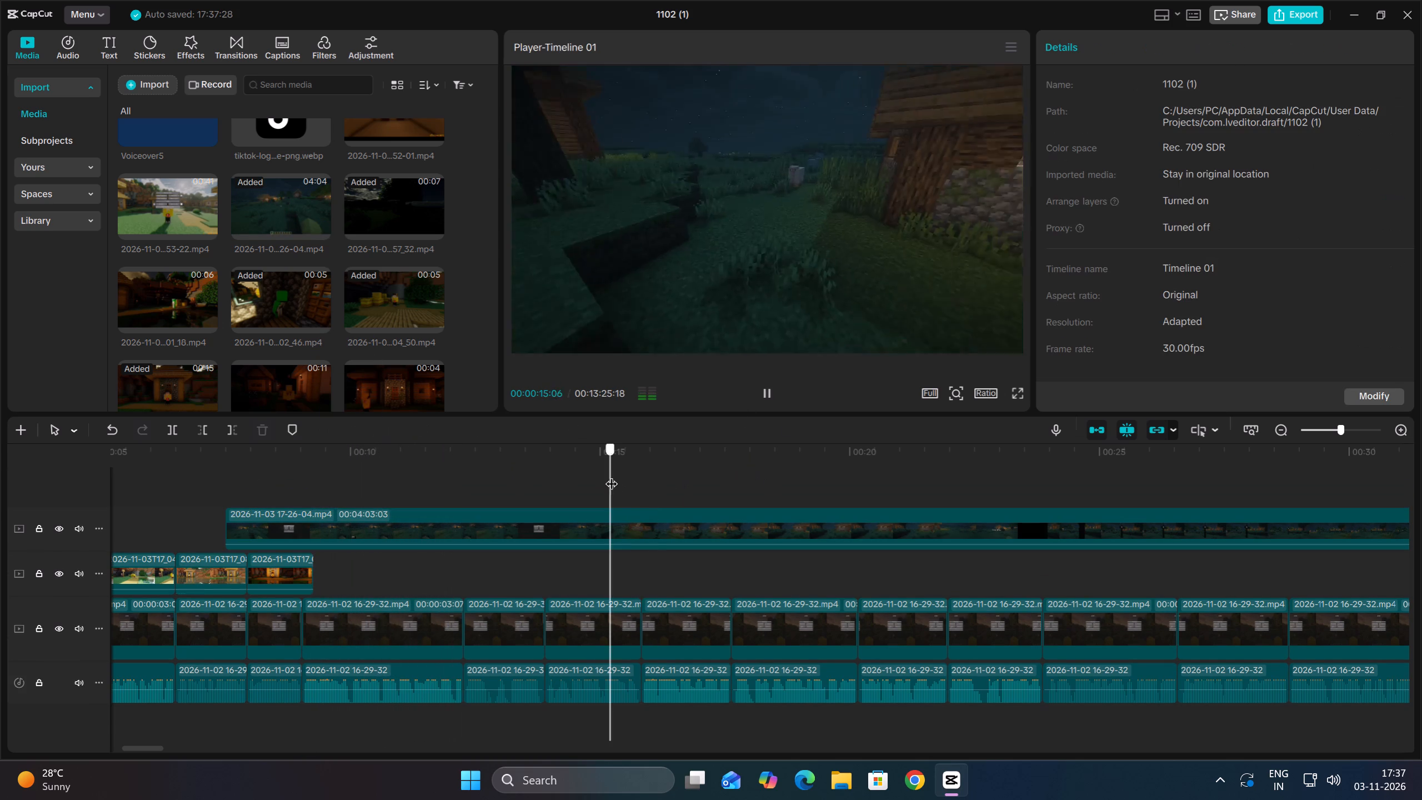
left_click_drag(611, 475, 952, 464)
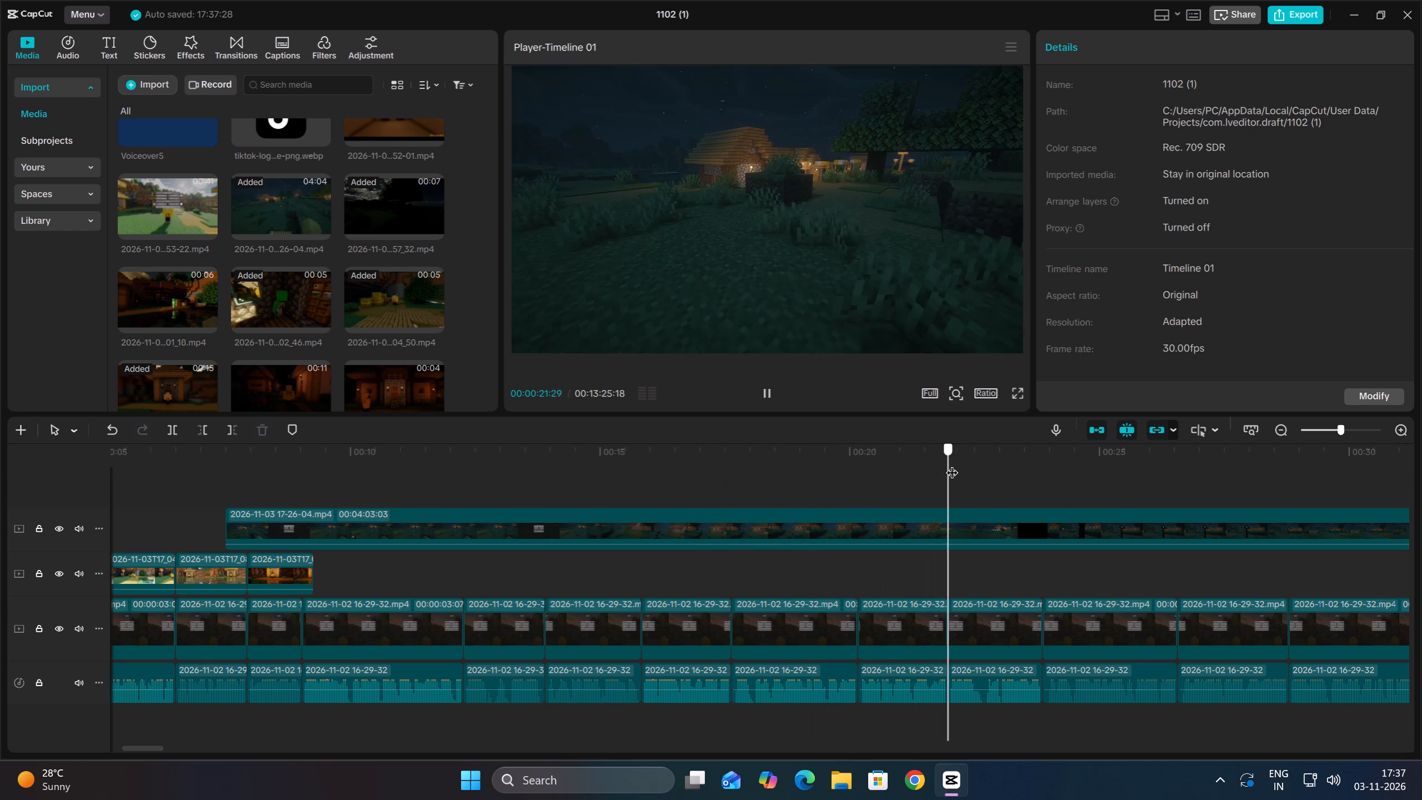
left_click_drag(952, 464, 1060, 467)
left_click(1057, 533)
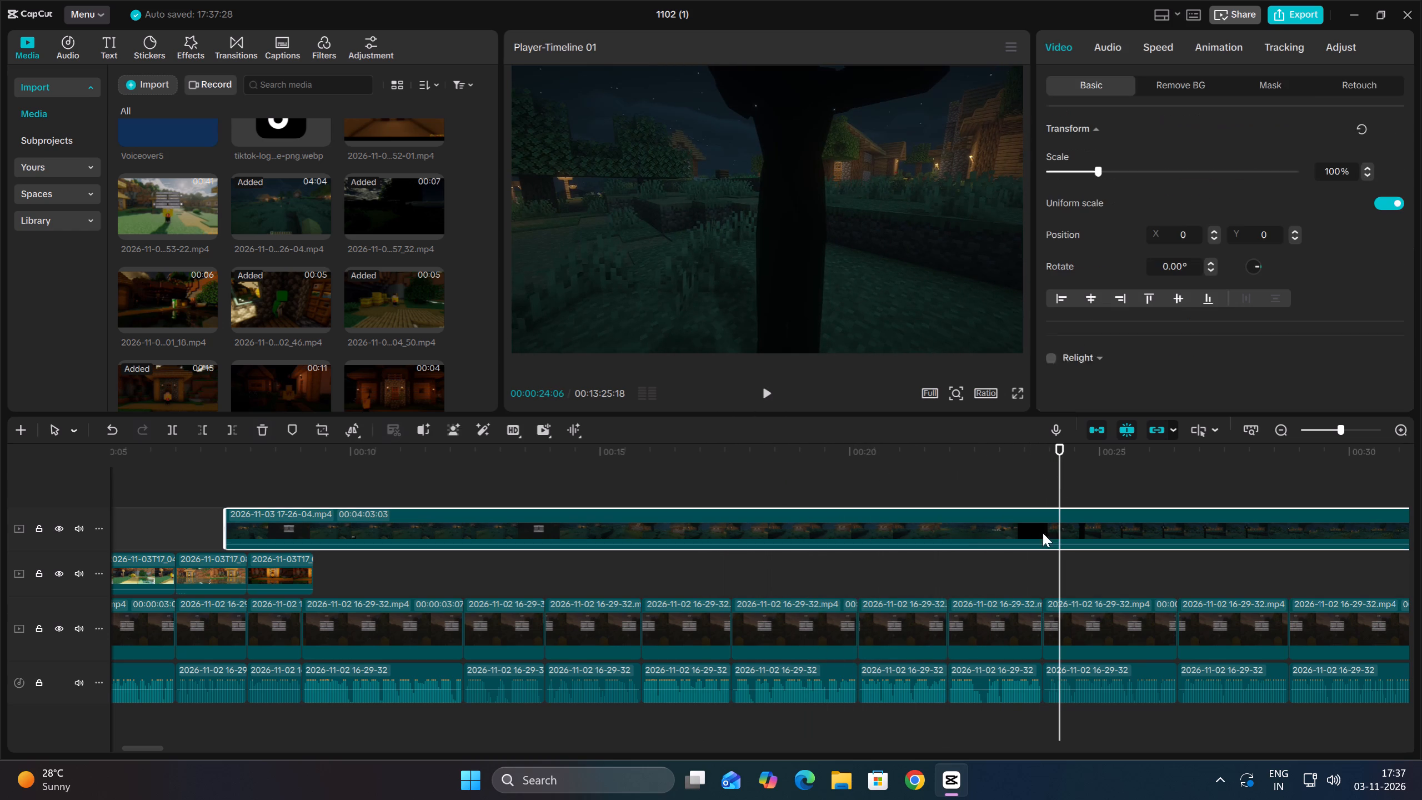
left_click(203, 428)
left_click(317, 551)
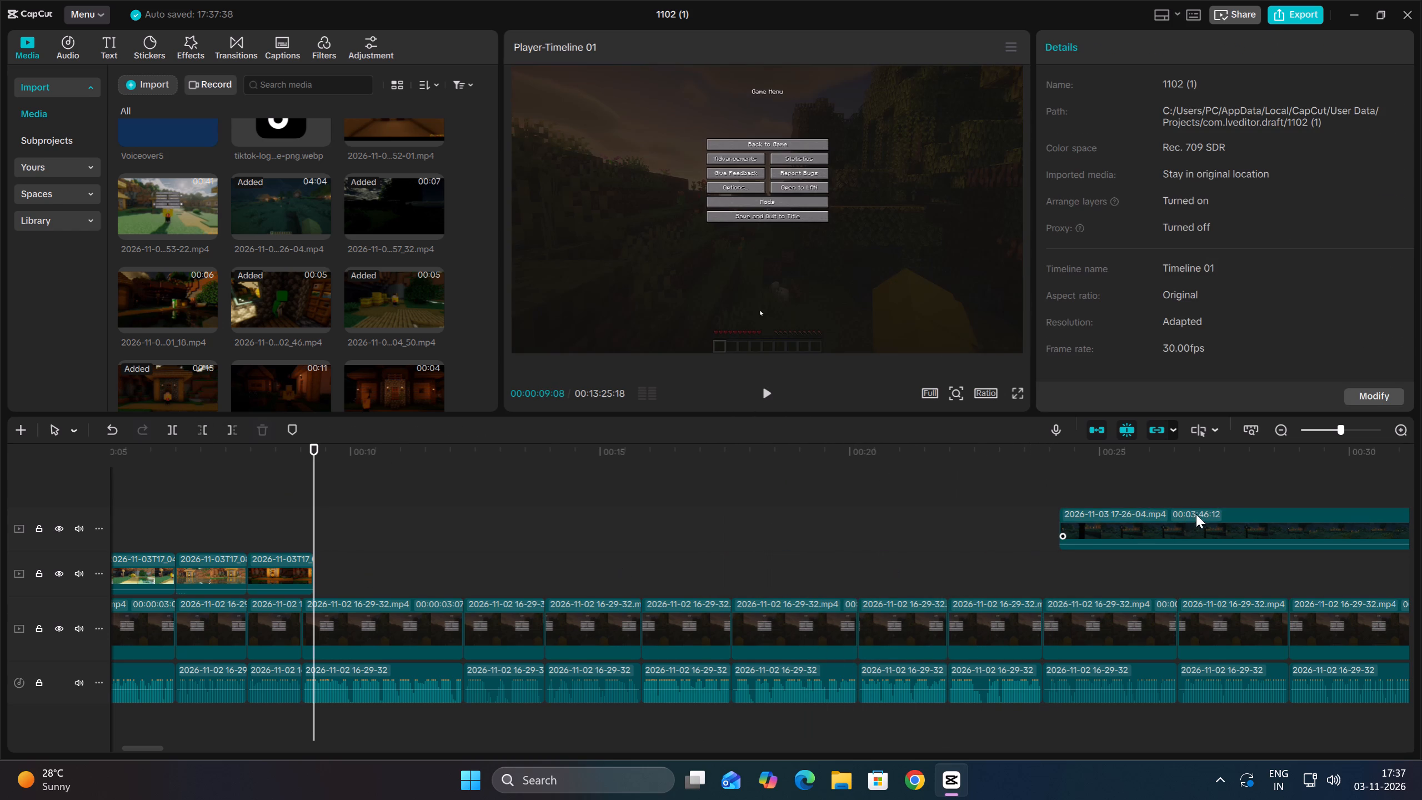
left_click_drag(1193, 514, 447, 564)
key("space")
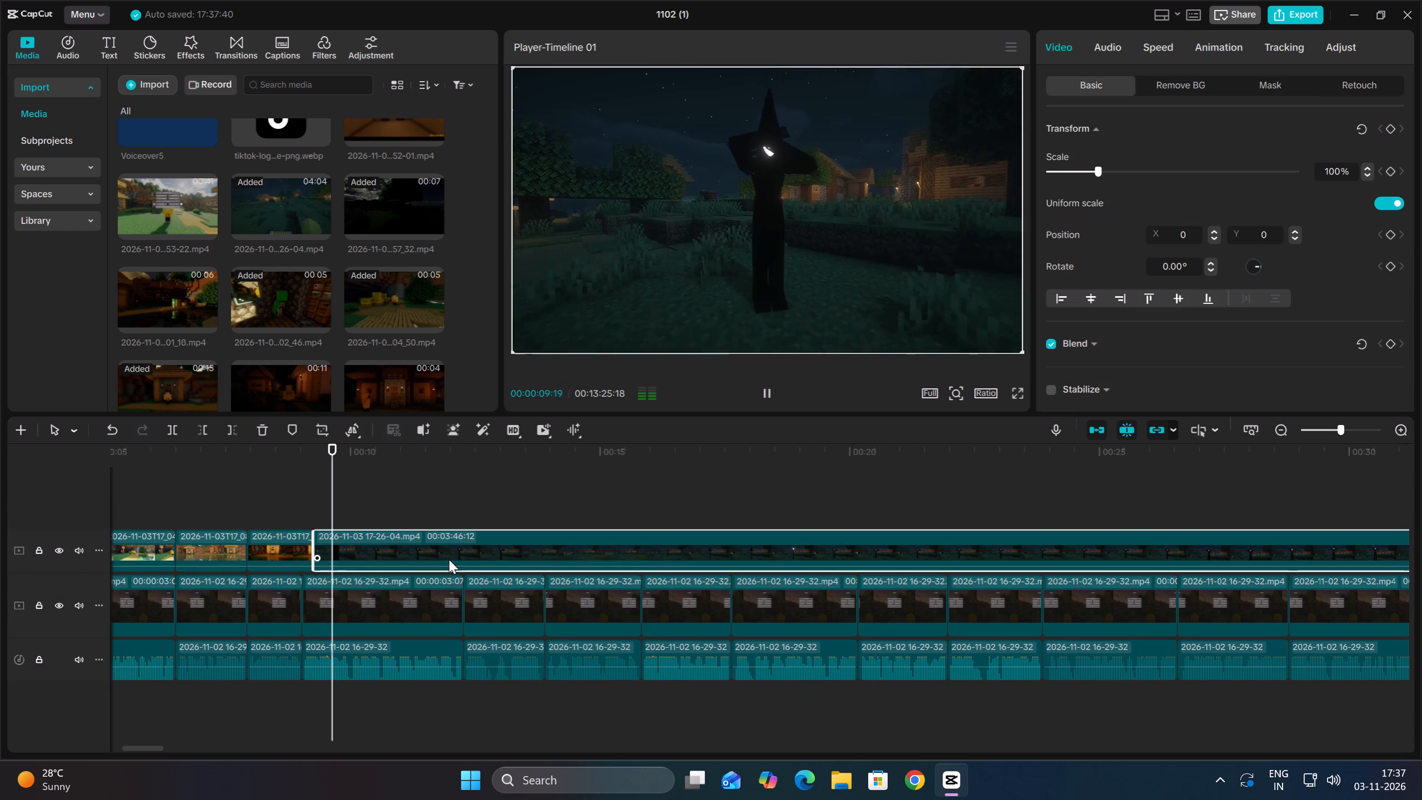
key("space")
left_click(205, 426)
key("Up")
left_click_drag(449, 539, 415, 547)
key("space")
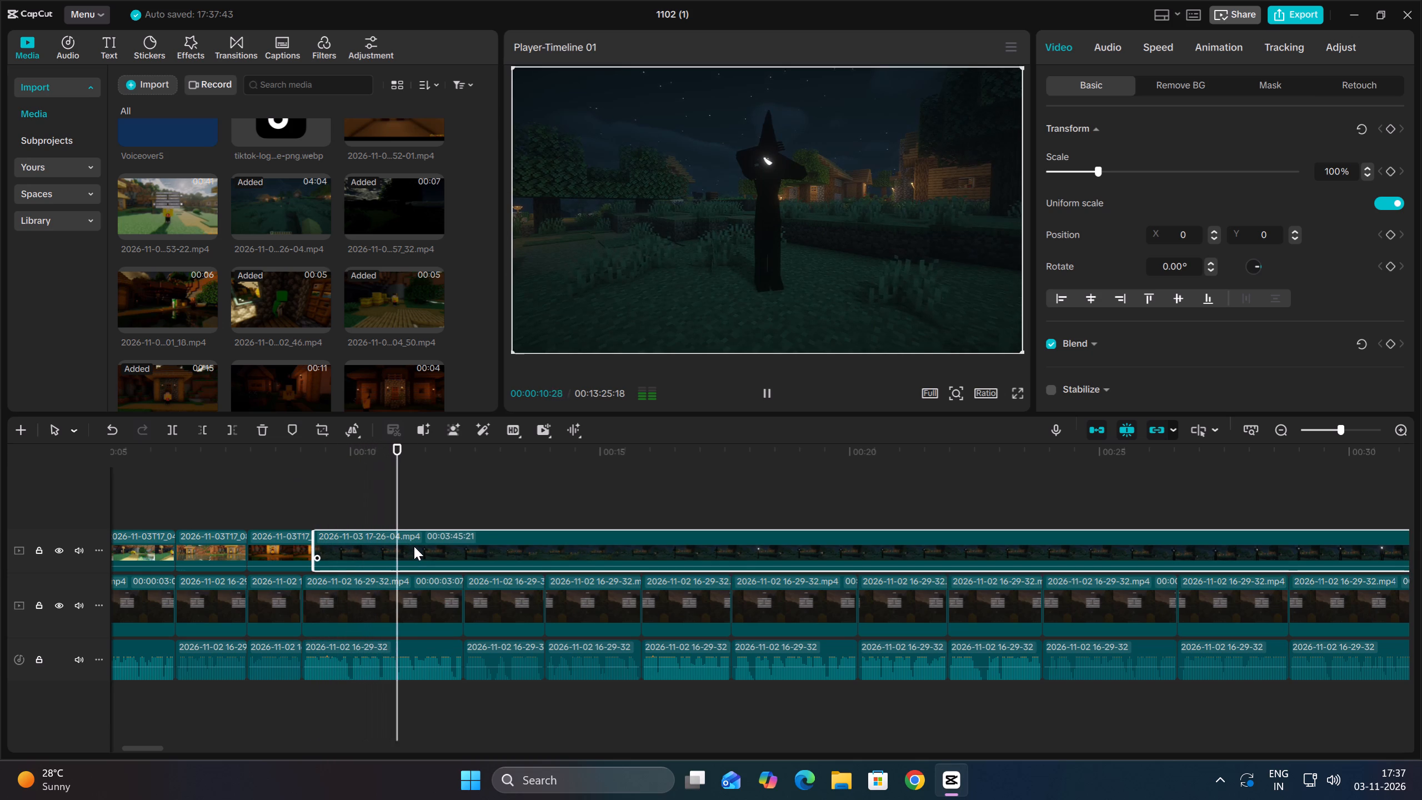
key("space")
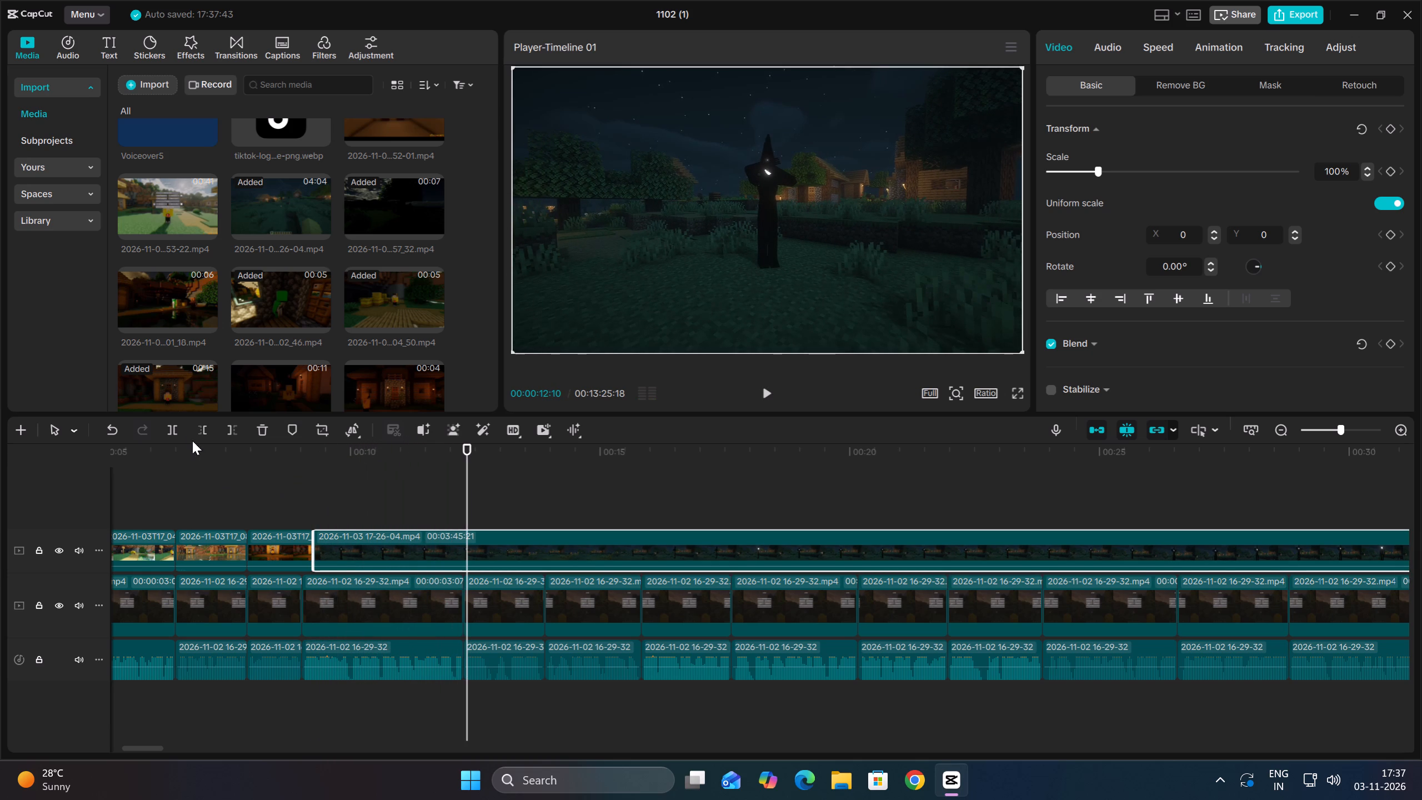
left_click(192, 426)
left_click(202, 427)
key("space")
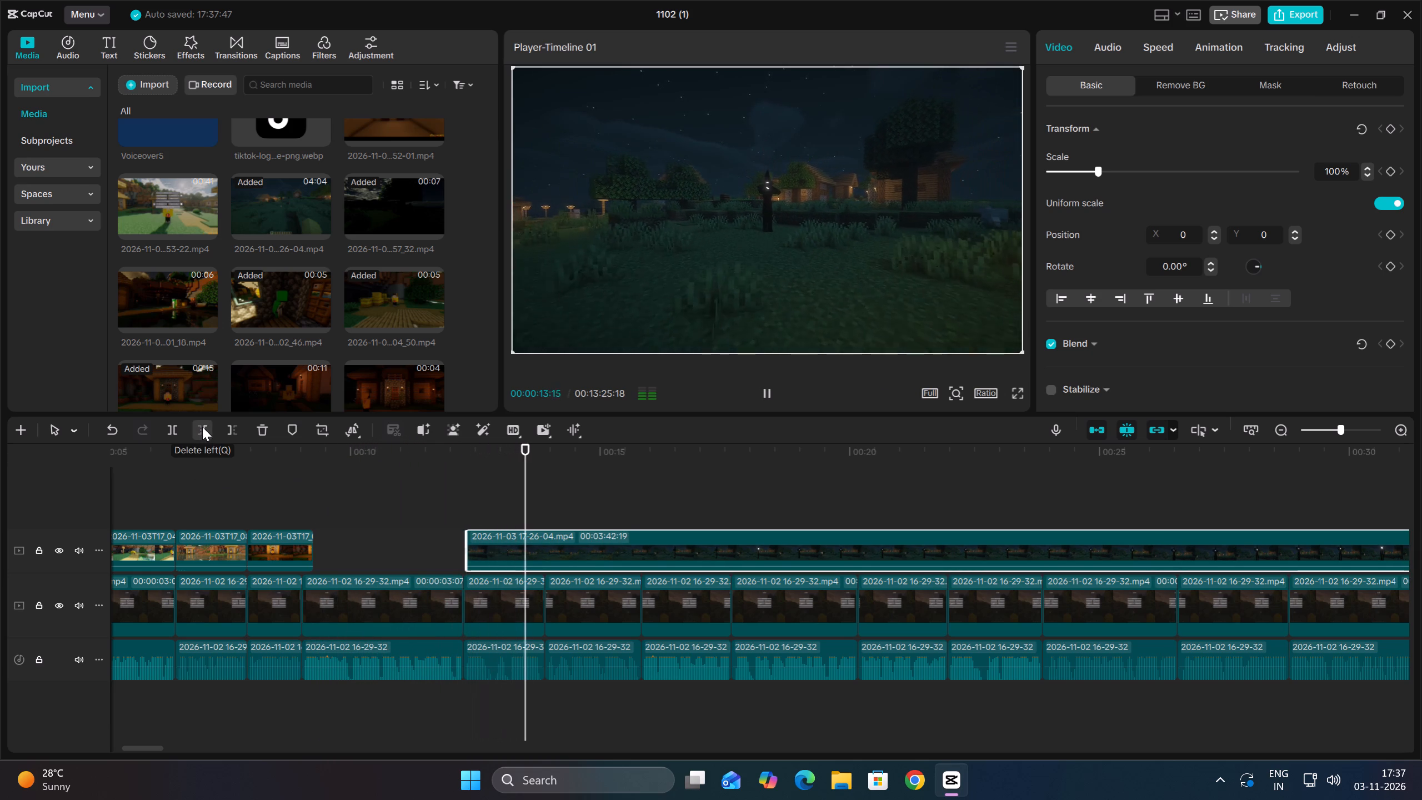
key("space")
left_click(202, 427)
key("Up")
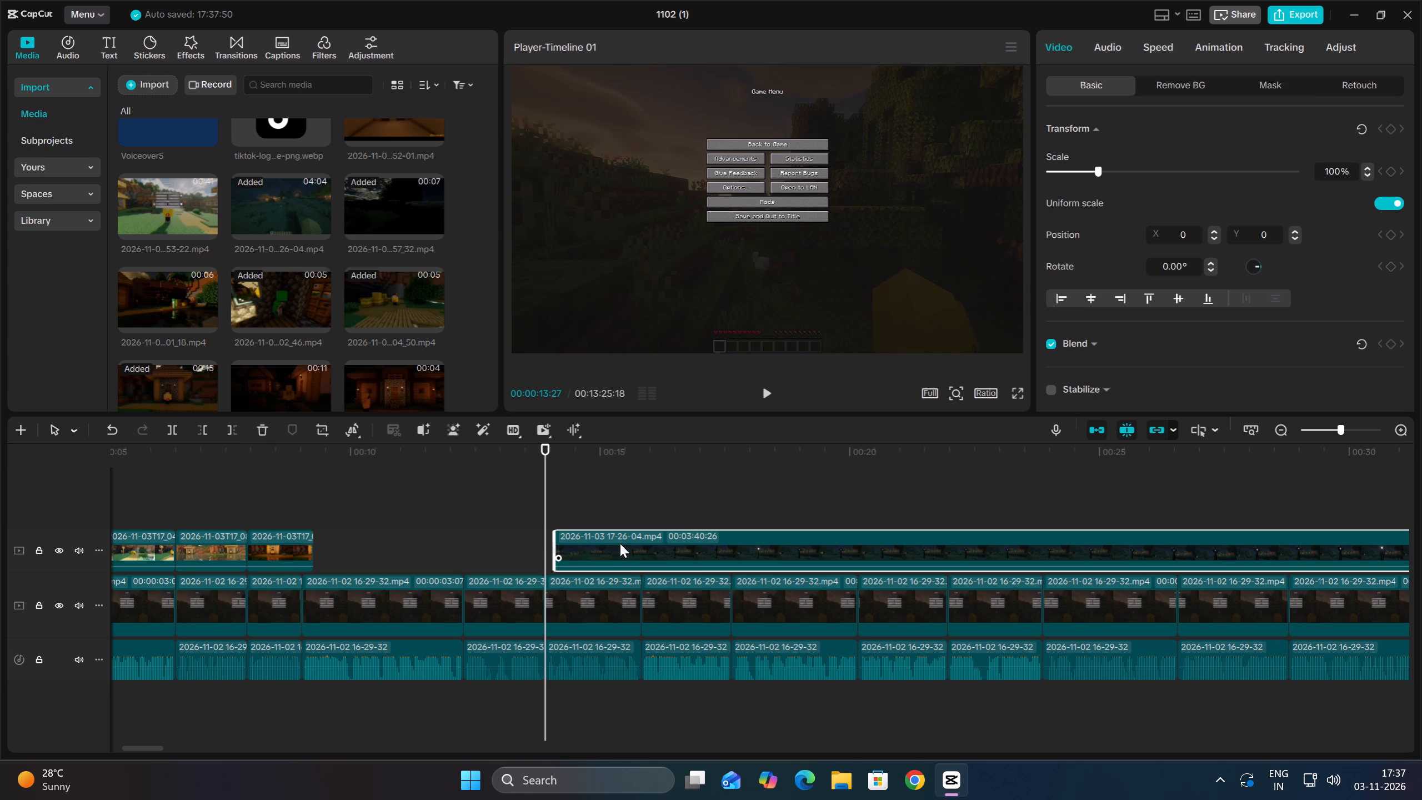
left_click_drag(619, 543, 530, 549)
key("Up")
key("space")
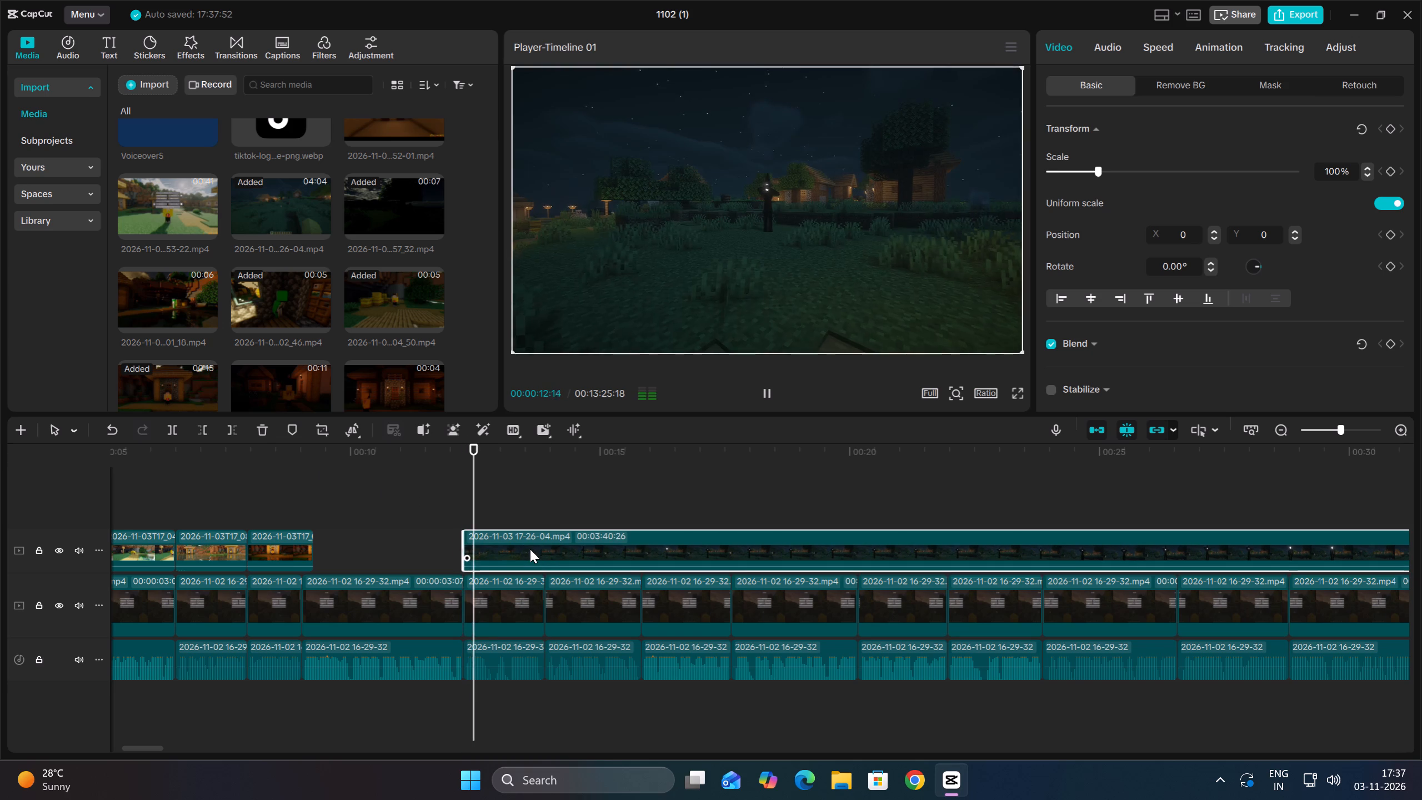
key("space")
left_click(206, 433)
key("Up")
left_click_drag(592, 559, 563, 563)
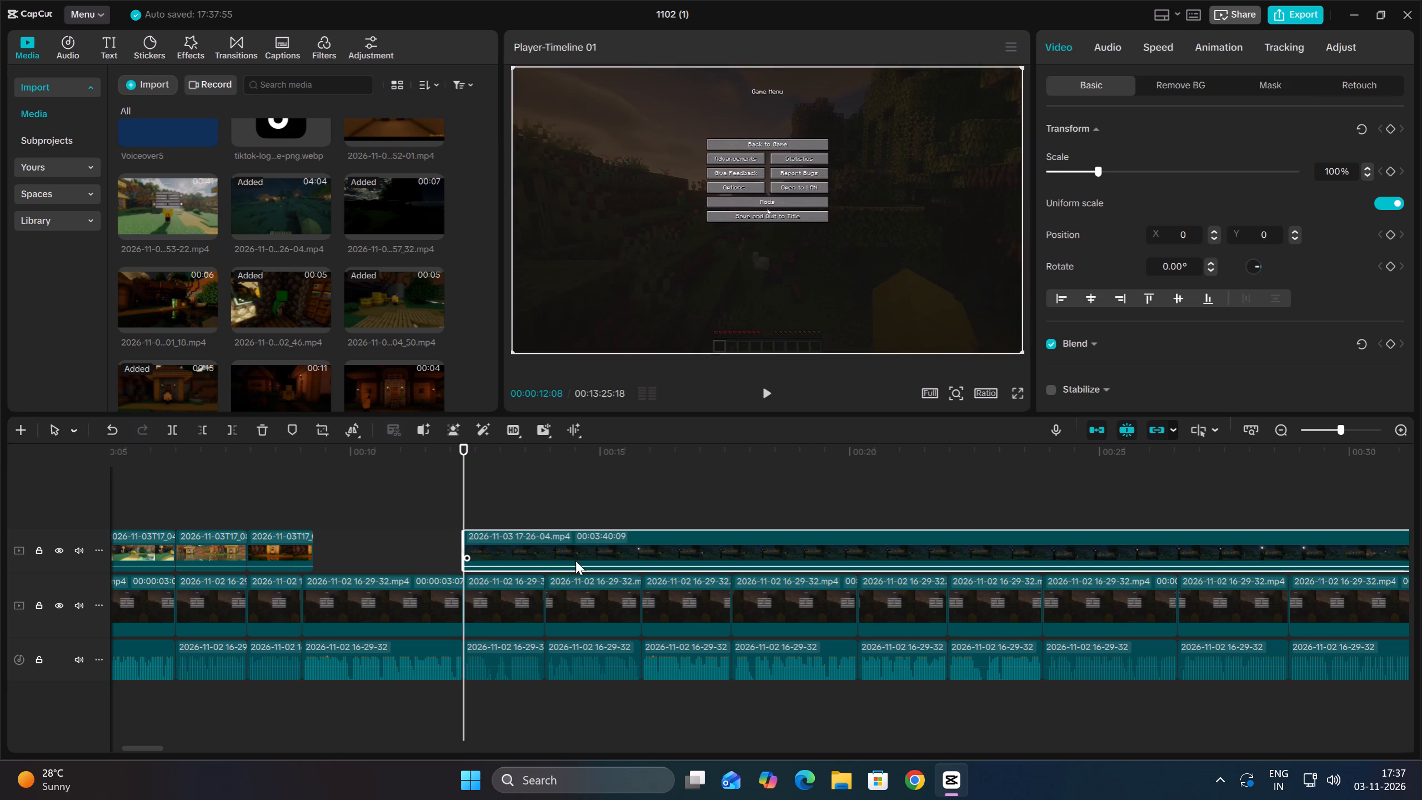
key("space")
key("space")
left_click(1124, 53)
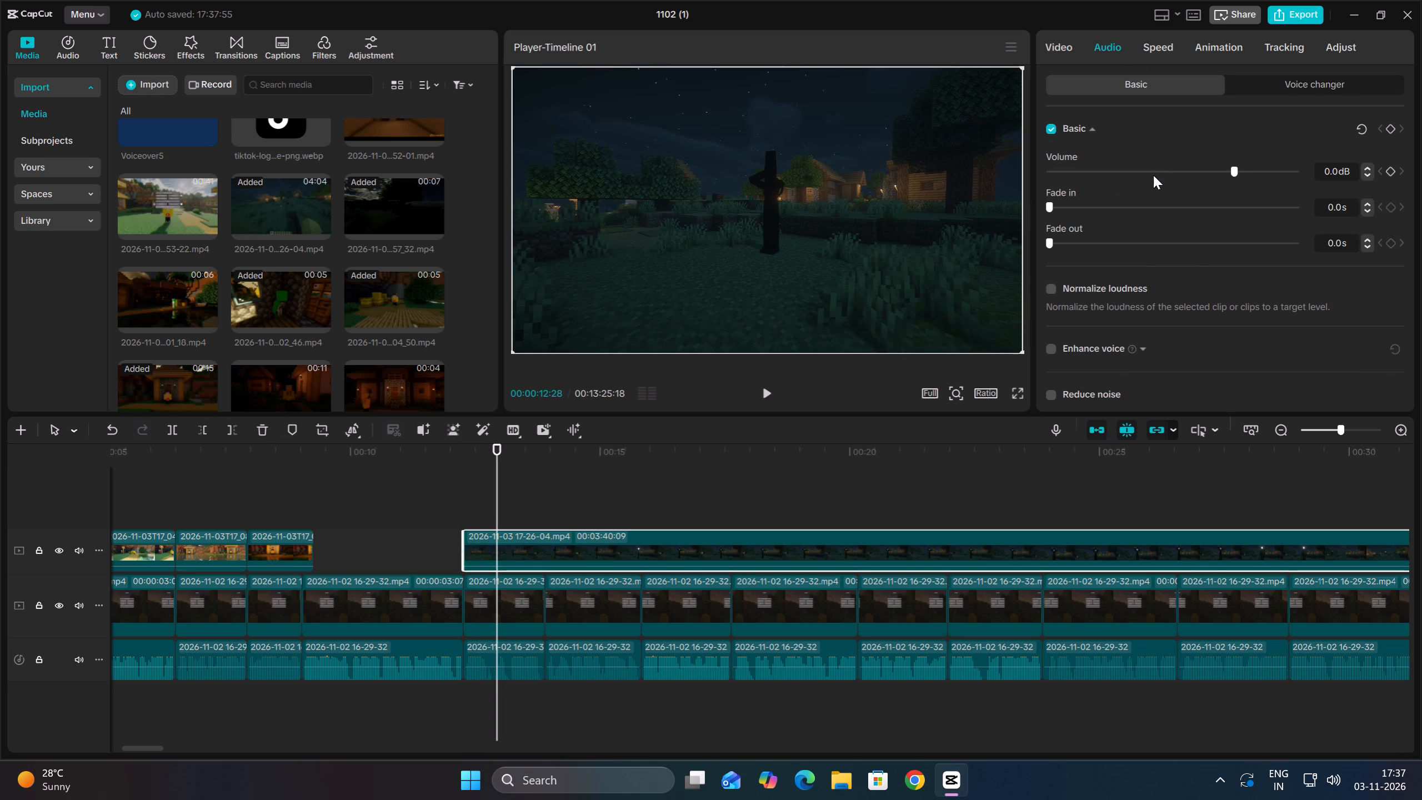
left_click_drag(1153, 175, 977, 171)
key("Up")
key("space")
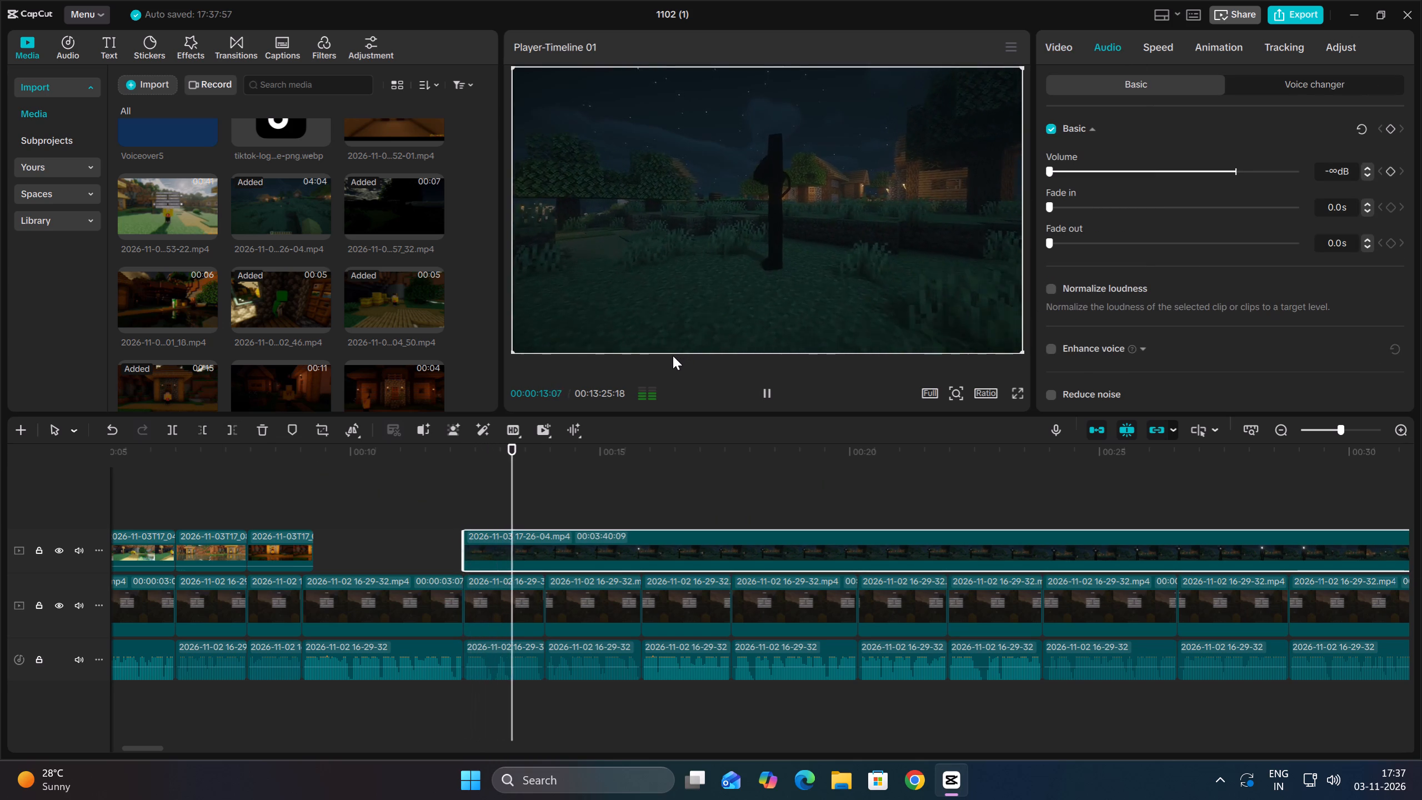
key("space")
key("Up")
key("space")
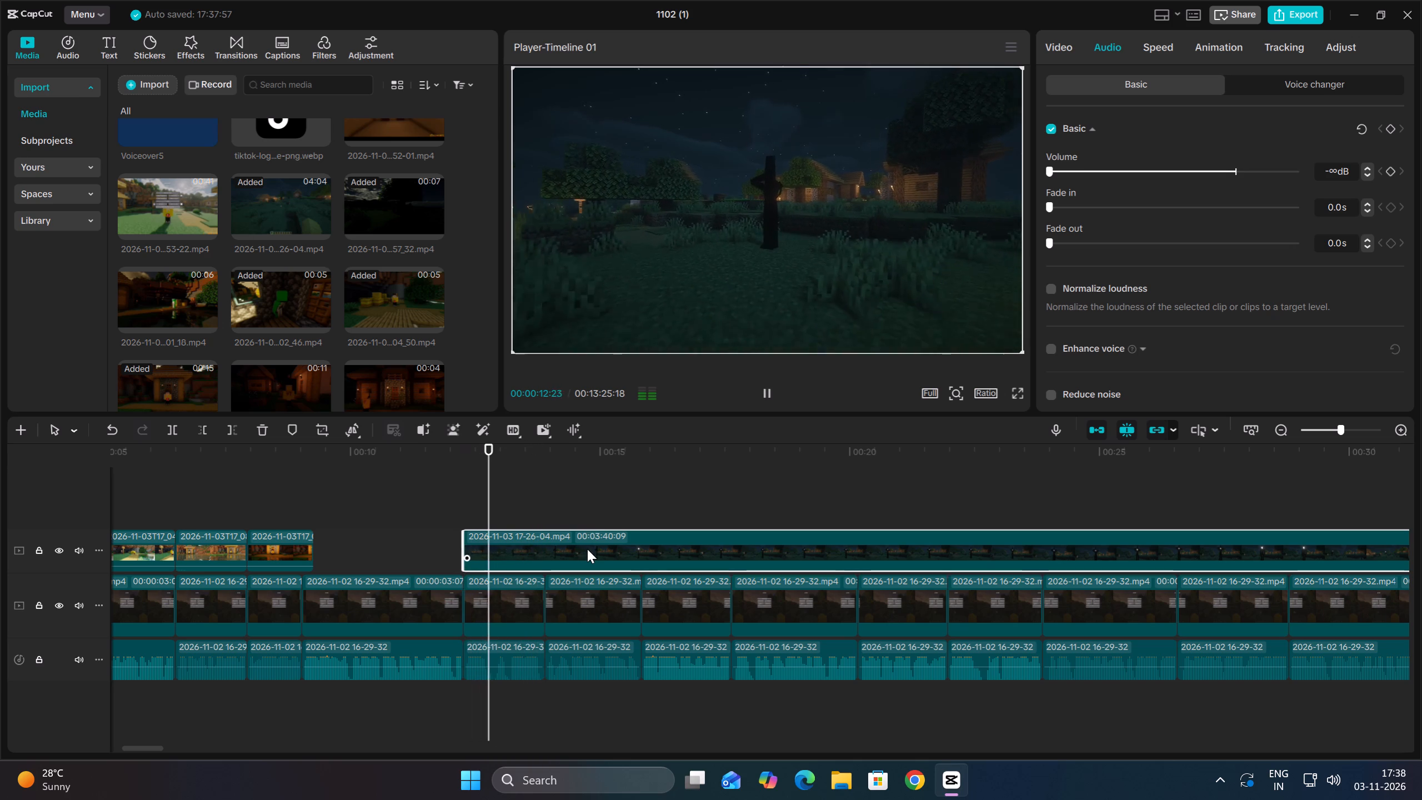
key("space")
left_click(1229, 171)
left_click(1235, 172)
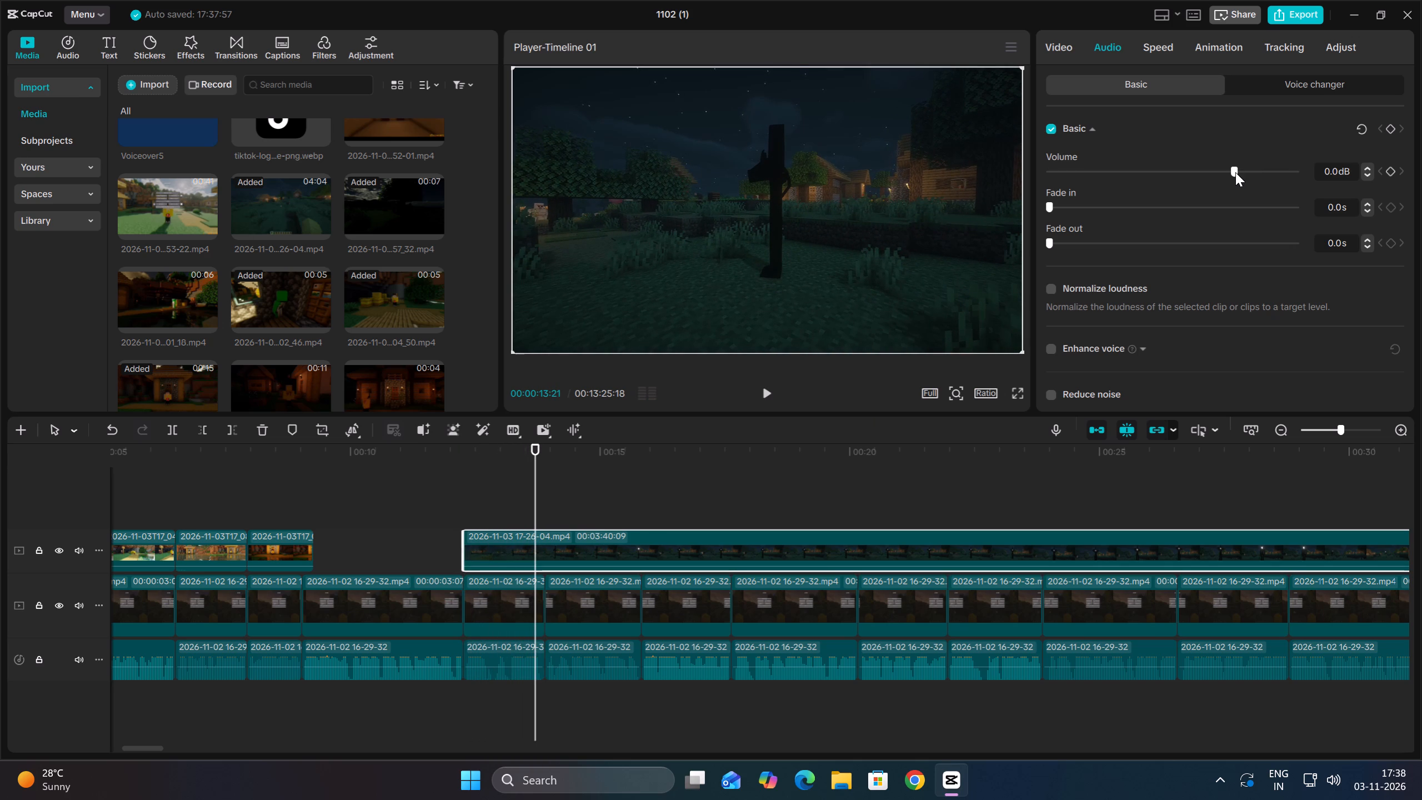
key("Up")
key("space")
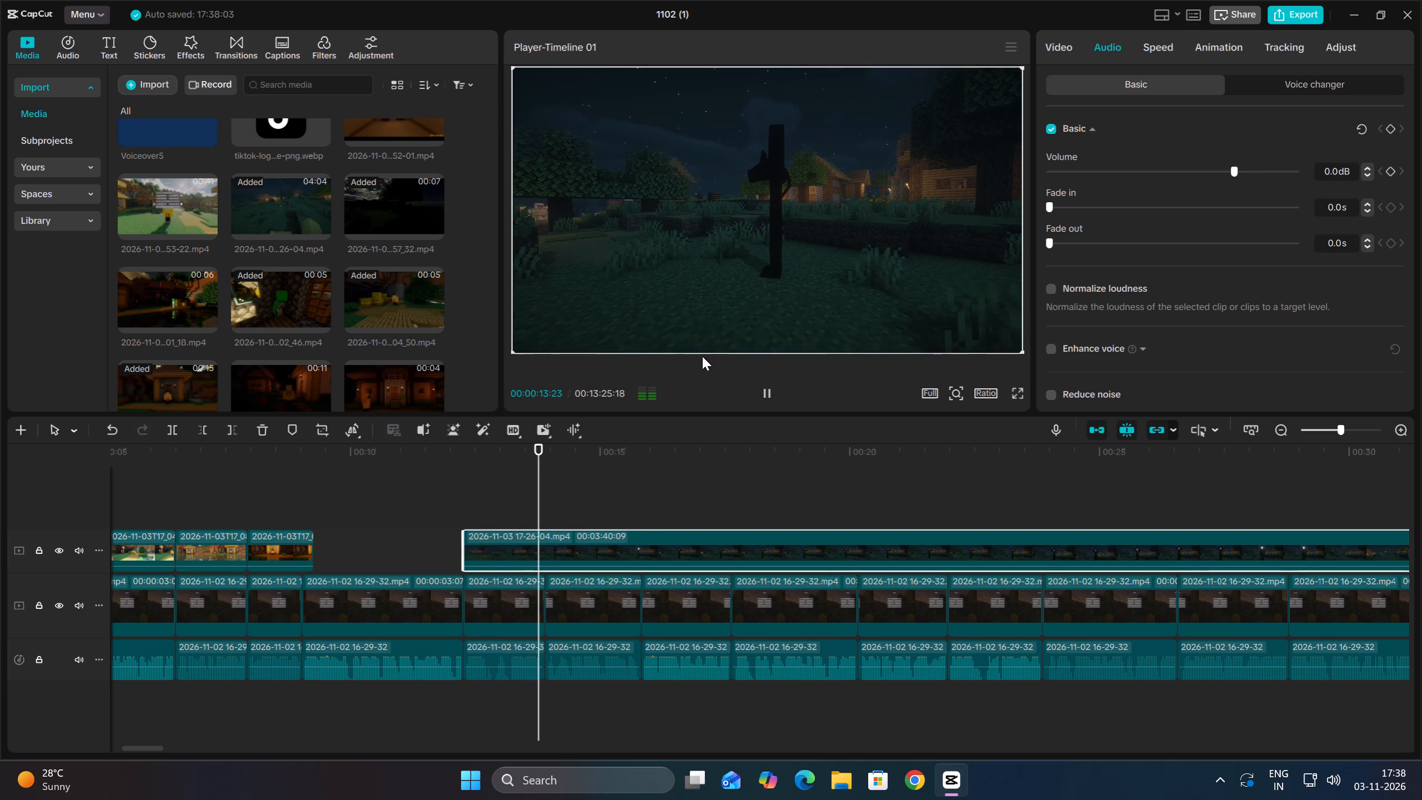
key("space")
left_click(167, 432)
key("Up")
key("space")
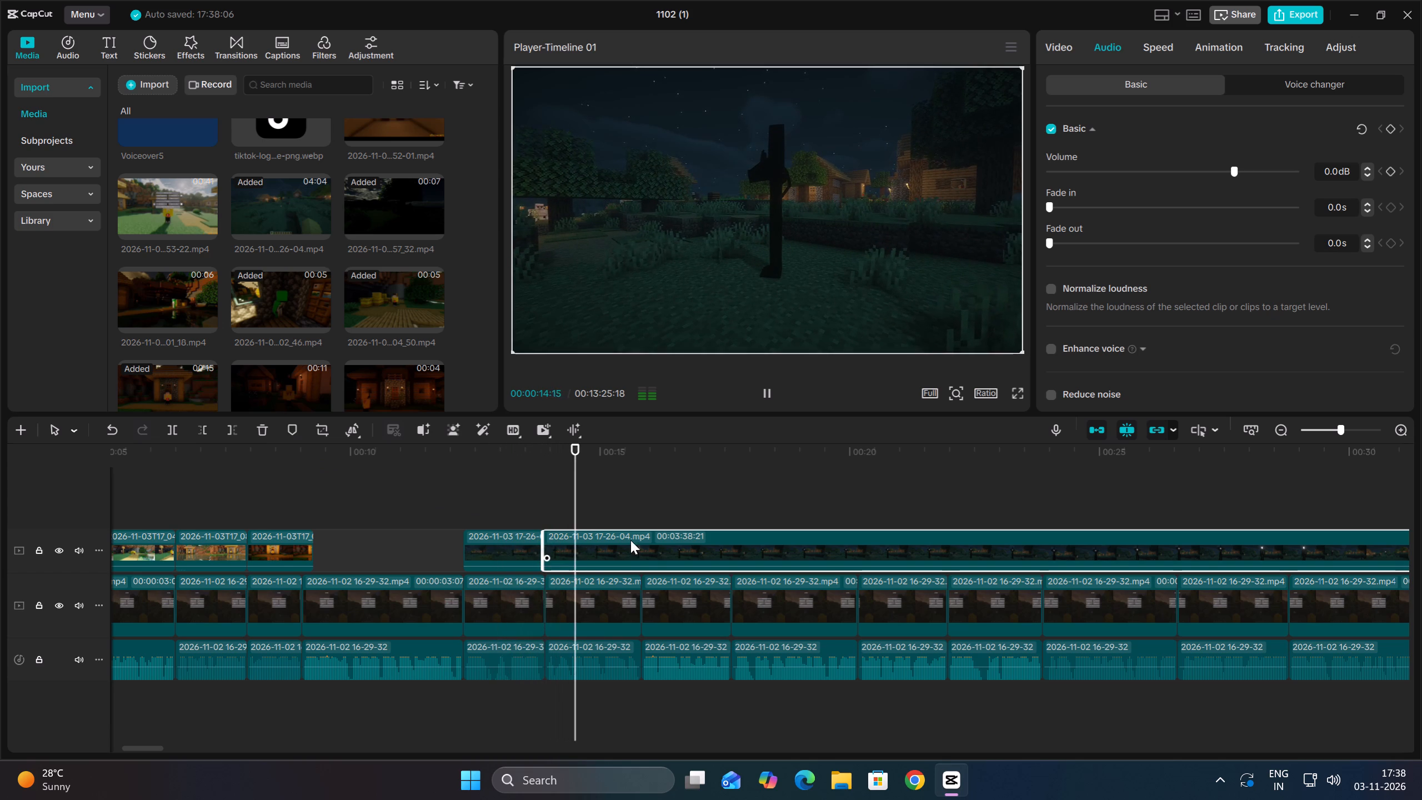
key("space")
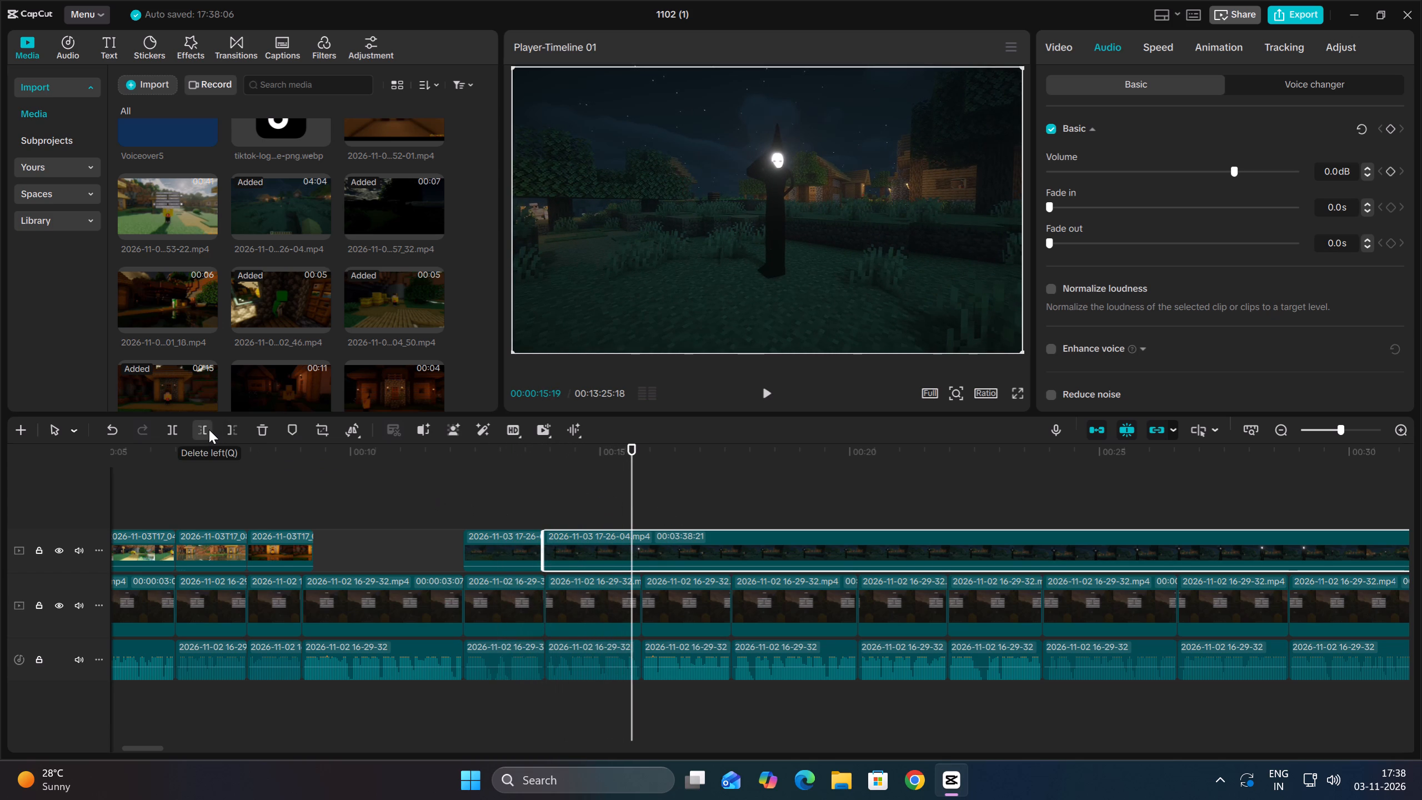
key("Up")
key("Up")
left_click(247, 335)
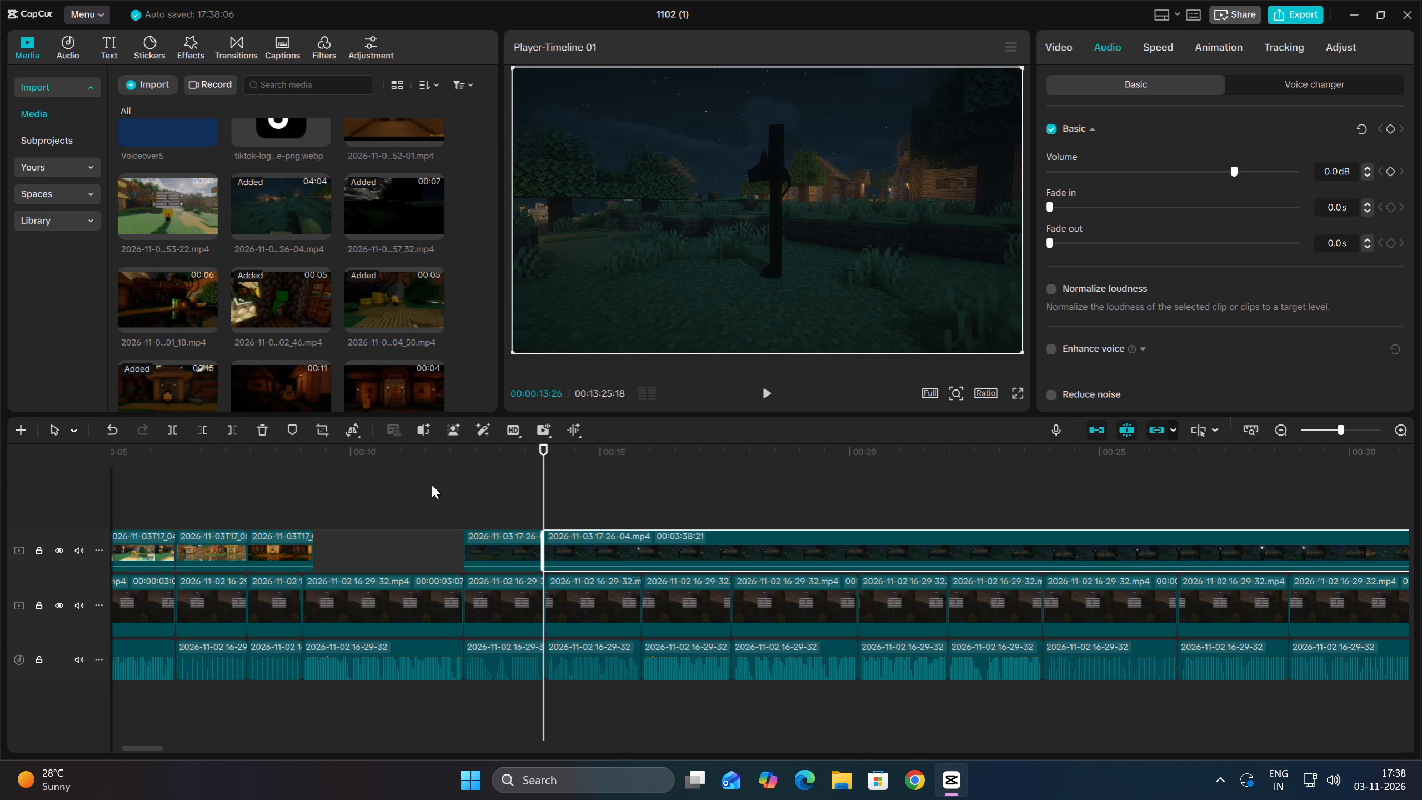
left_click_drag(504, 550, 357, 564)
key("Up")
key("Up")
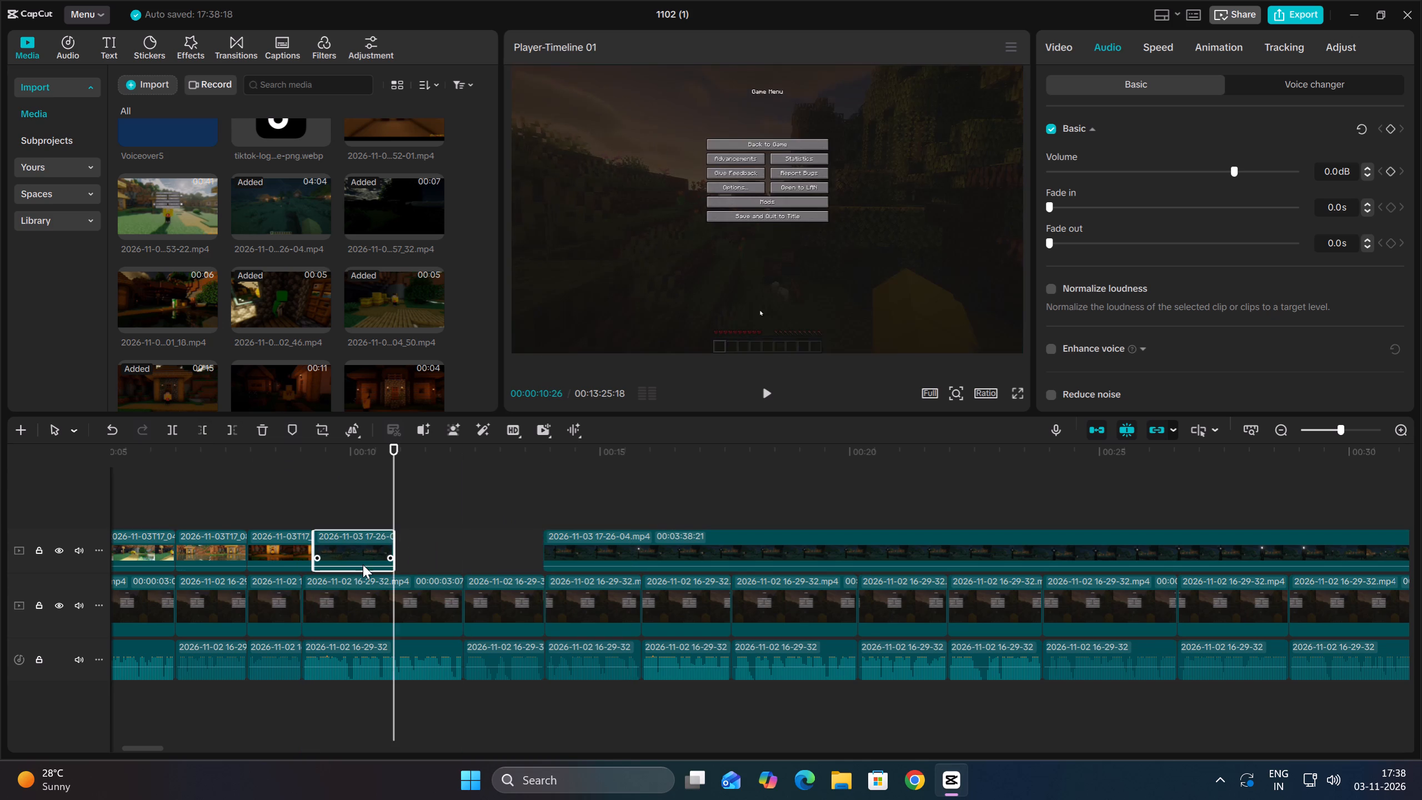
key("Up")
key("space")
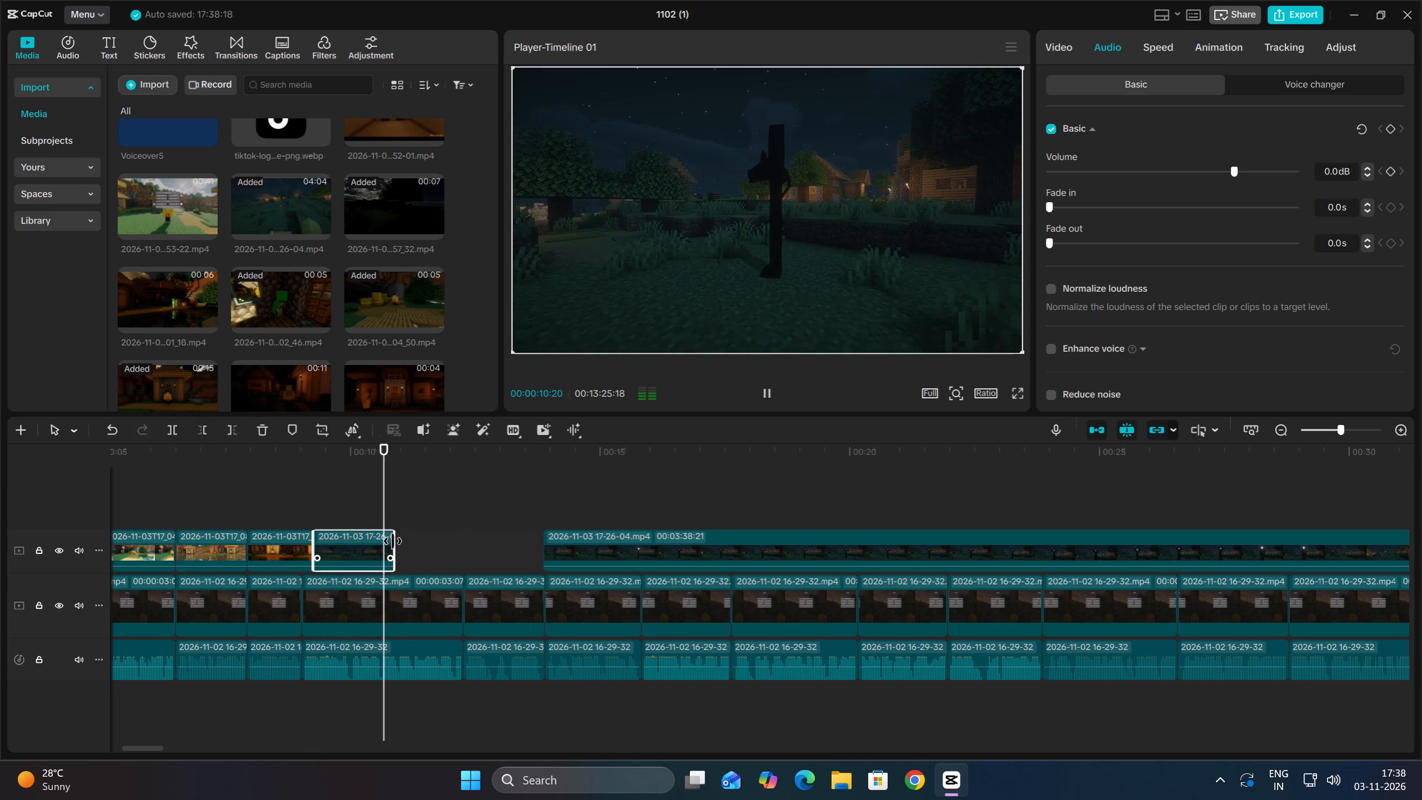
left_click_drag(393, 541, 462, 548)
key("space")
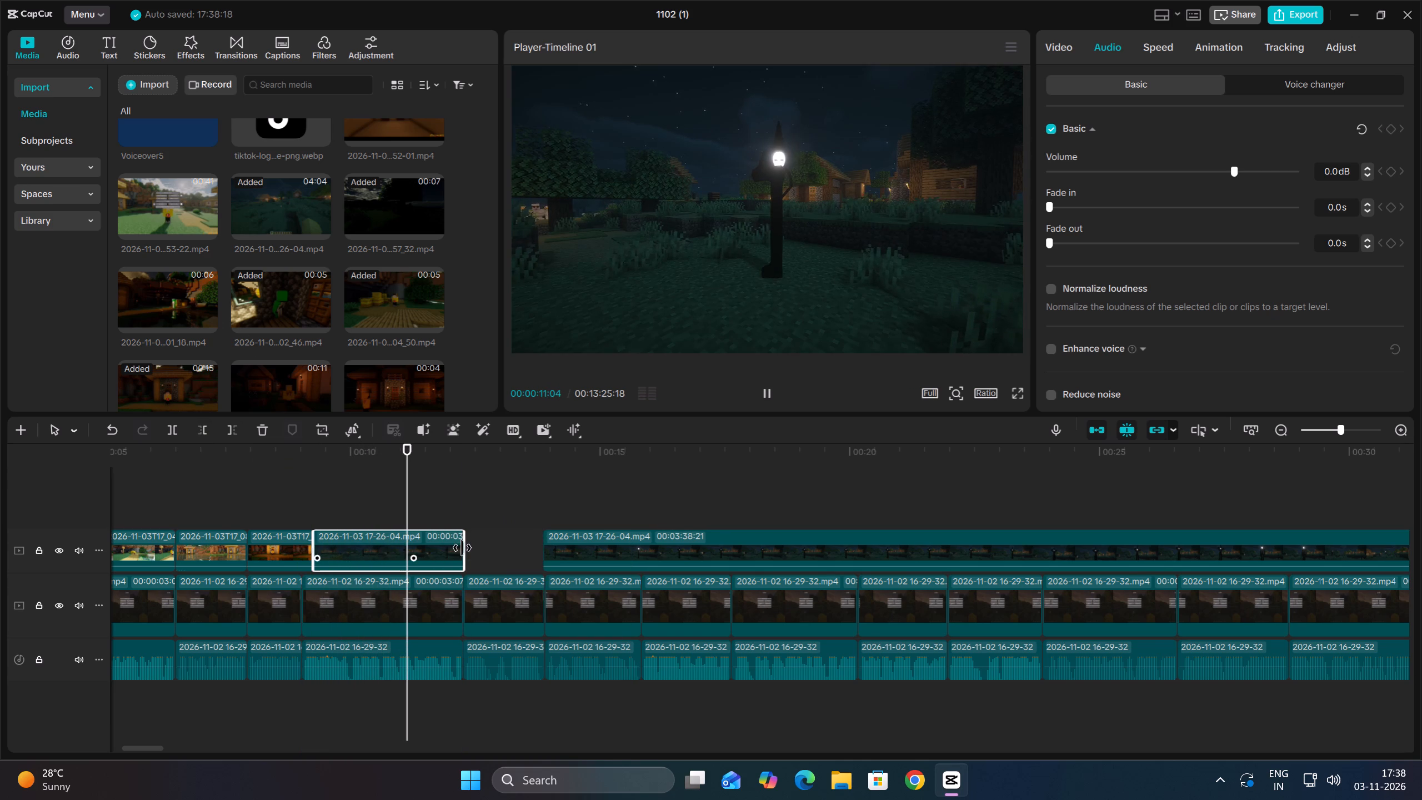
key("Up")
key("space")
key("space")
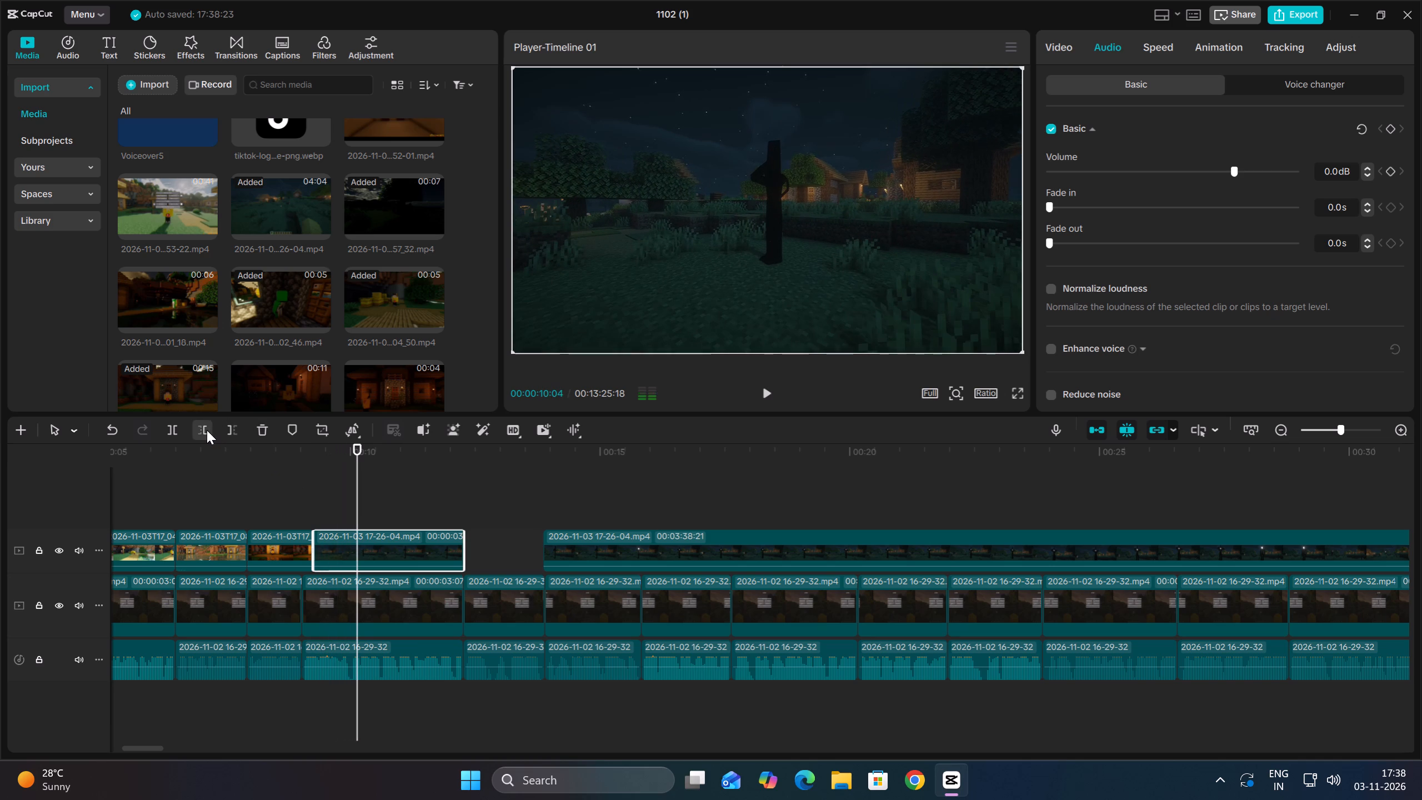
left_click(207, 430)
Extend the end of 2026-11-03T17_09_34.mp4 to 00:00:10:03 and play across to the night shot.
left_click(307, 545)
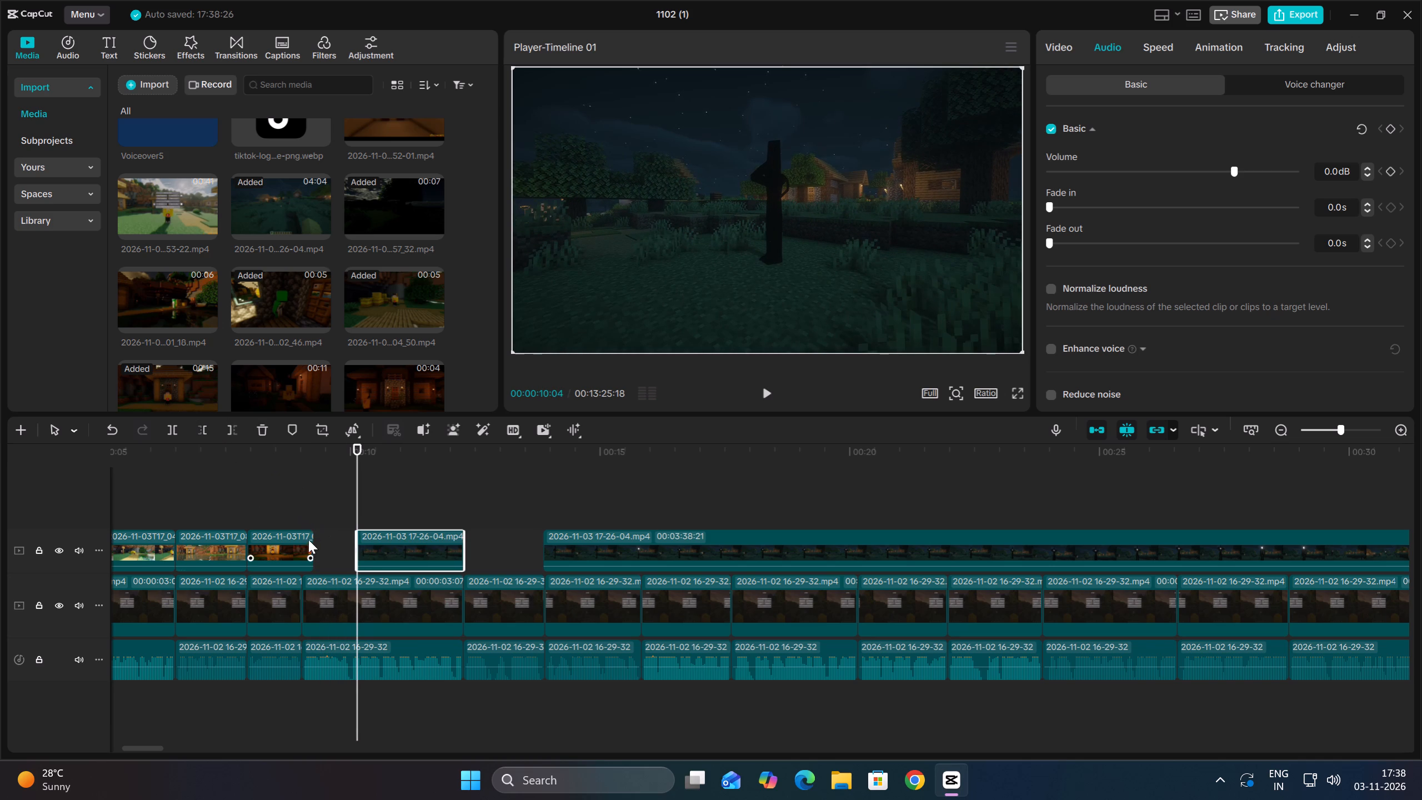
left_click_drag(312, 536, 353, 542)
key("Up")
key("Up")
key("Up")
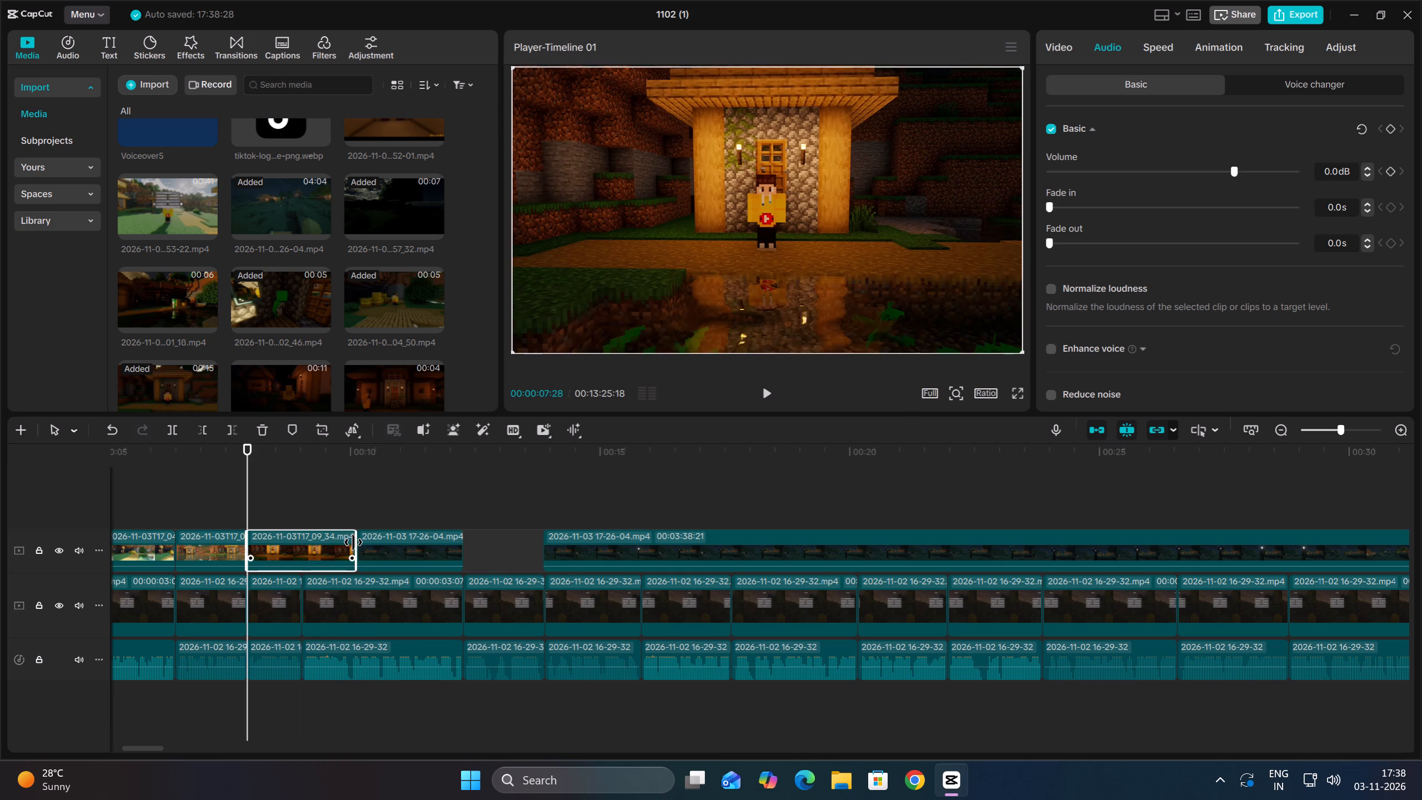
key("Up")
key("space")
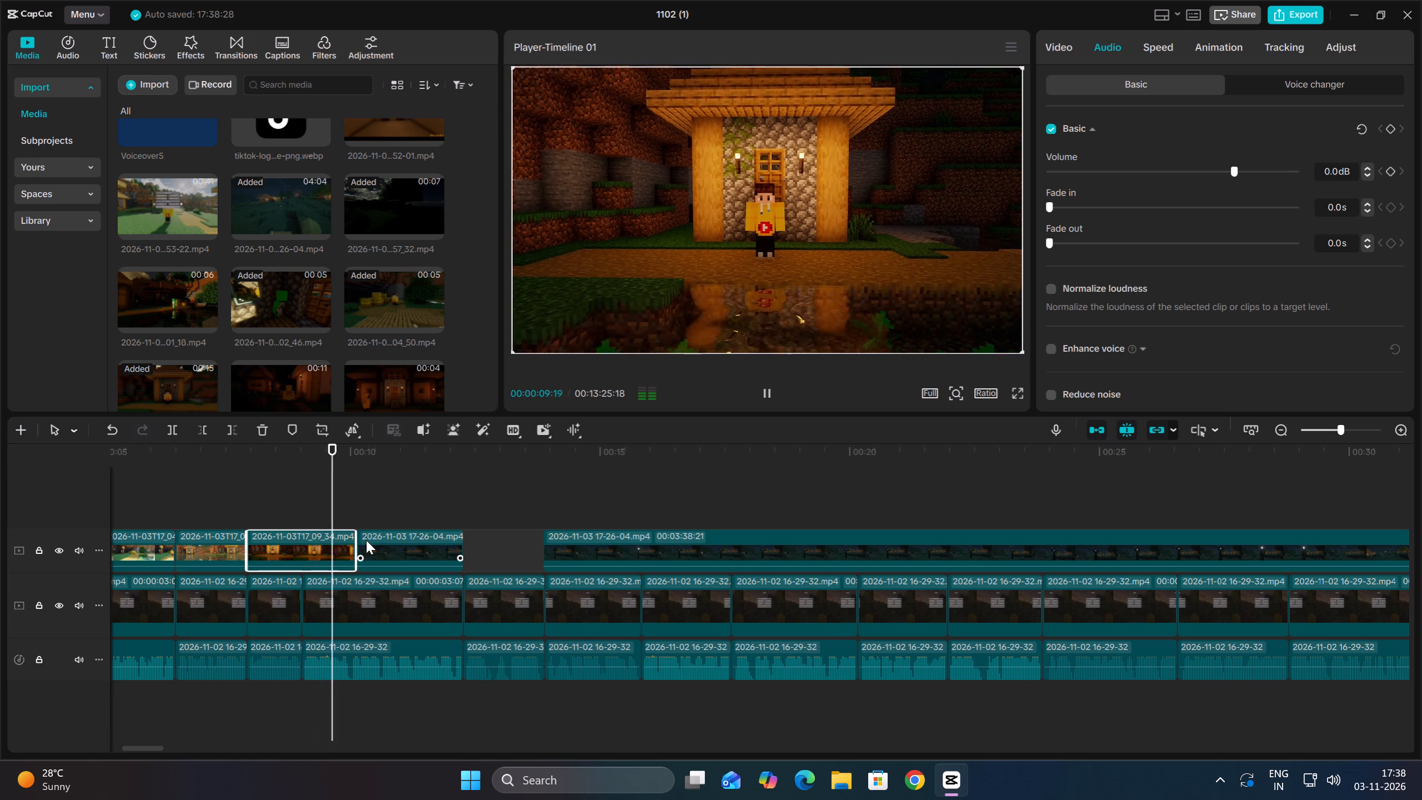
left_click(384, 539)
key("space")
key("Up")
key("Up")
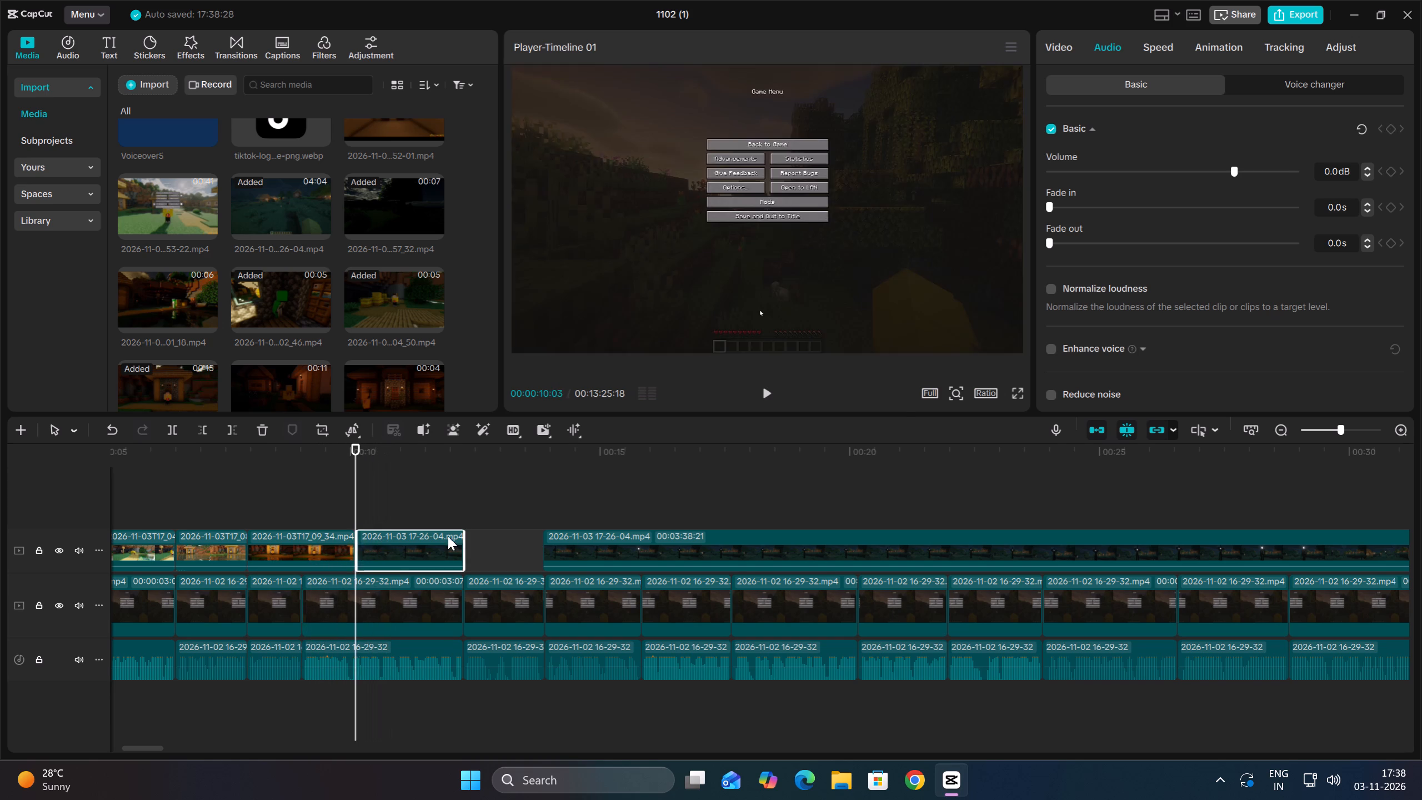
key("space")
triple_click(1391, 424)
left_click(1396, 423)
left_click_drag(1404, 428, 1411, 433)
double_click(1411, 433)
key("Up")
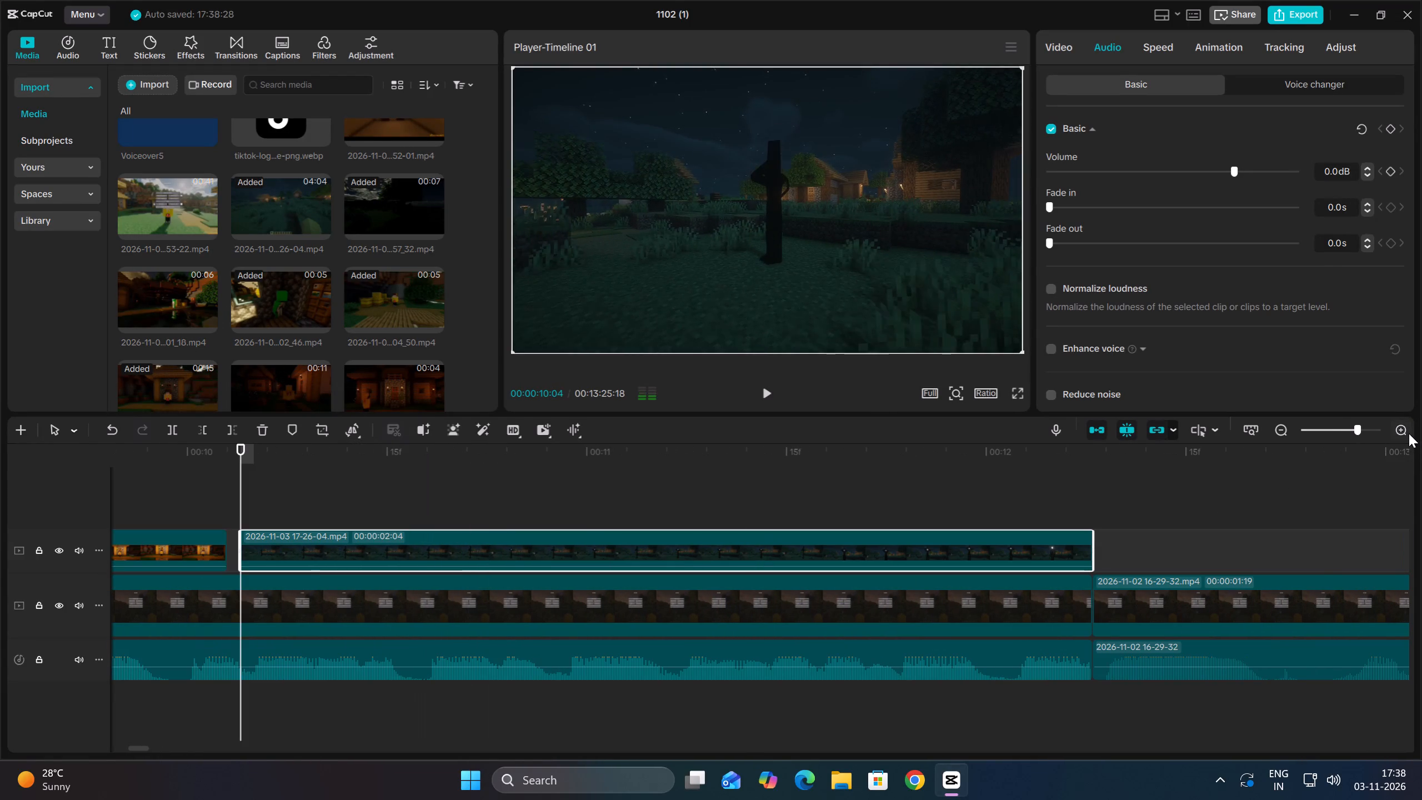
key("Up")
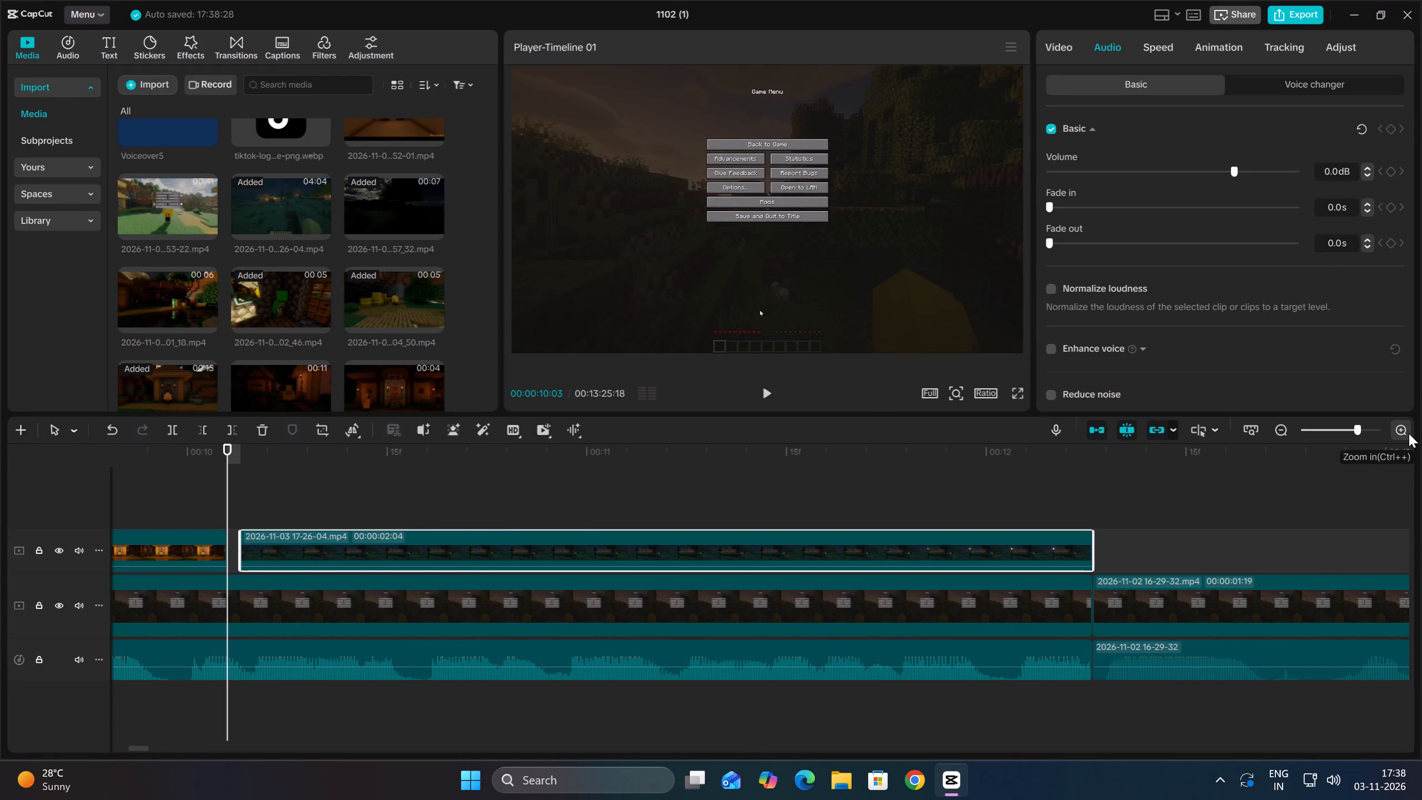
left_click(226, 536)
left_click_drag(230, 541, 242, 544)
key("space")
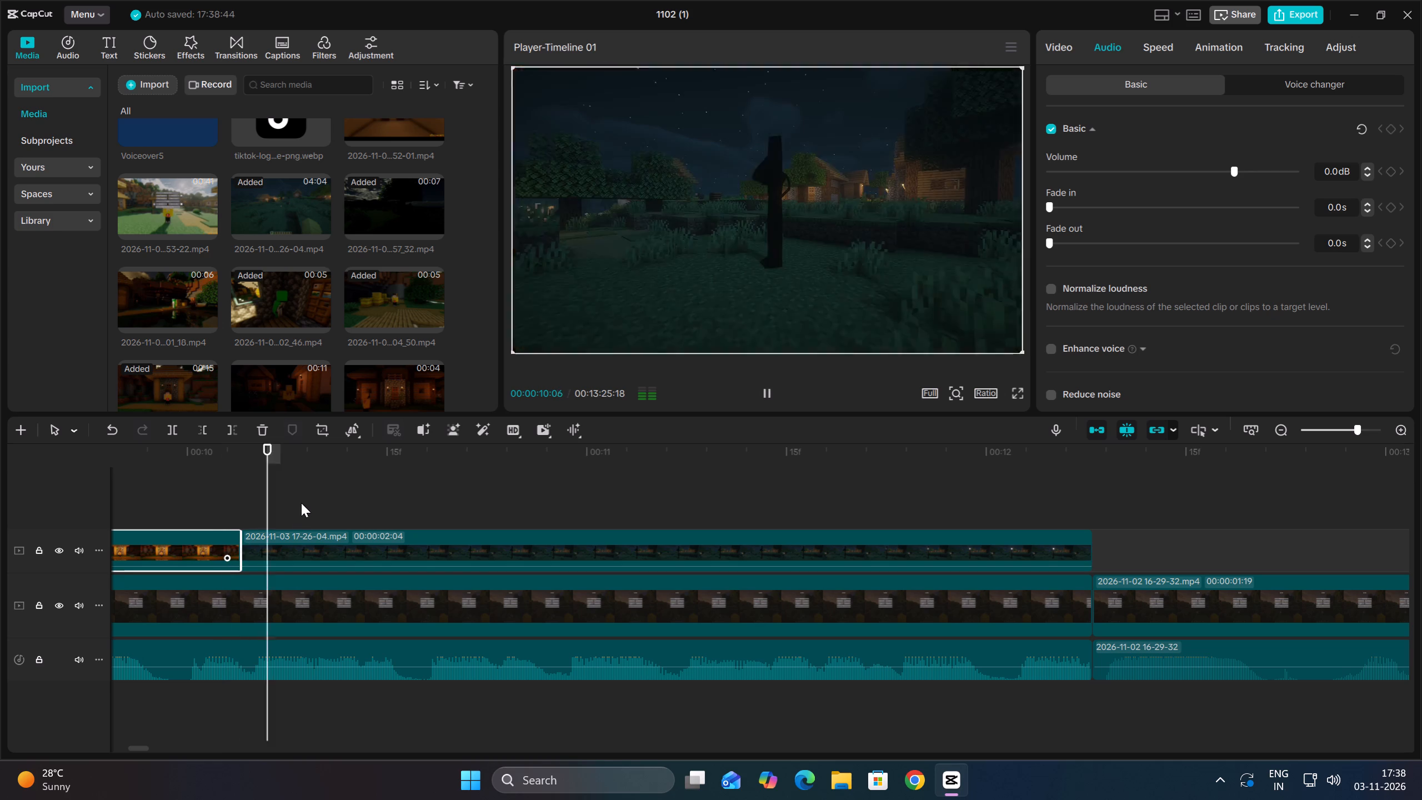
key("space")
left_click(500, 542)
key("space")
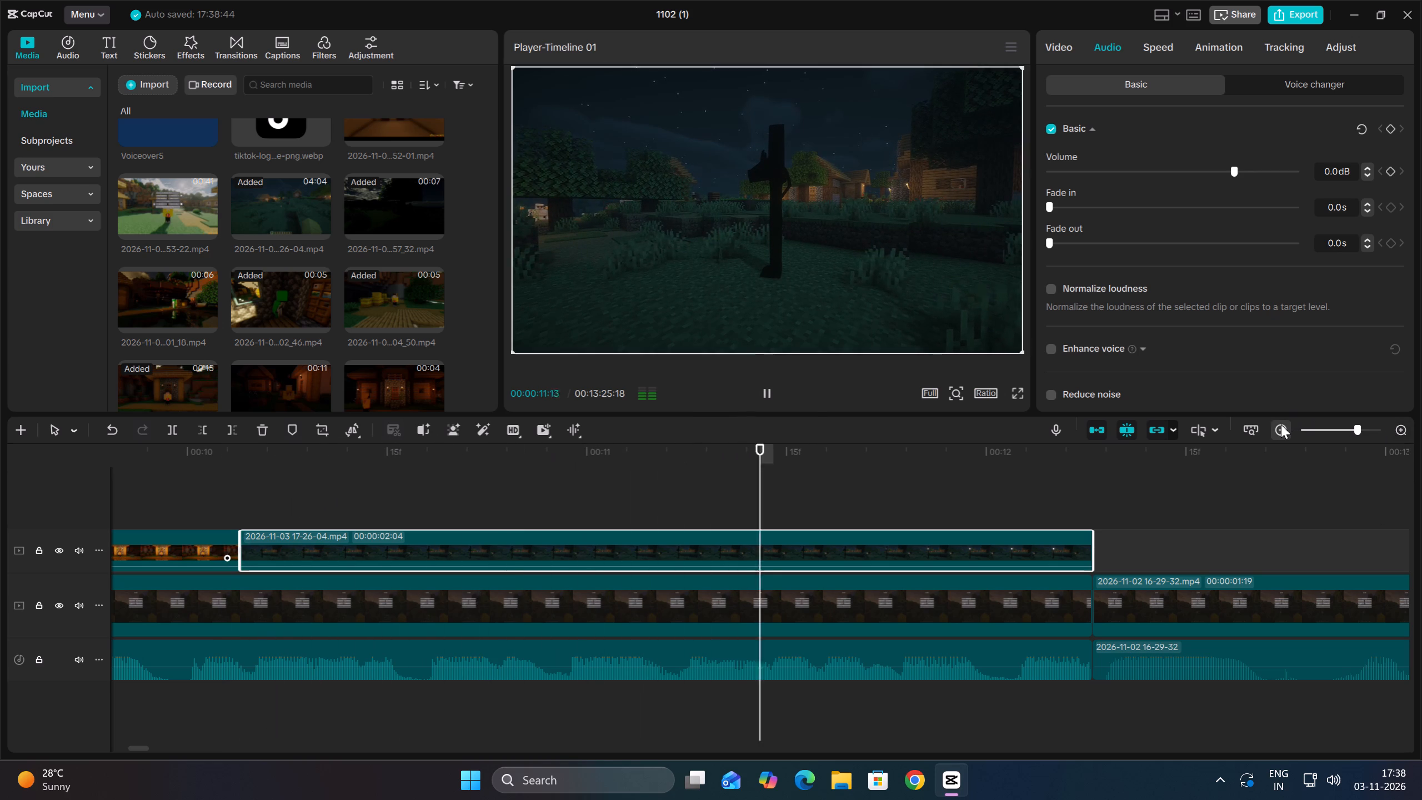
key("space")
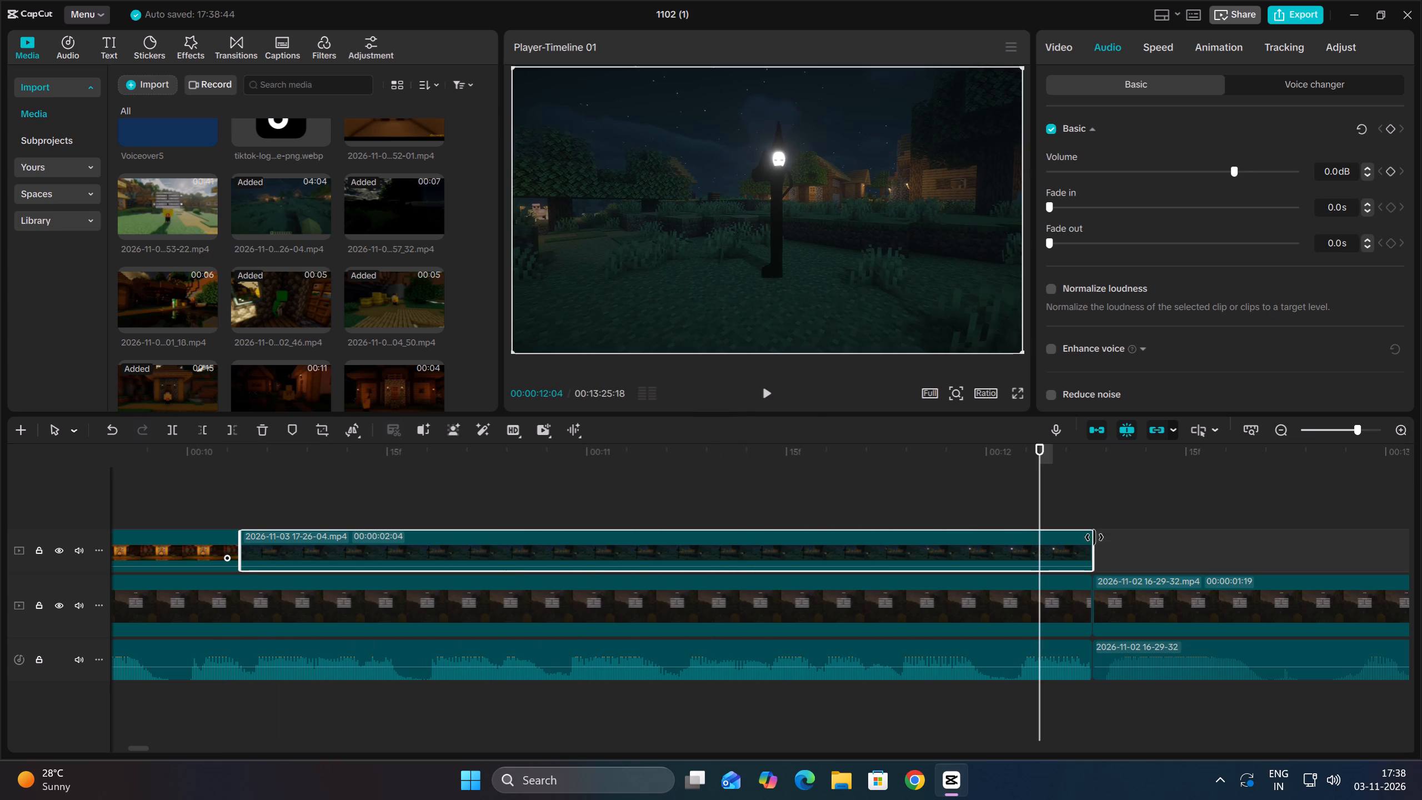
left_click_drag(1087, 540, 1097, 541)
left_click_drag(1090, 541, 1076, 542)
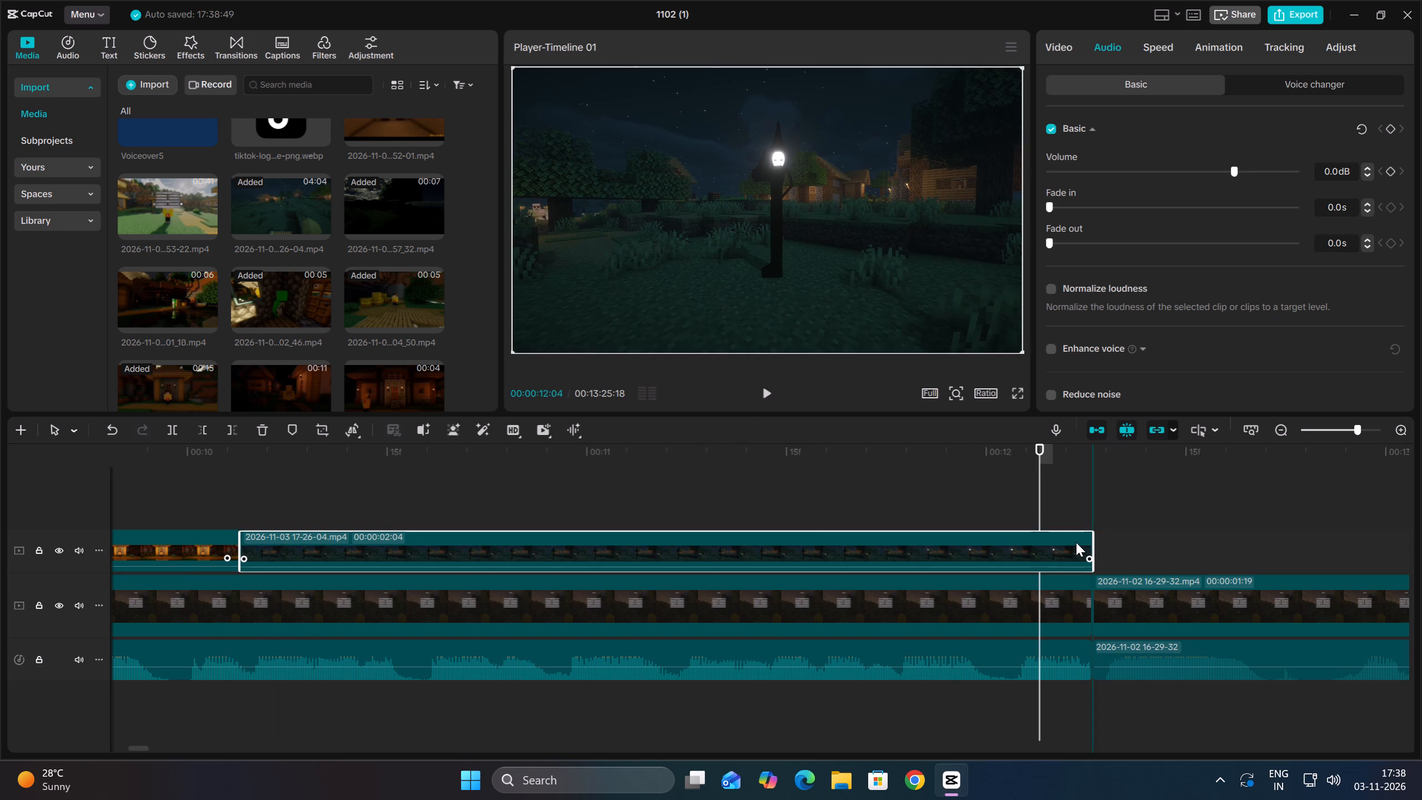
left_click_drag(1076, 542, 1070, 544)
key("Up")
key("space")
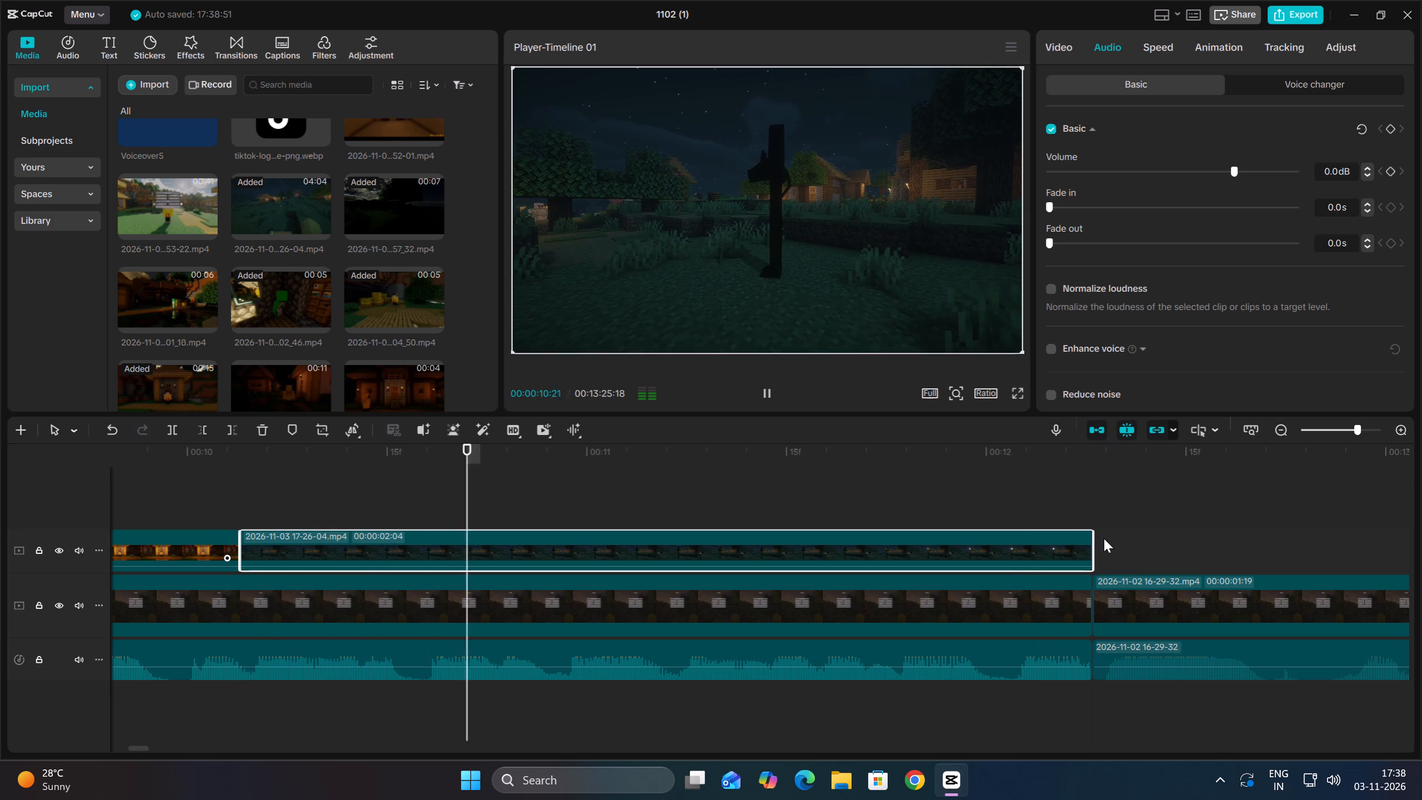
key("space")
key("Up")
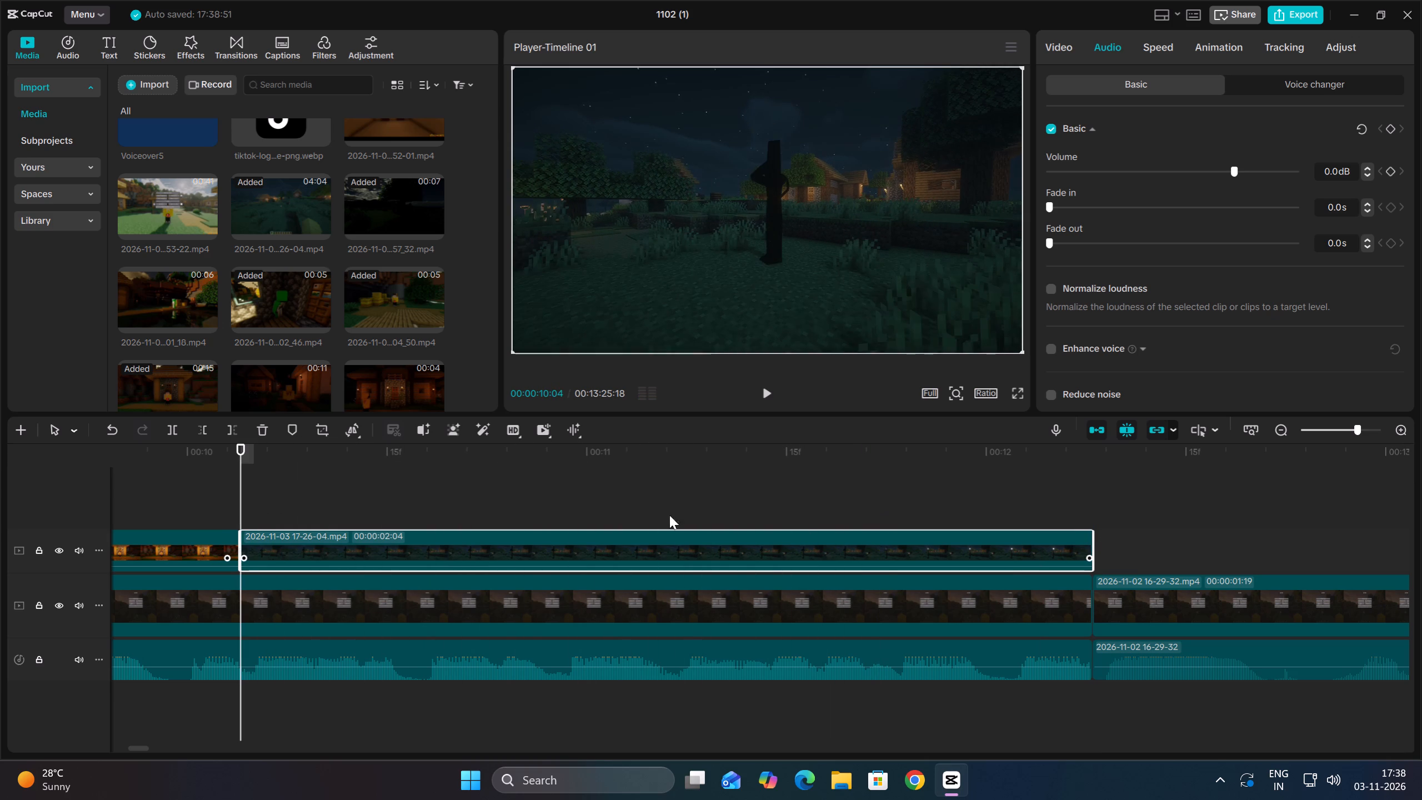
key("space")
key("space")
left_click(174, 429)
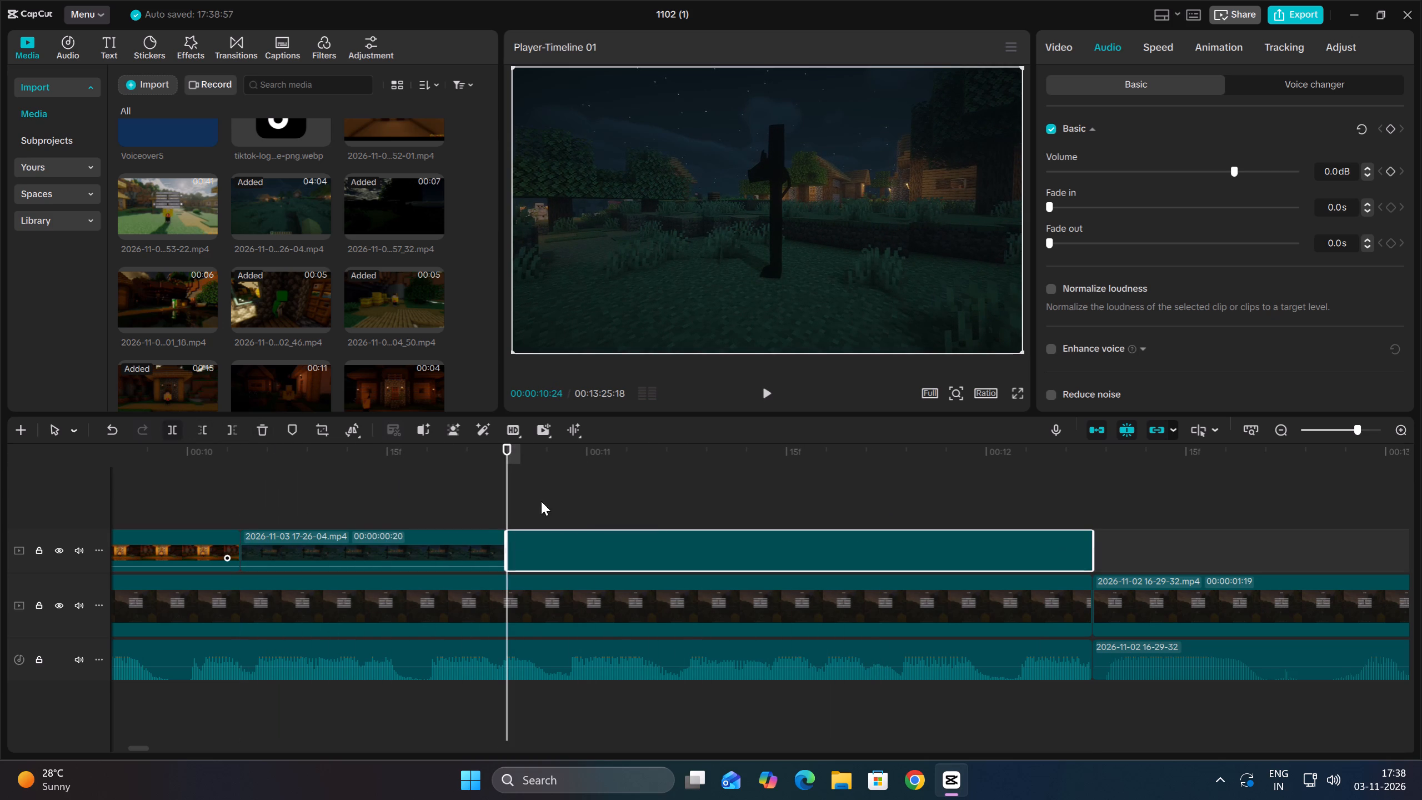
key("space")
key("space")
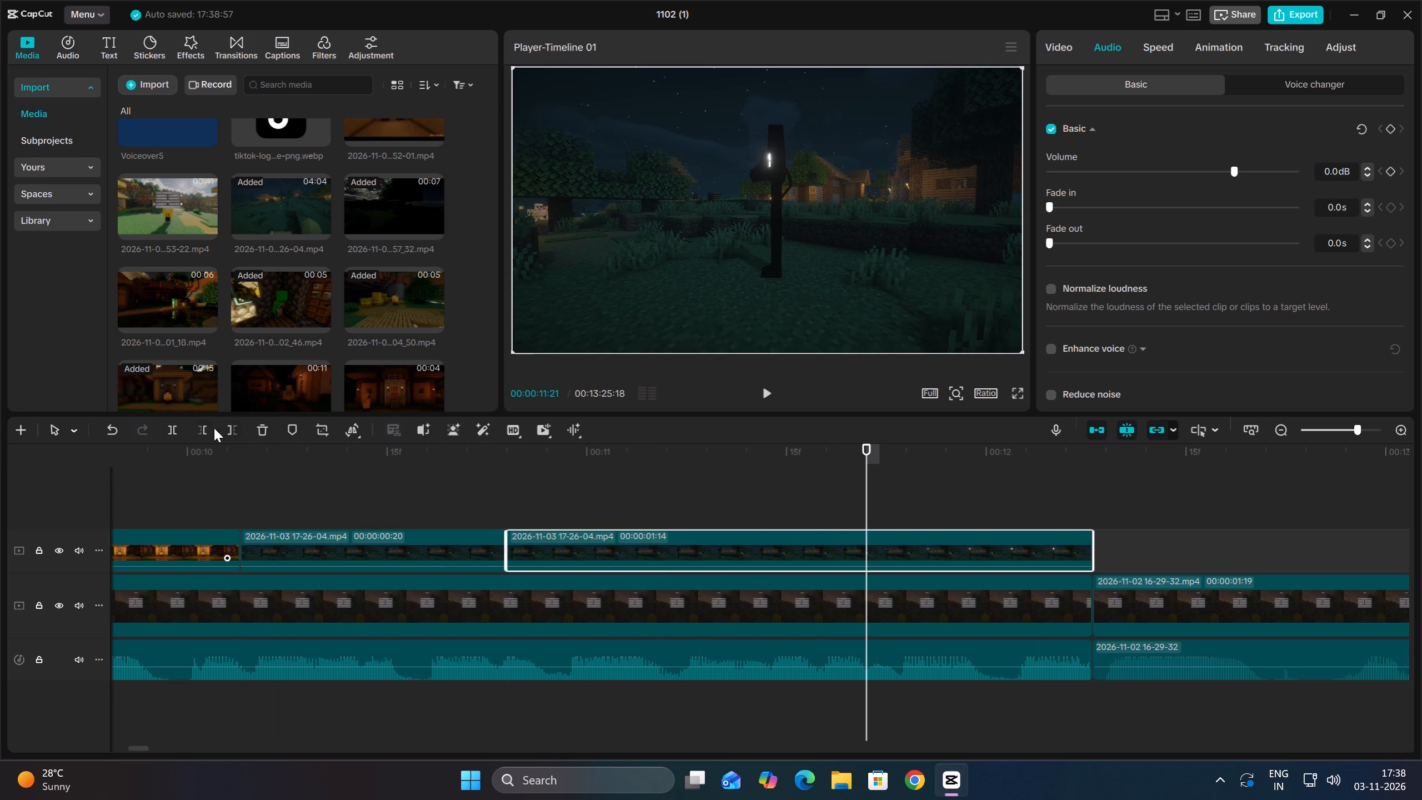
left_click(203, 428)
left_click_drag(920, 546, 562, 551)
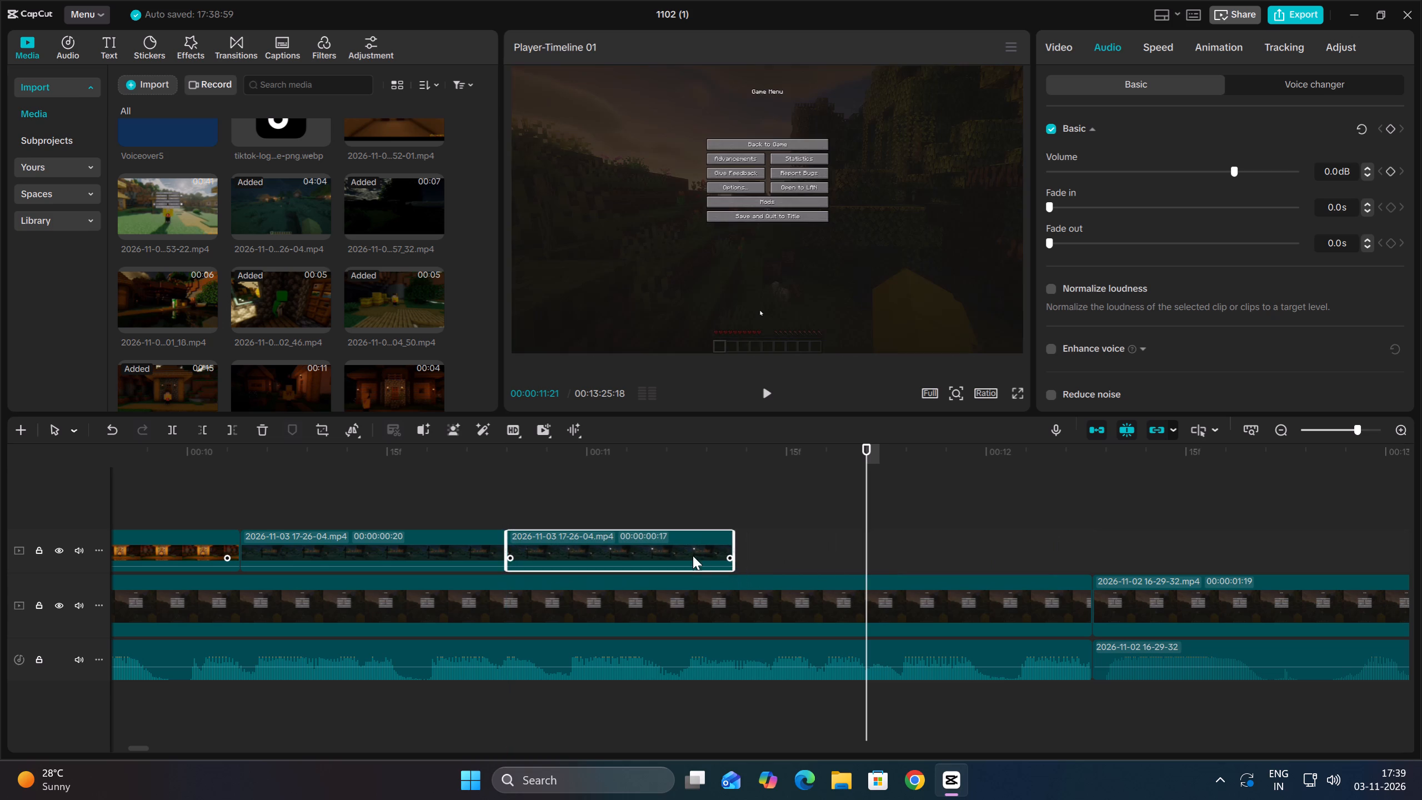
left_click_drag(732, 538, 1087, 569)
key("Up")
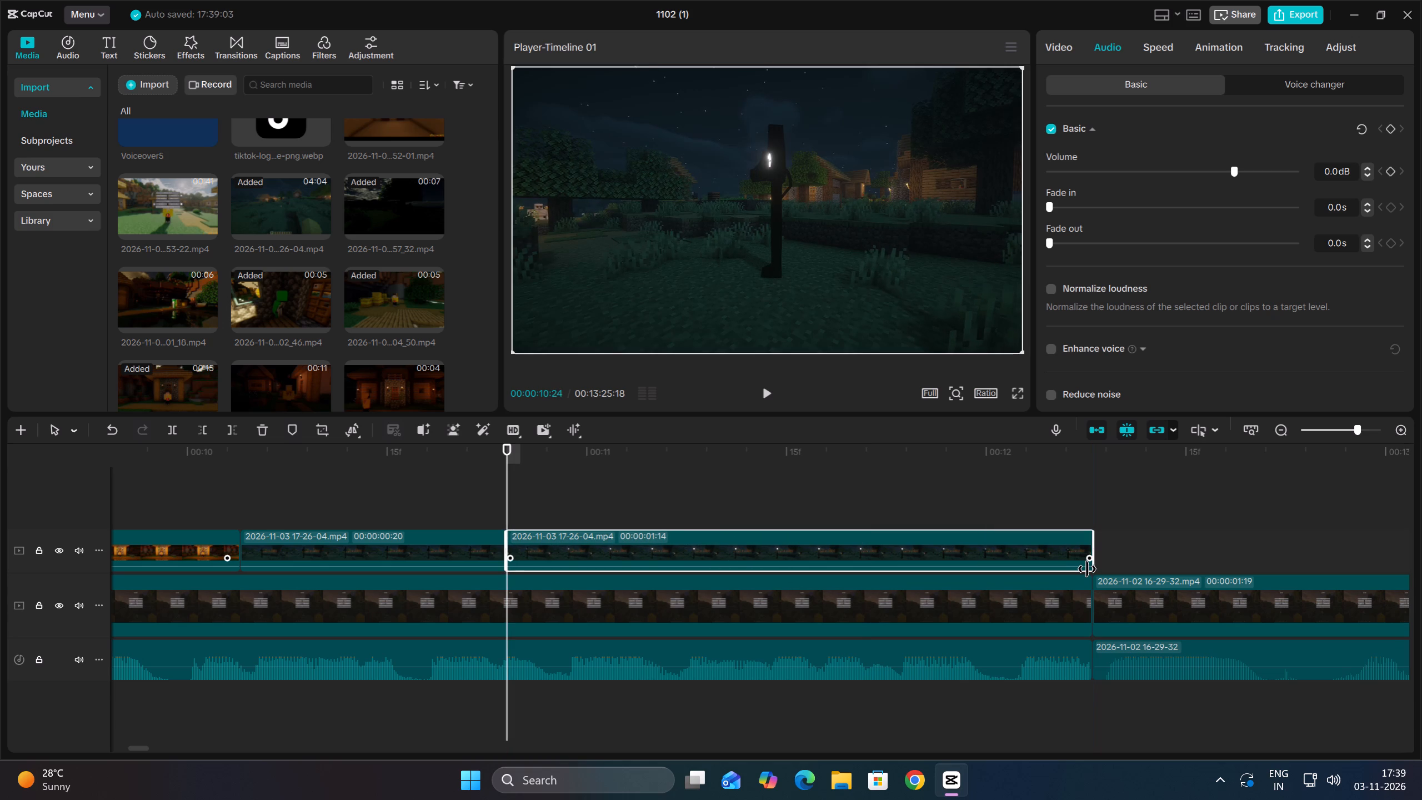
key("space")
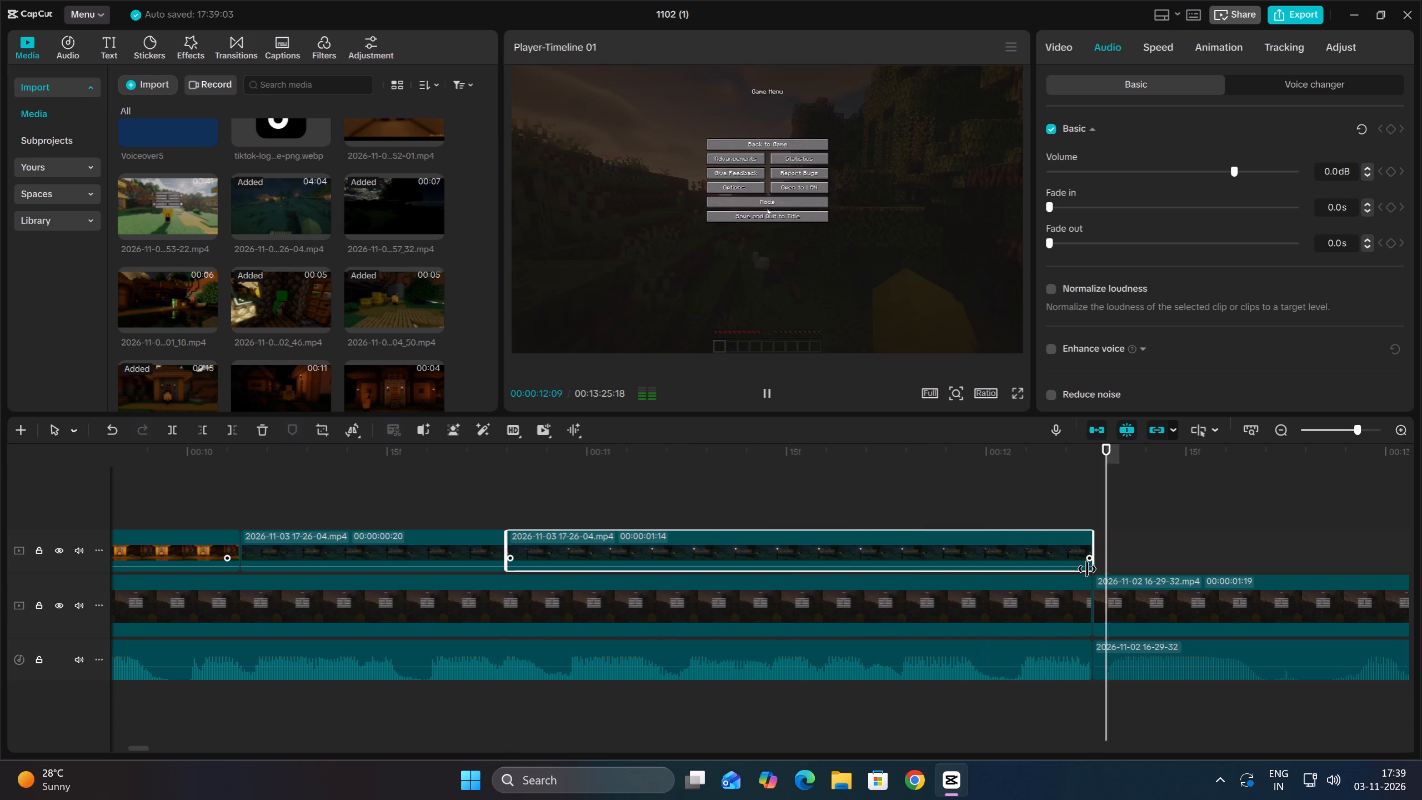
key("space")
key("Up")
double_click(1285, 422)
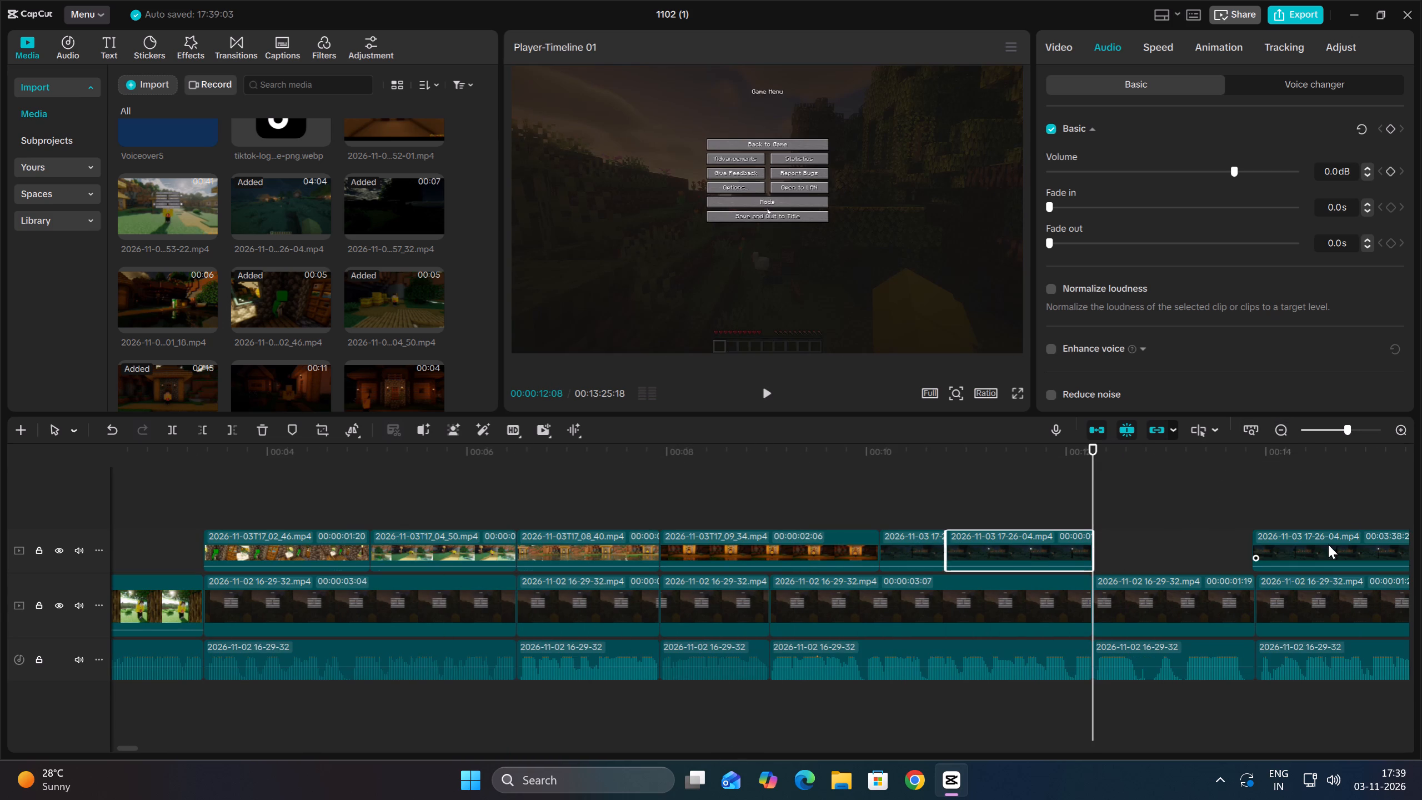
left_click_drag(1328, 544, 1138, 496)
key("space")
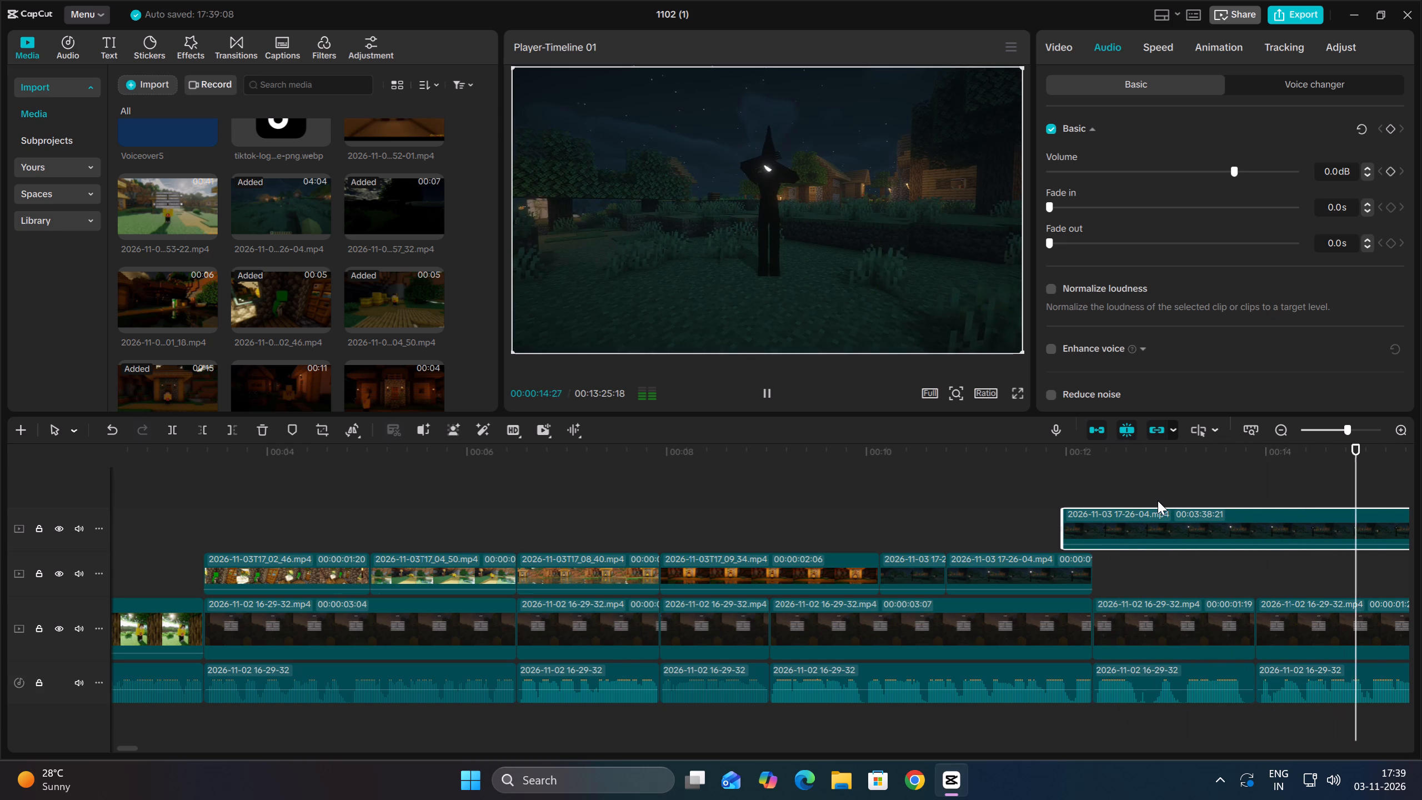
left_click(1282, 432)
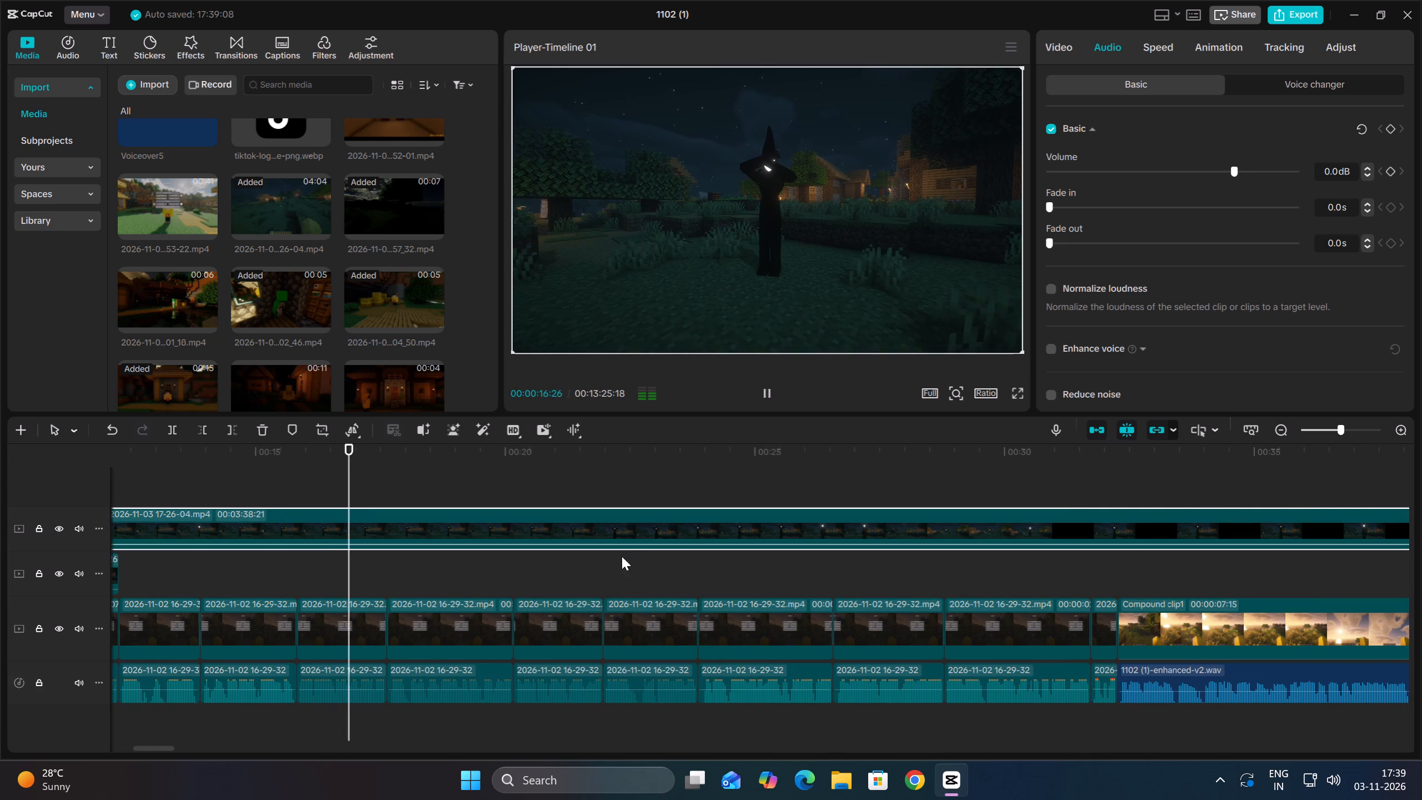
left_click(601, 562)
left_click_drag(601, 562, 664, 554)
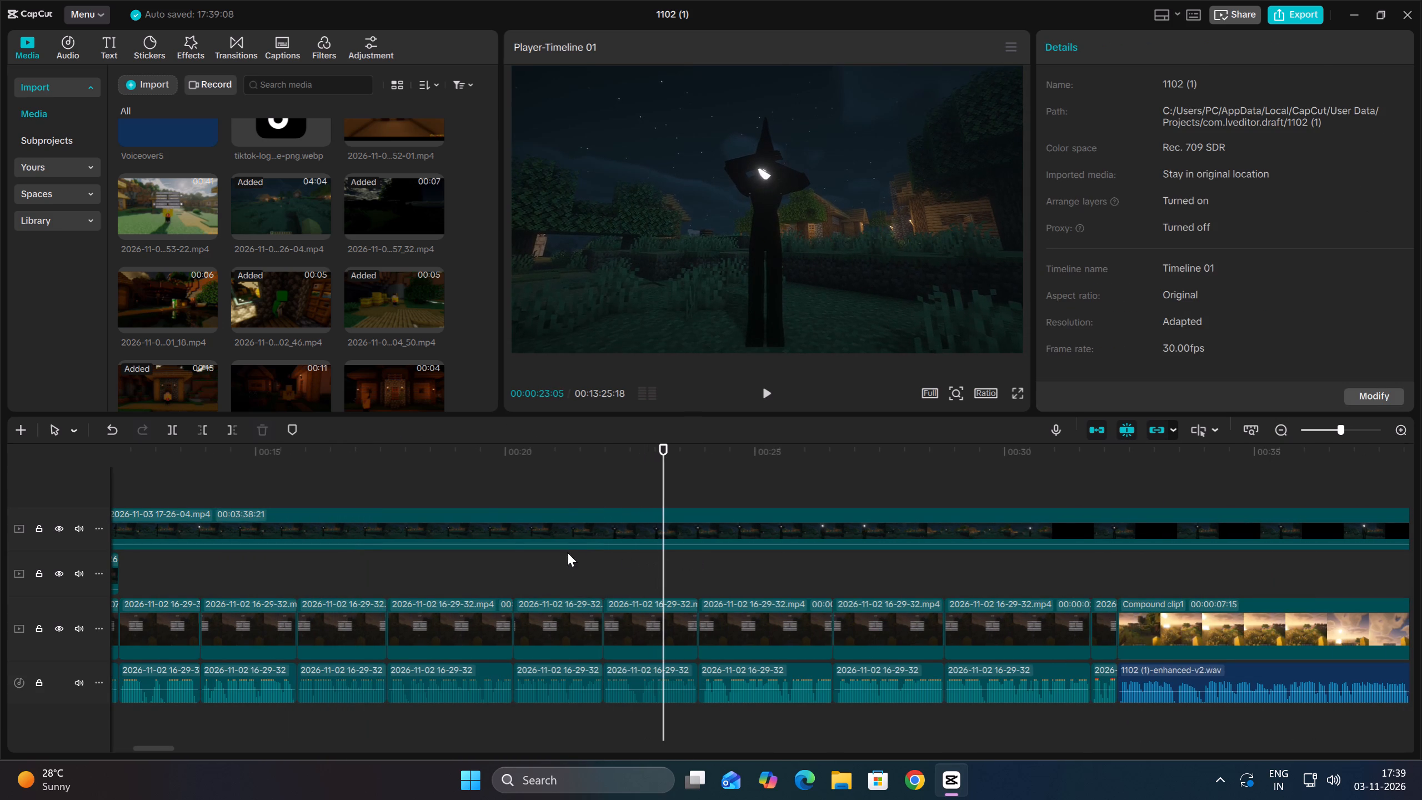
left_click(567, 552)
left_click_drag(565, 552, 533, 543)
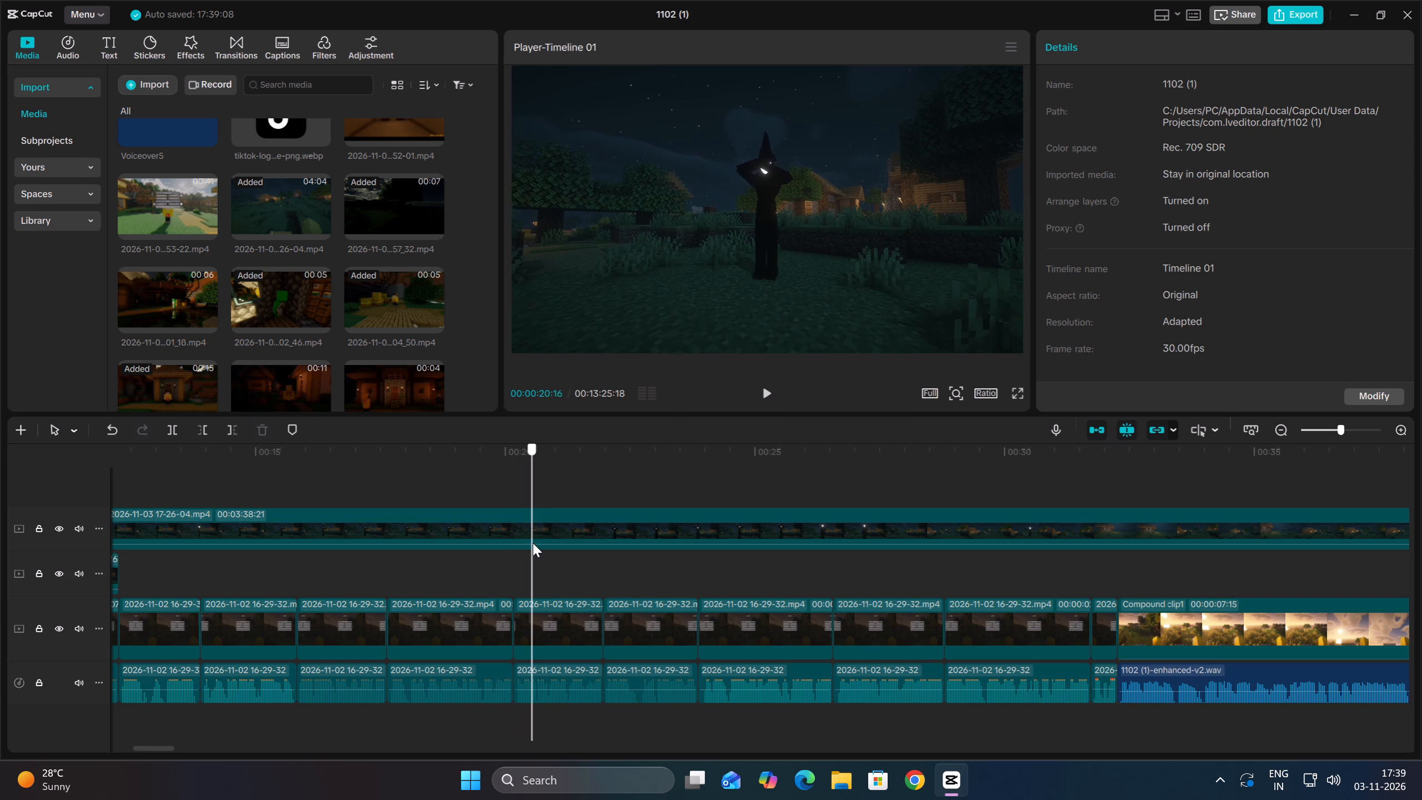
left_click_drag(533, 543, 578, 542)
left_click_drag(622, 553, 621, 503)
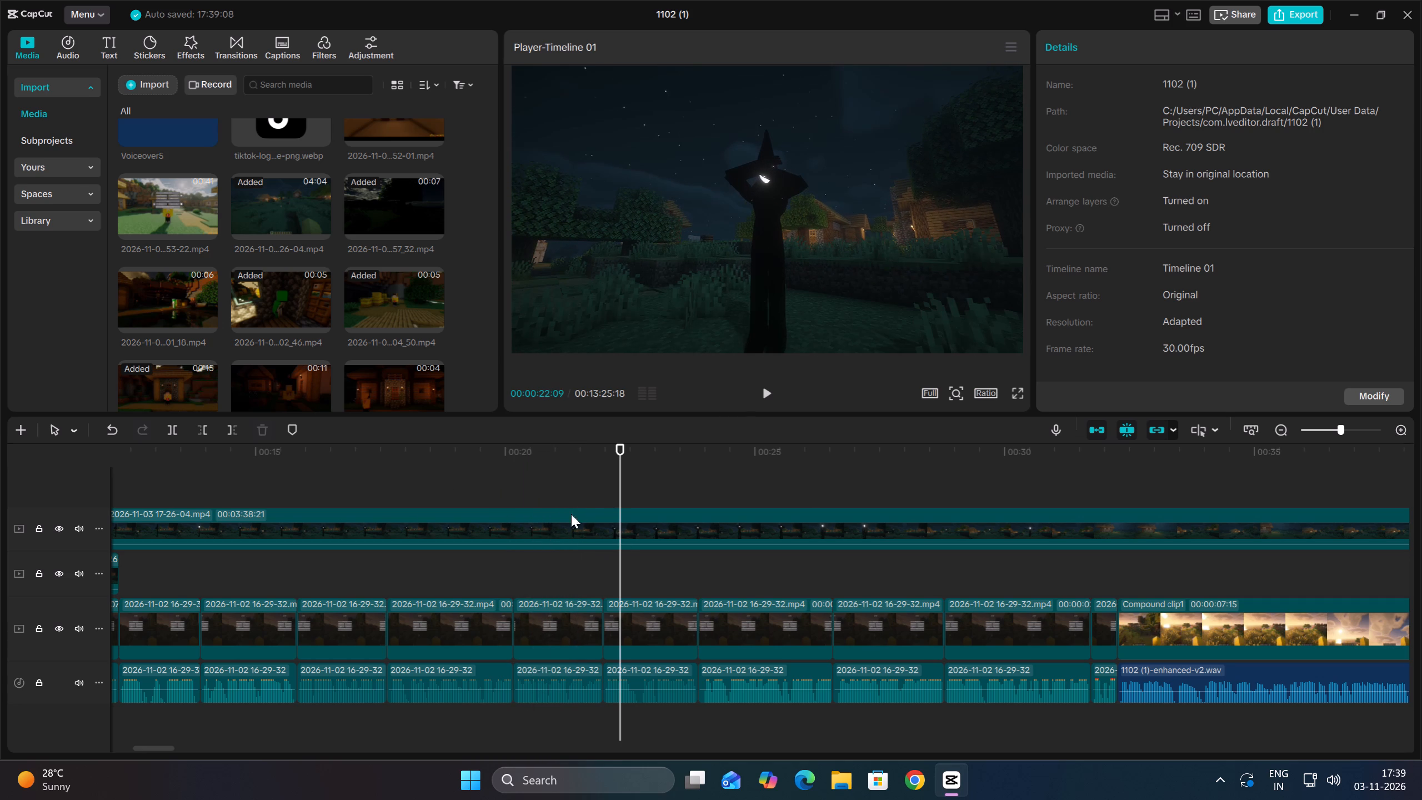
double_click(562, 489)
left_click_drag(657, 487, 651, 556)
key("space")
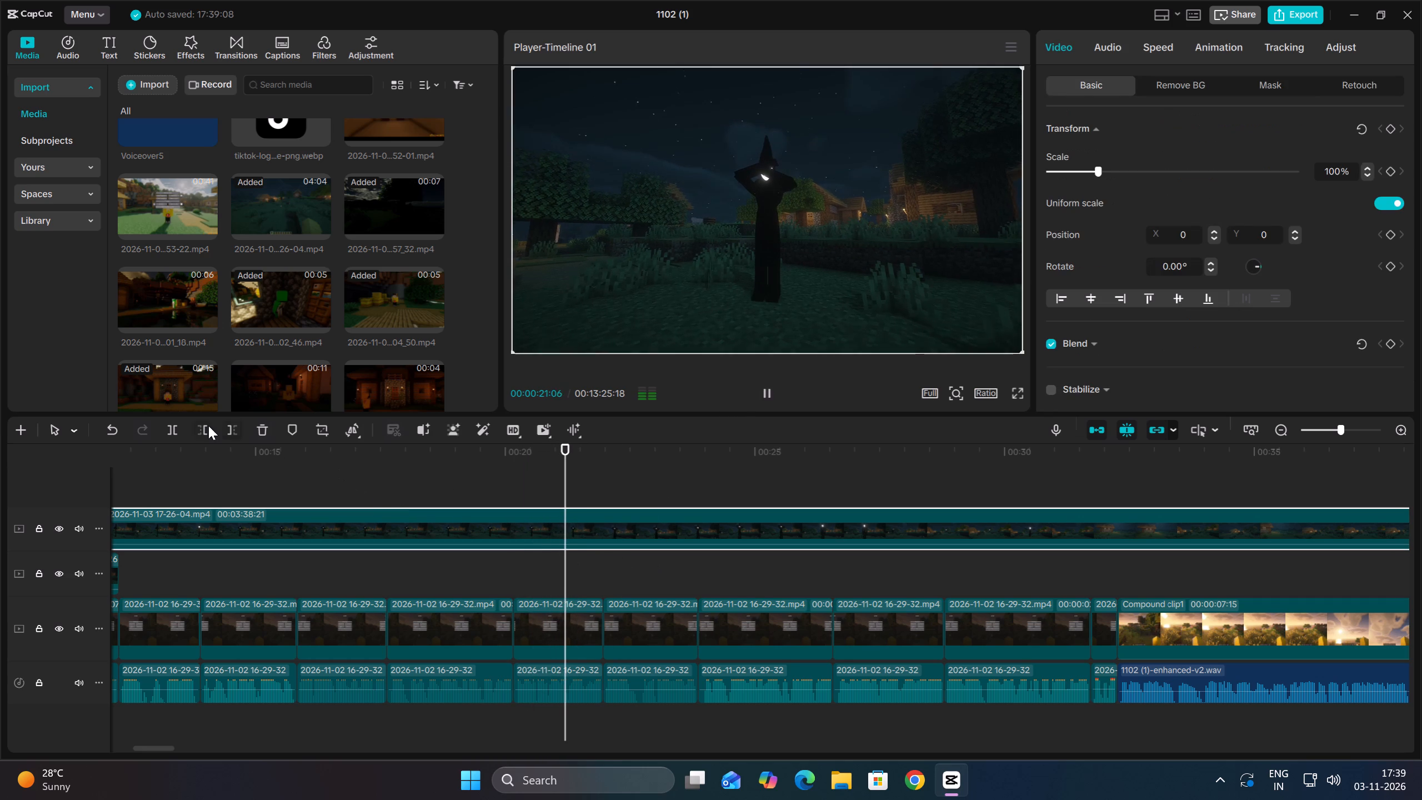
key("space")
left_click(208, 426)
left_click_drag(655, 522, 199, 575)
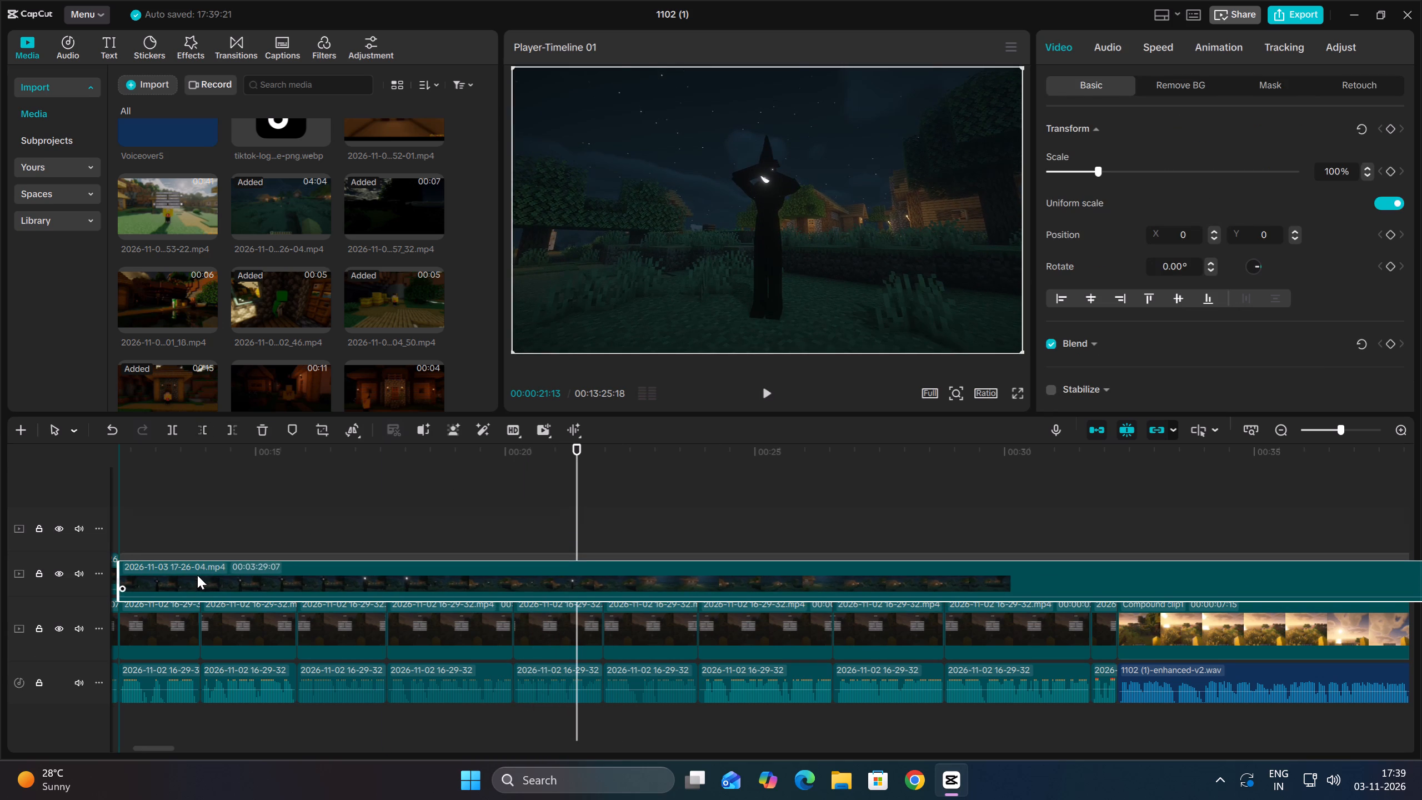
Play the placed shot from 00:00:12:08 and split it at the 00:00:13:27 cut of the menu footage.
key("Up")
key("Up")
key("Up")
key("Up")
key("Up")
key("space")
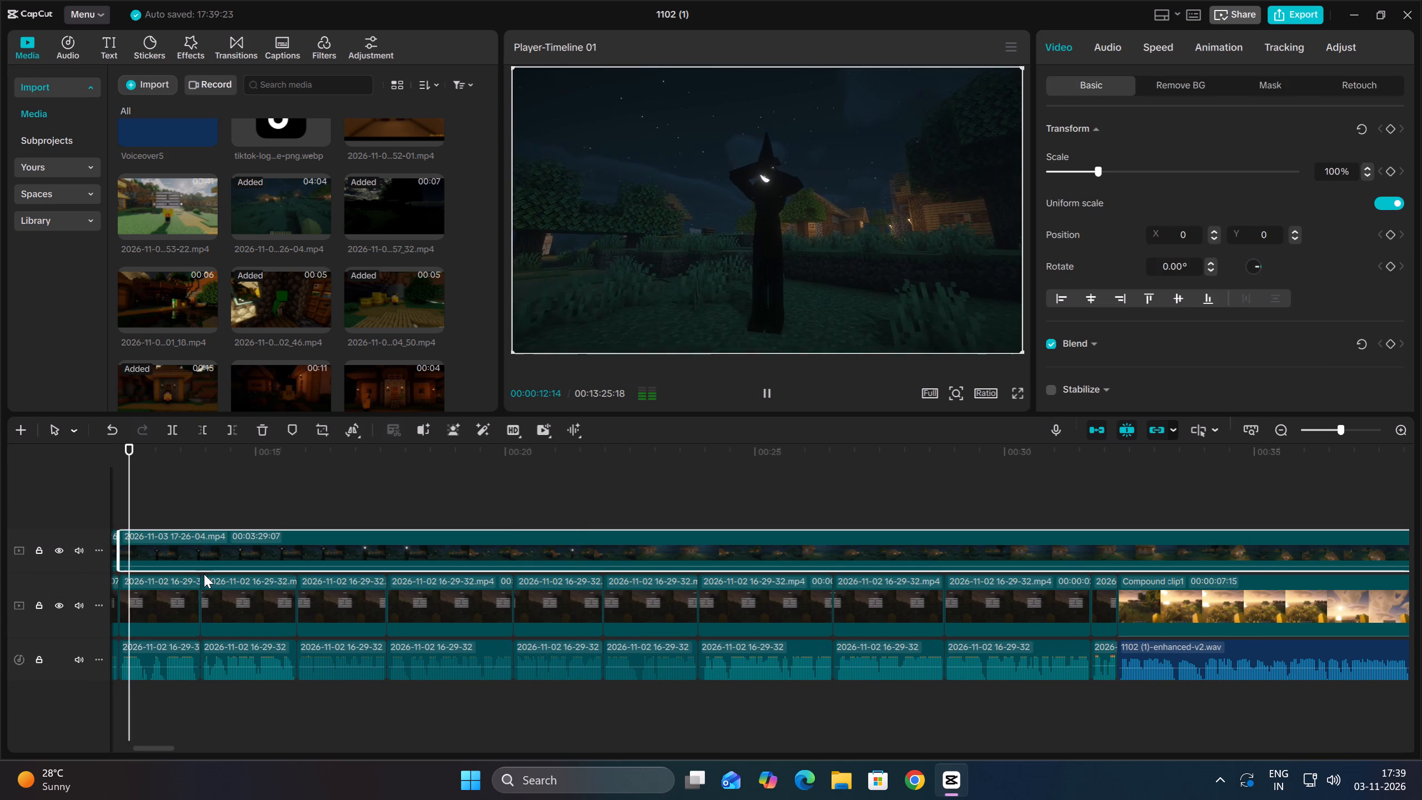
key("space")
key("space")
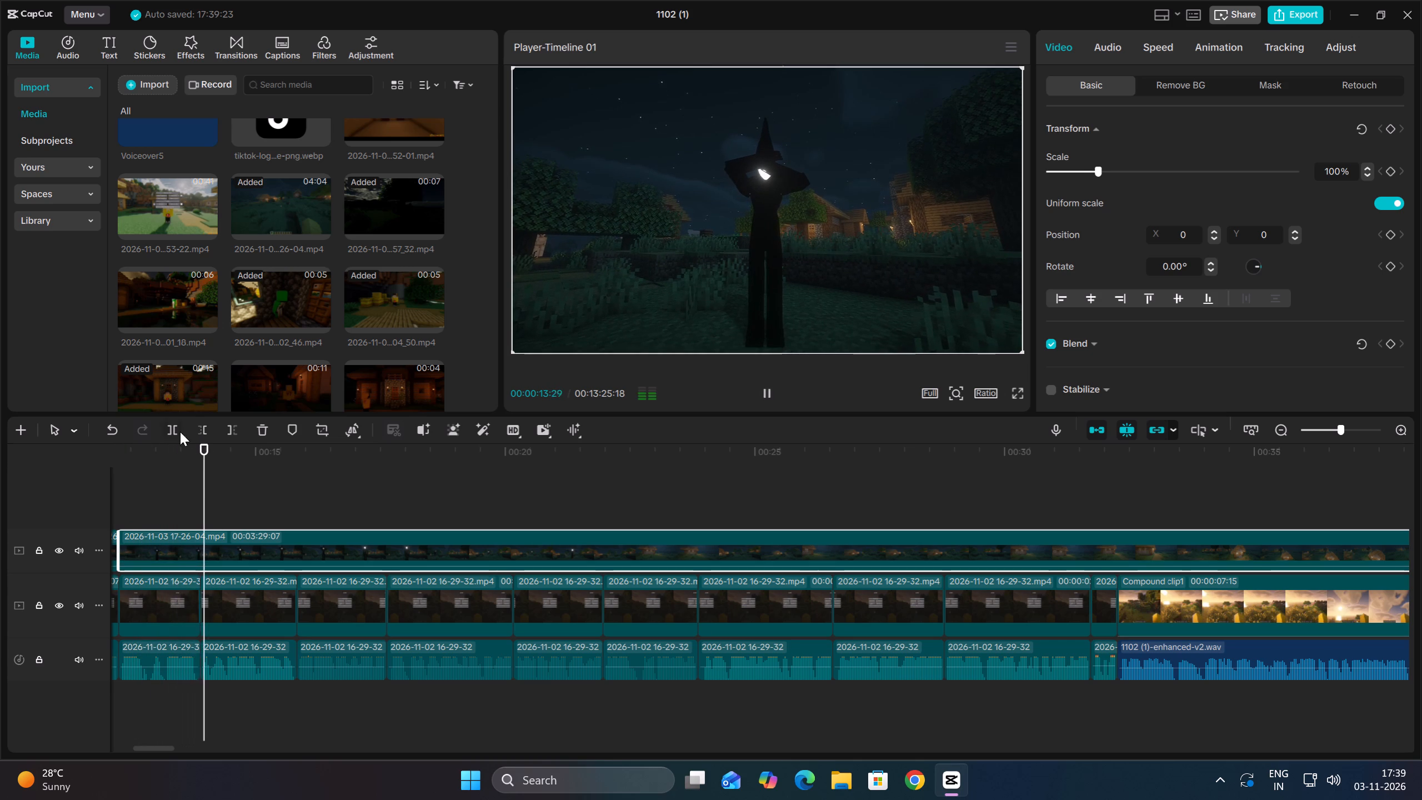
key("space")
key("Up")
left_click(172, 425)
Replay across the new split and move the remaining long piece to about 00:00:16:00, leaving a gap.
key("space")
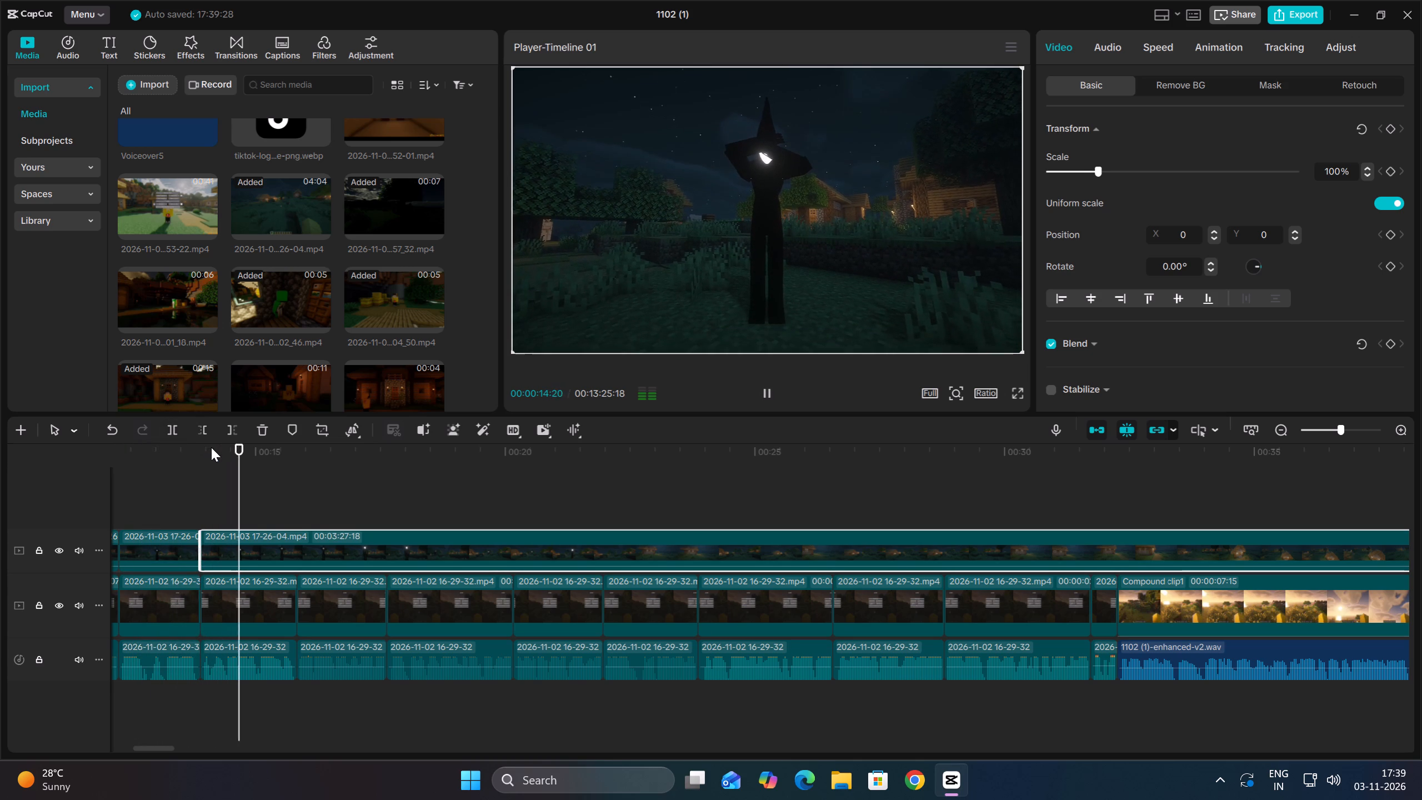
key("space")
key("Up")
key("Up")
key("space")
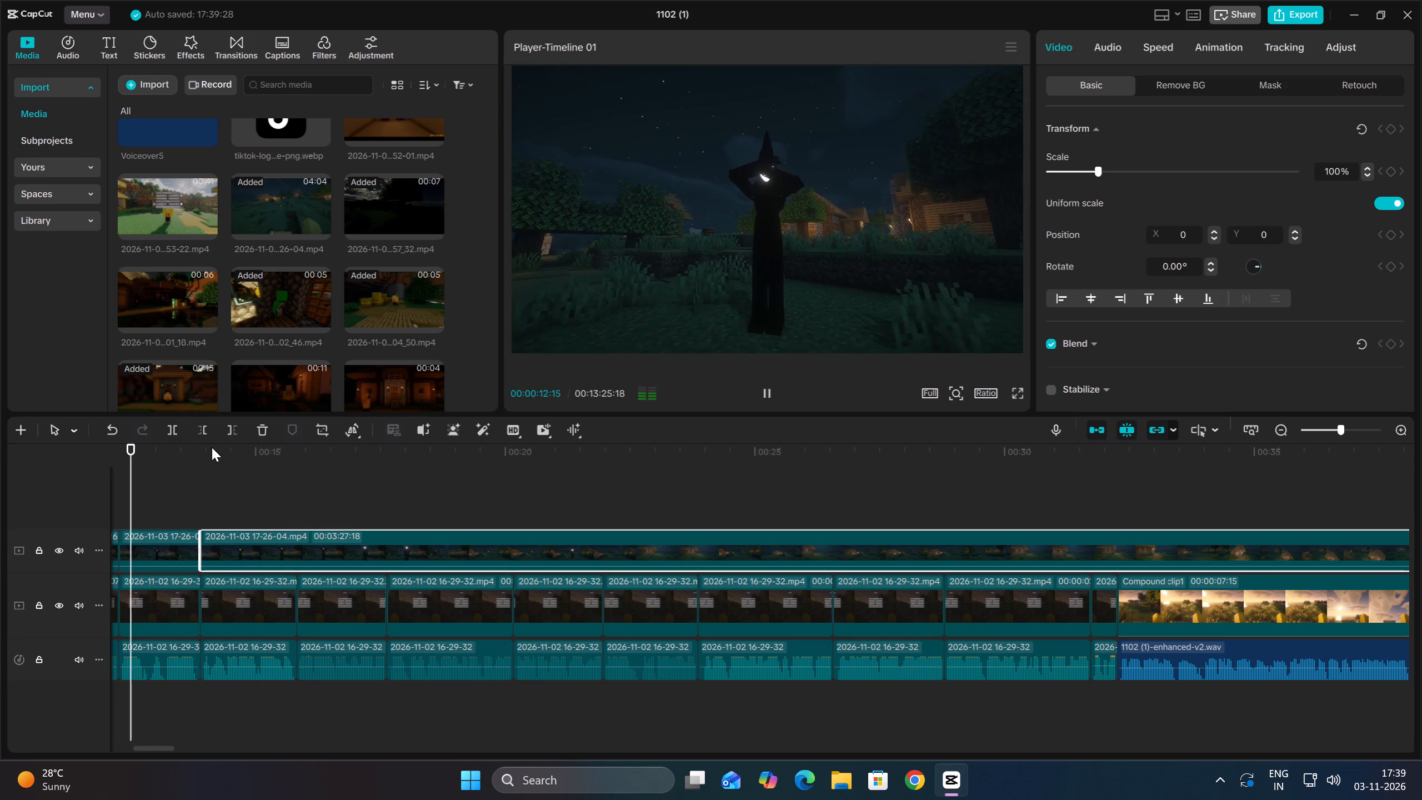
key("space")
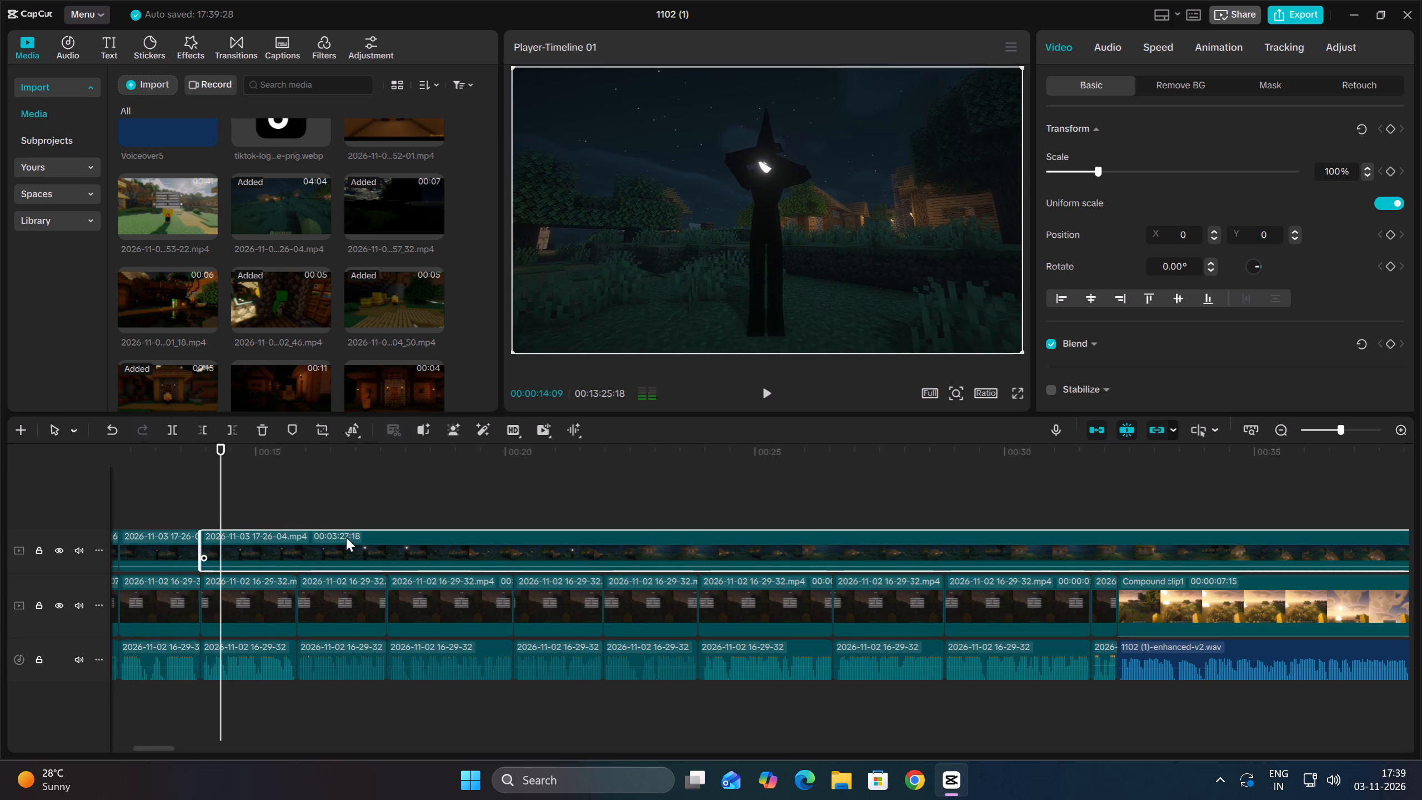
left_click_drag(394, 551, 398, 551)
left_click_drag(398, 551, 499, 554)
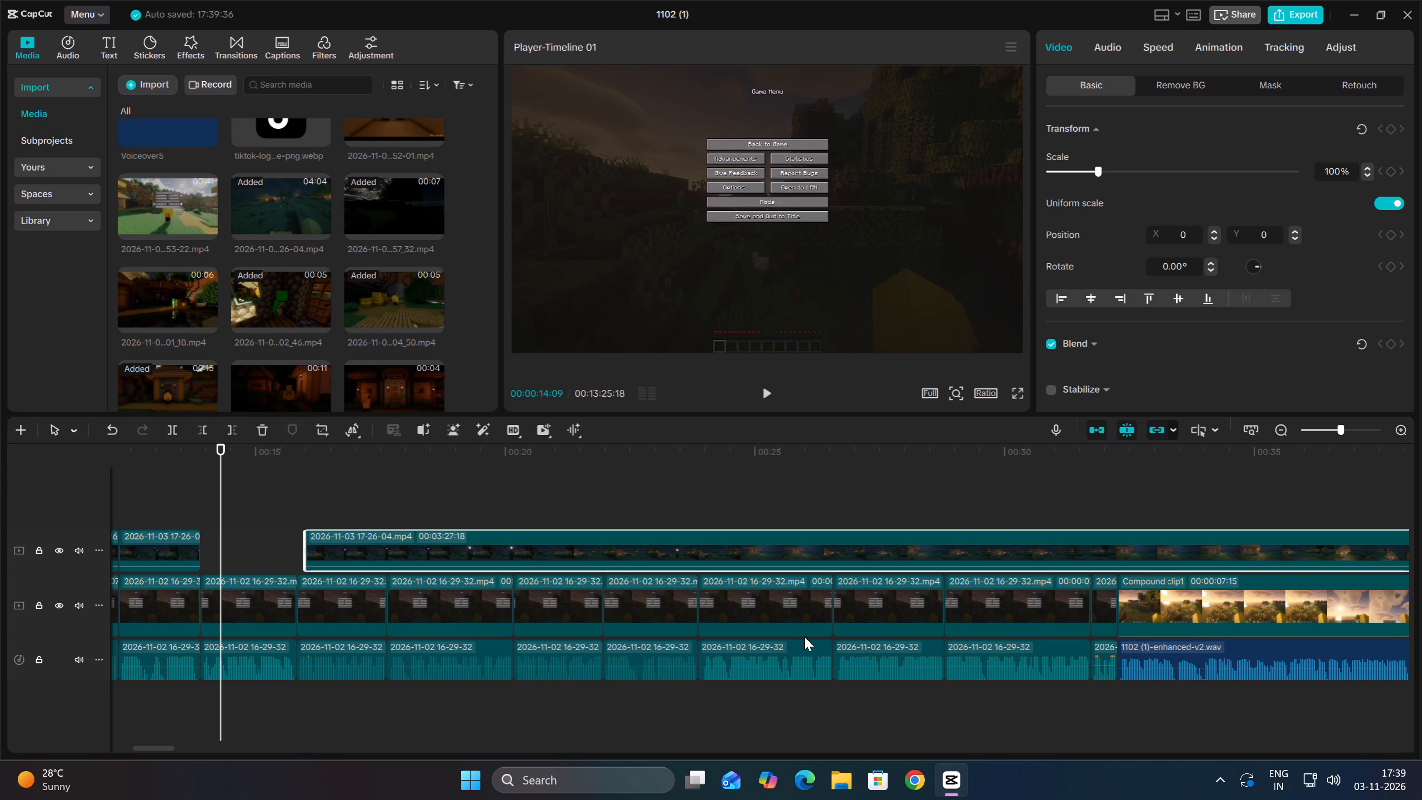
left_click(674, 501)
left_click_drag(674, 501, 826, 517)
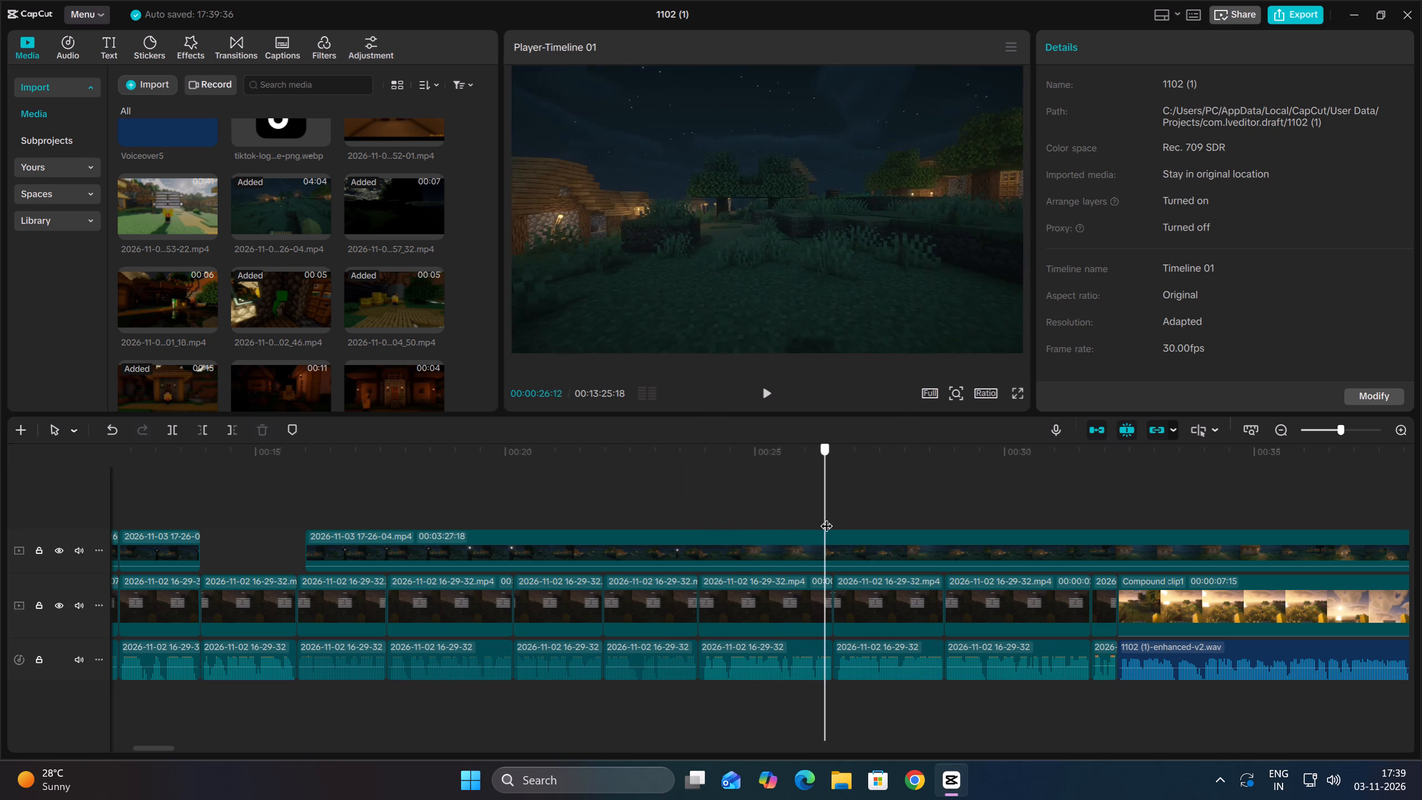
left_click_drag(826, 517, 1106, 548)
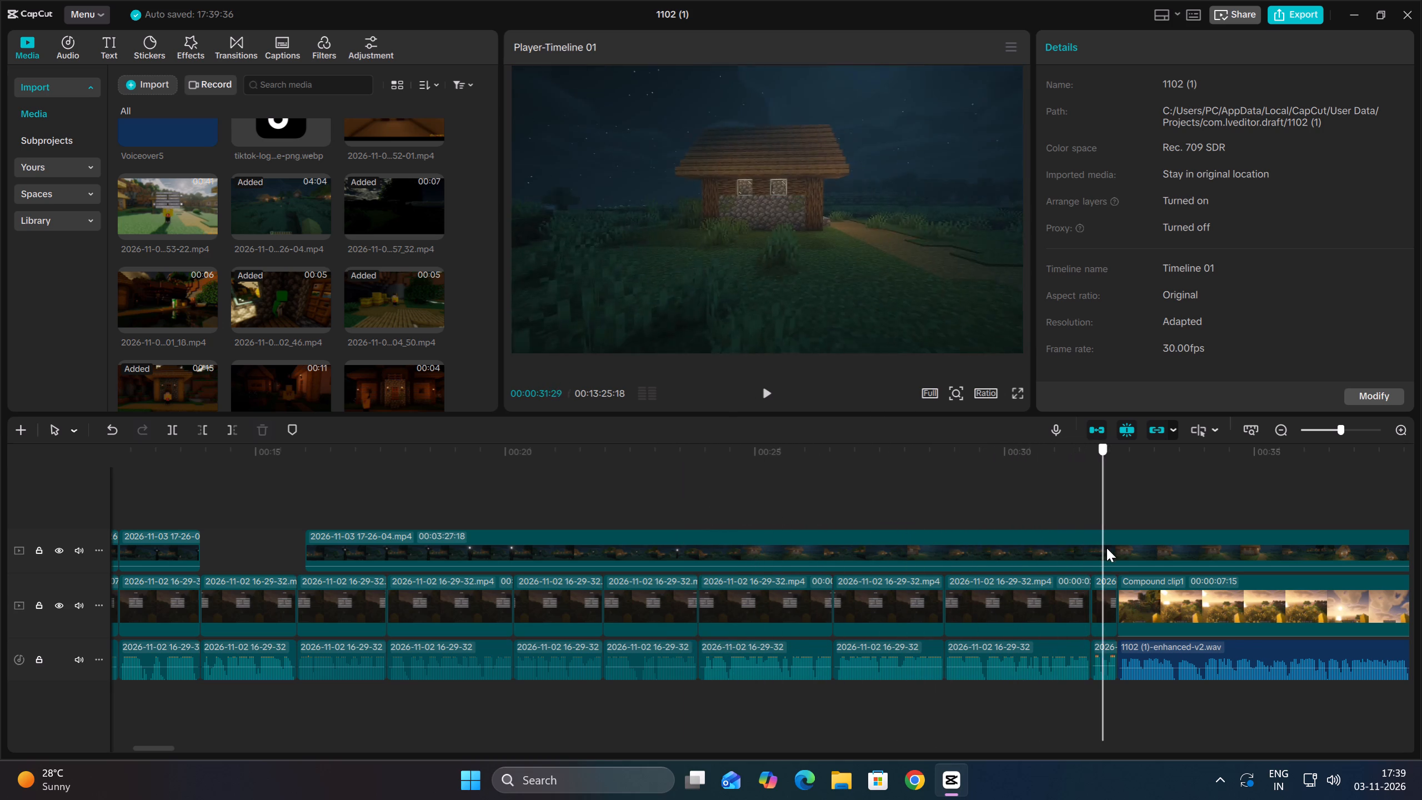
left_click_drag(1106, 548, 1187, 562)
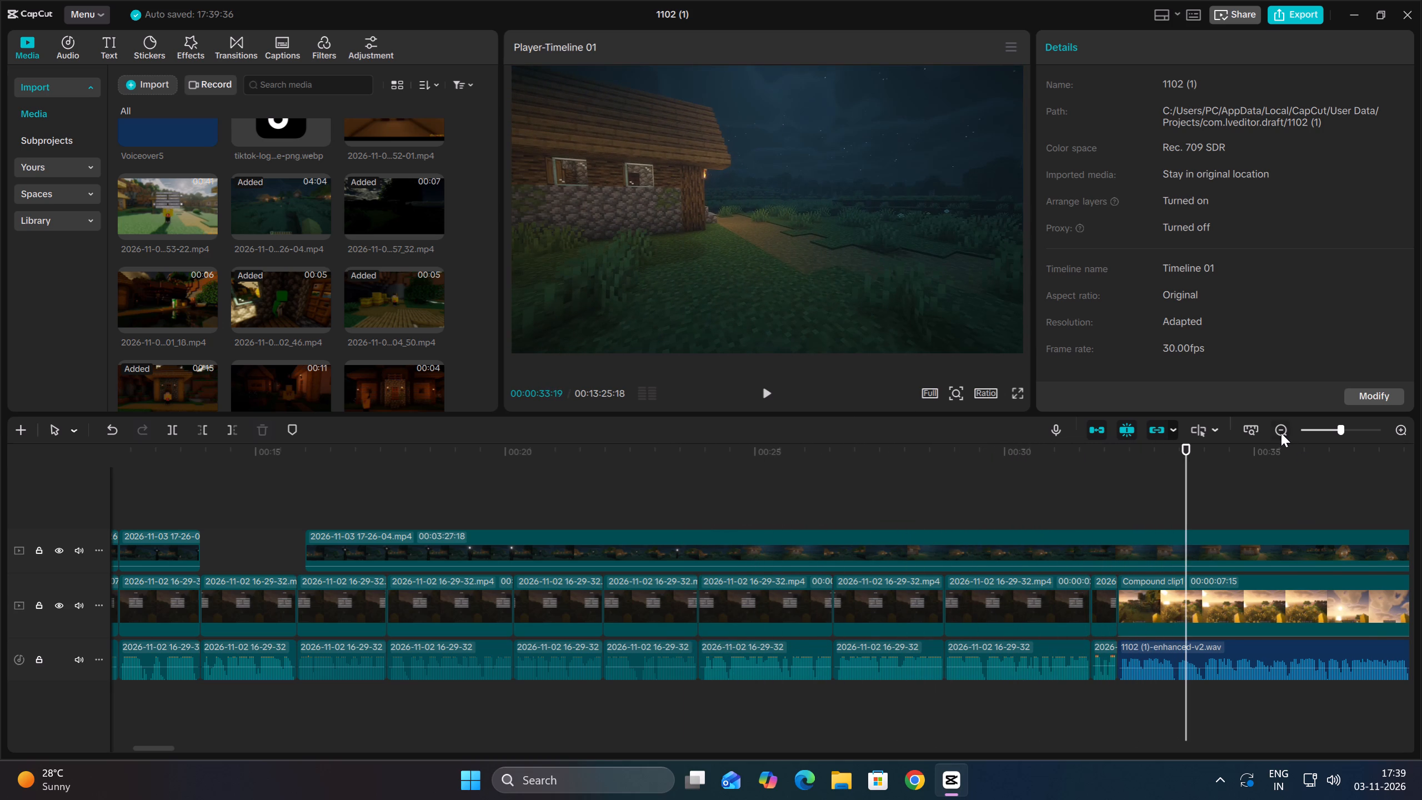
triple_click(1280, 432)
left_click(1280, 432)
left_click(211, 506)
left_click_drag(216, 504, 208, 502)
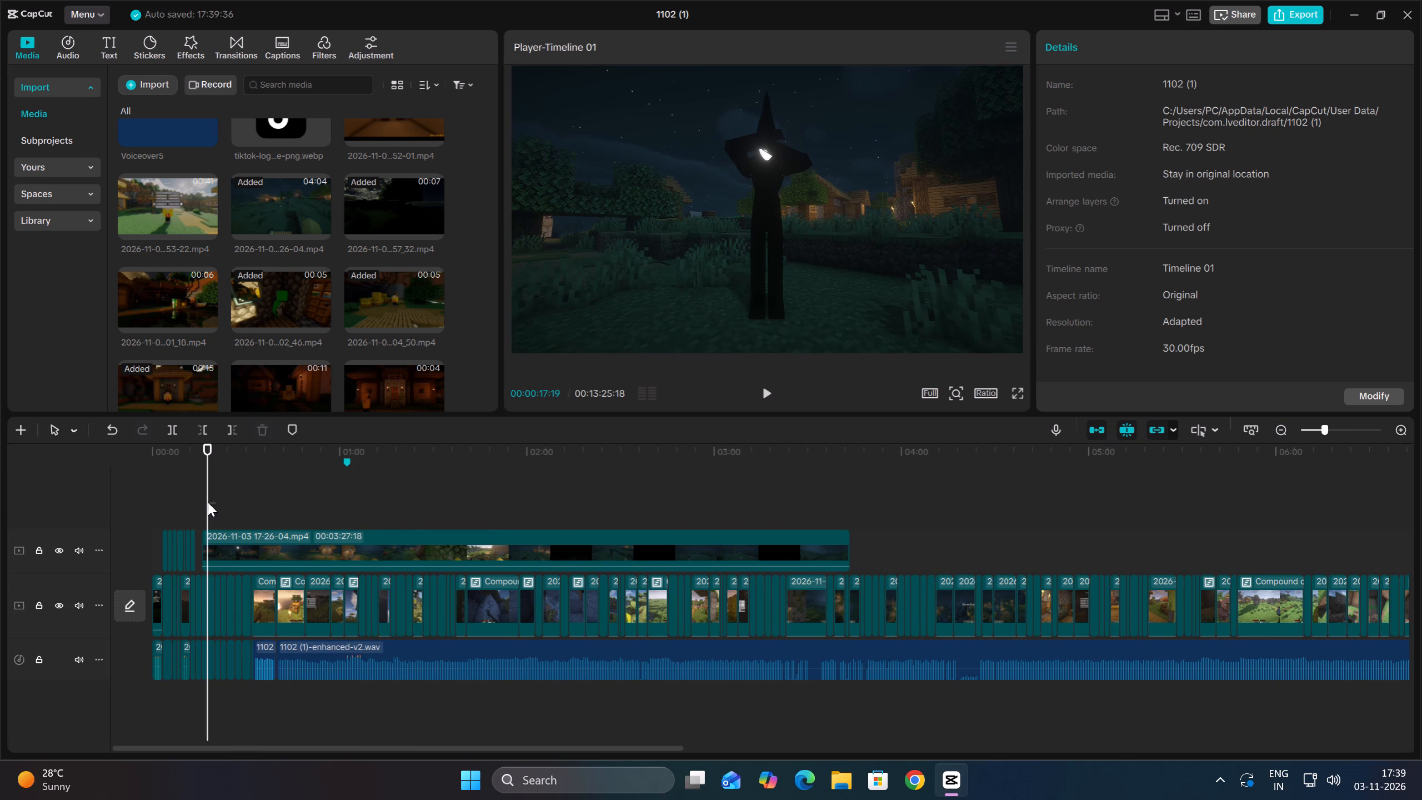
left_click_drag(208, 502, 206, 502)
Play the moved piece and trim its start at 00:00:17:19, tightening it further to 00:00:17:28.
left_click(251, 532)
key("space")
left_click(1409, 433)
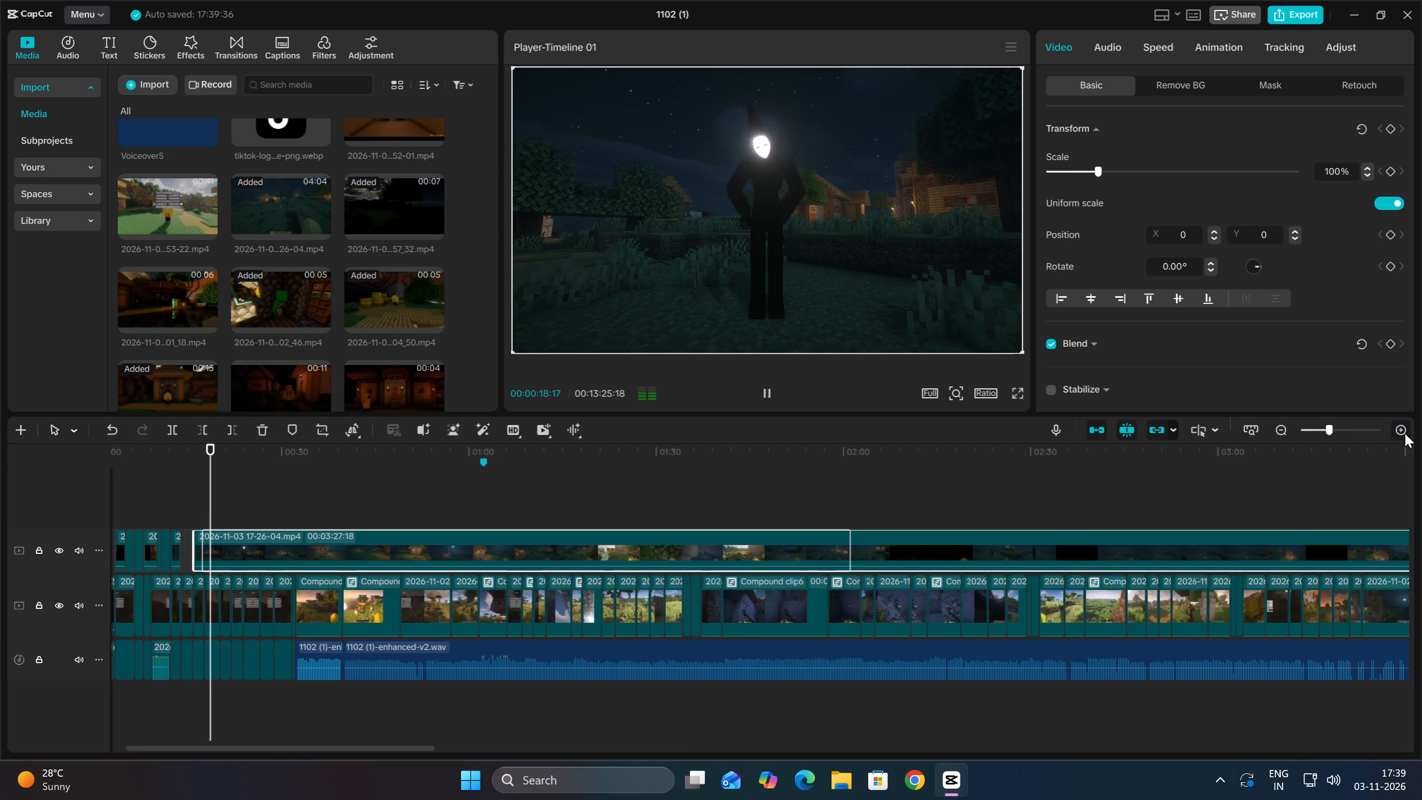
double_click(1405, 433)
key("space")
key("Up")
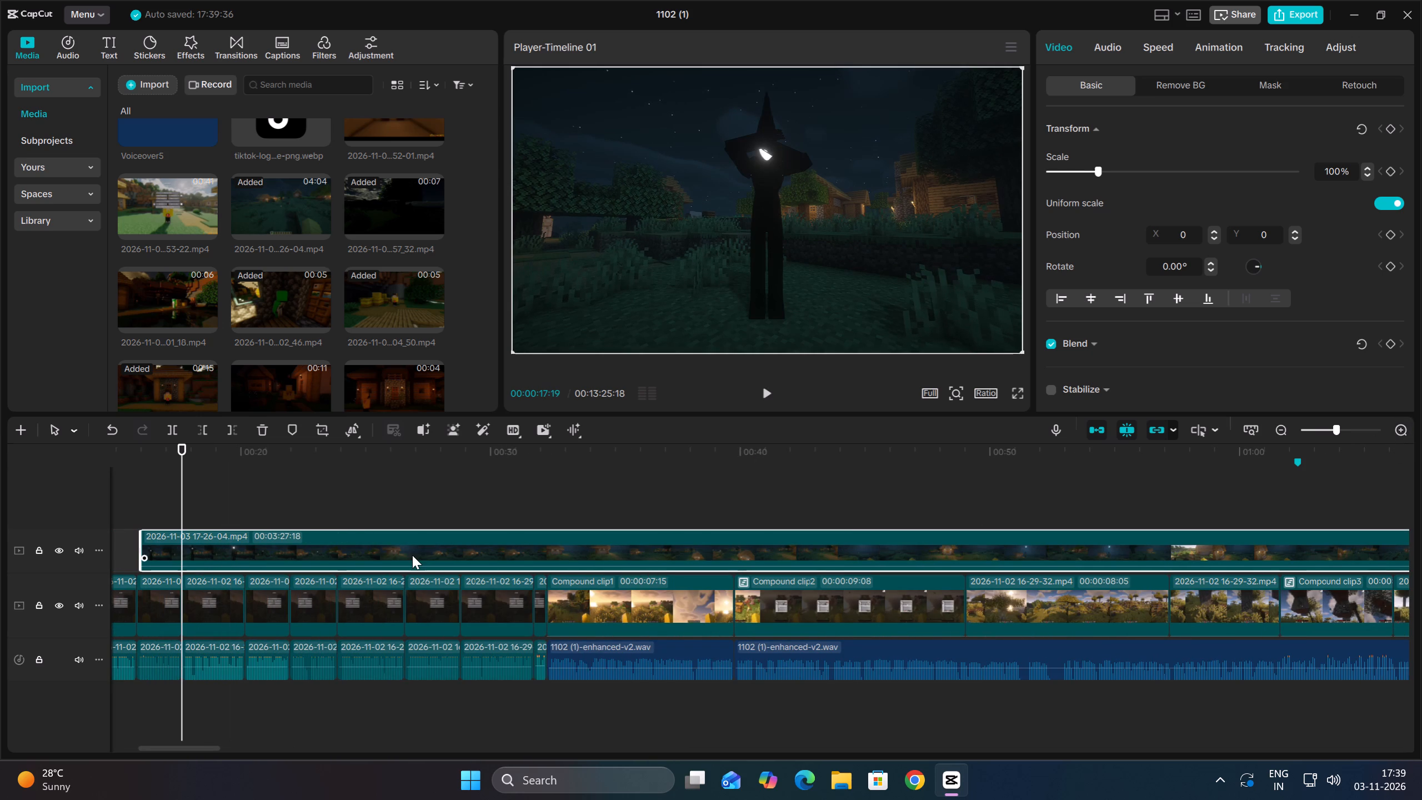
left_click(205, 429)
key("space")
key("space")
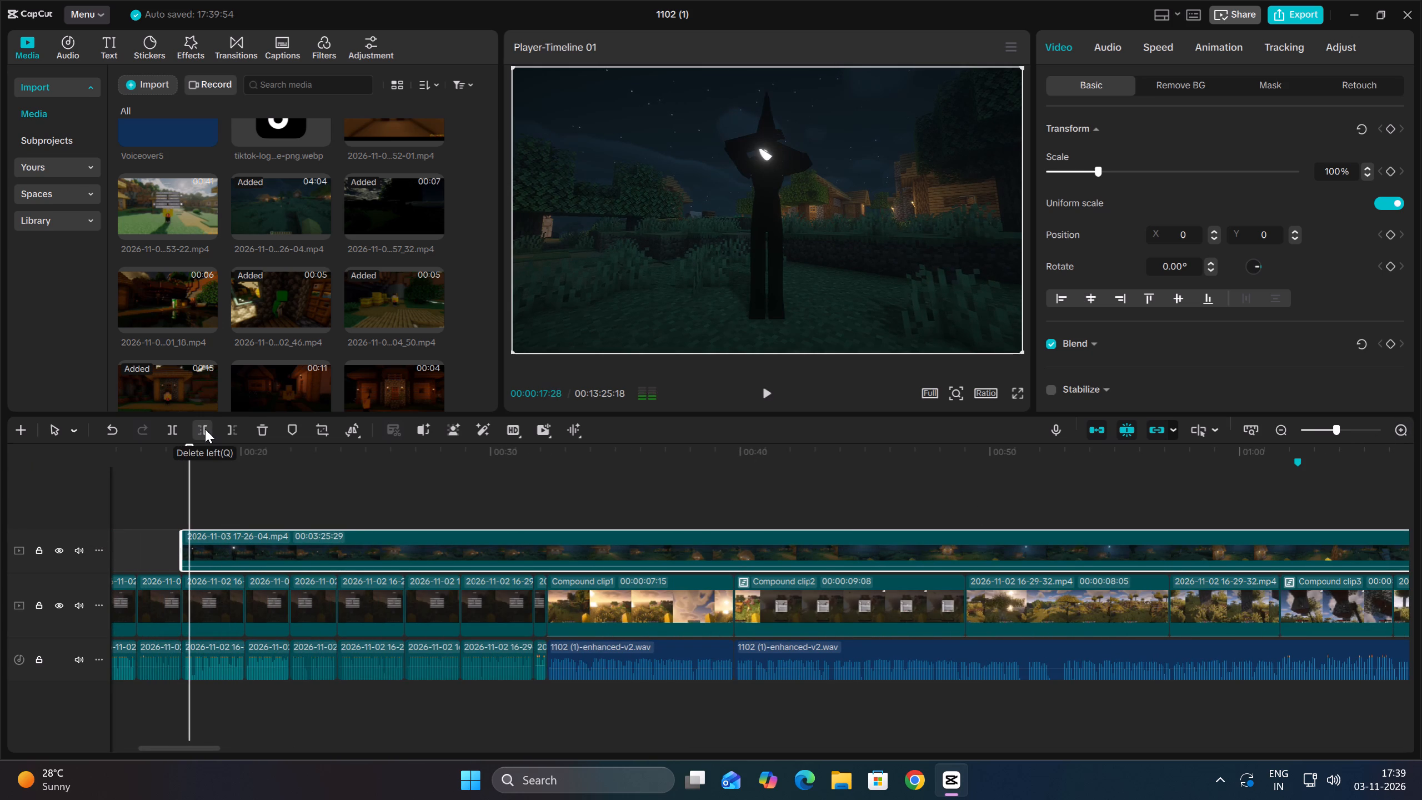
left_click(205, 429)
Play the trimmed piece and split it at 00:00:20:05.
key("space")
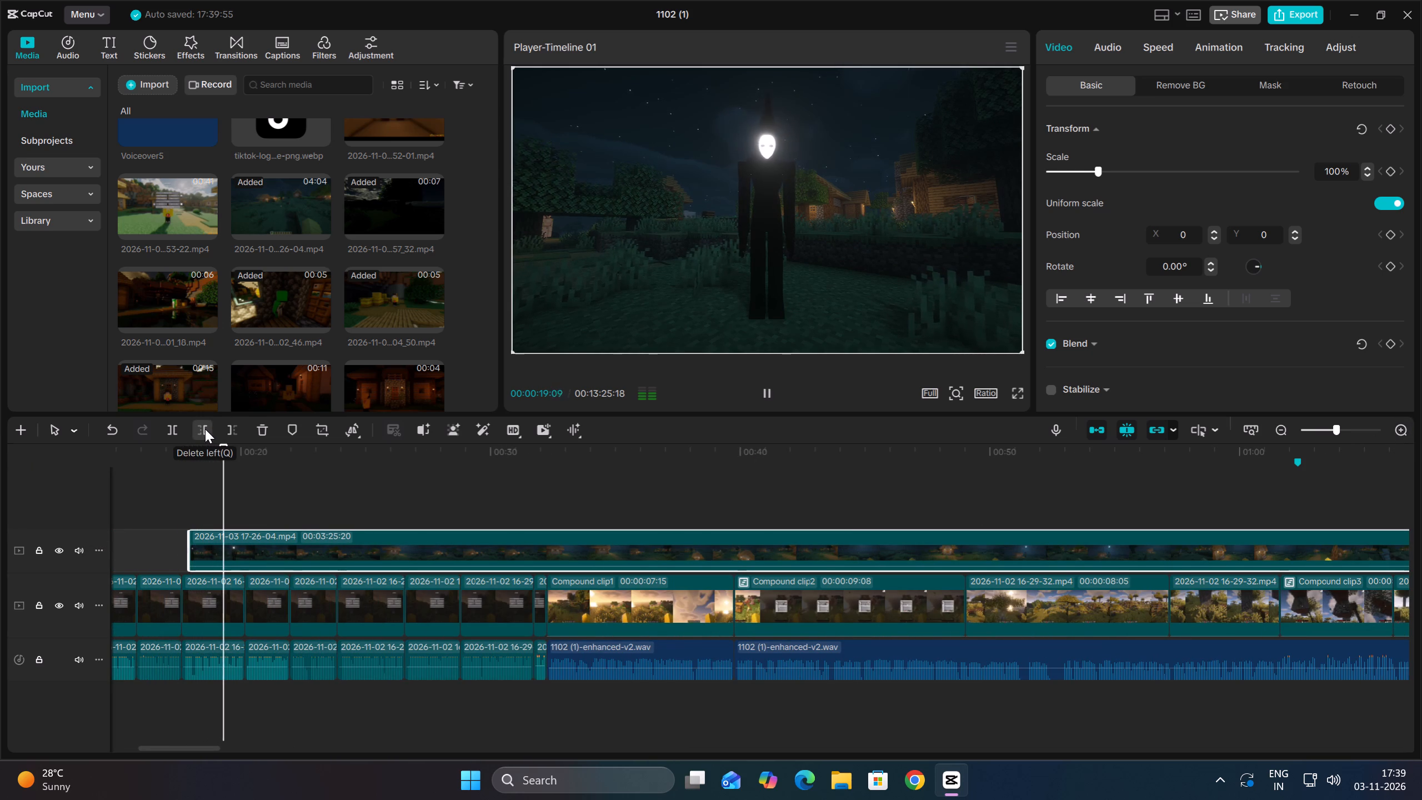
key("space")
key("Up")
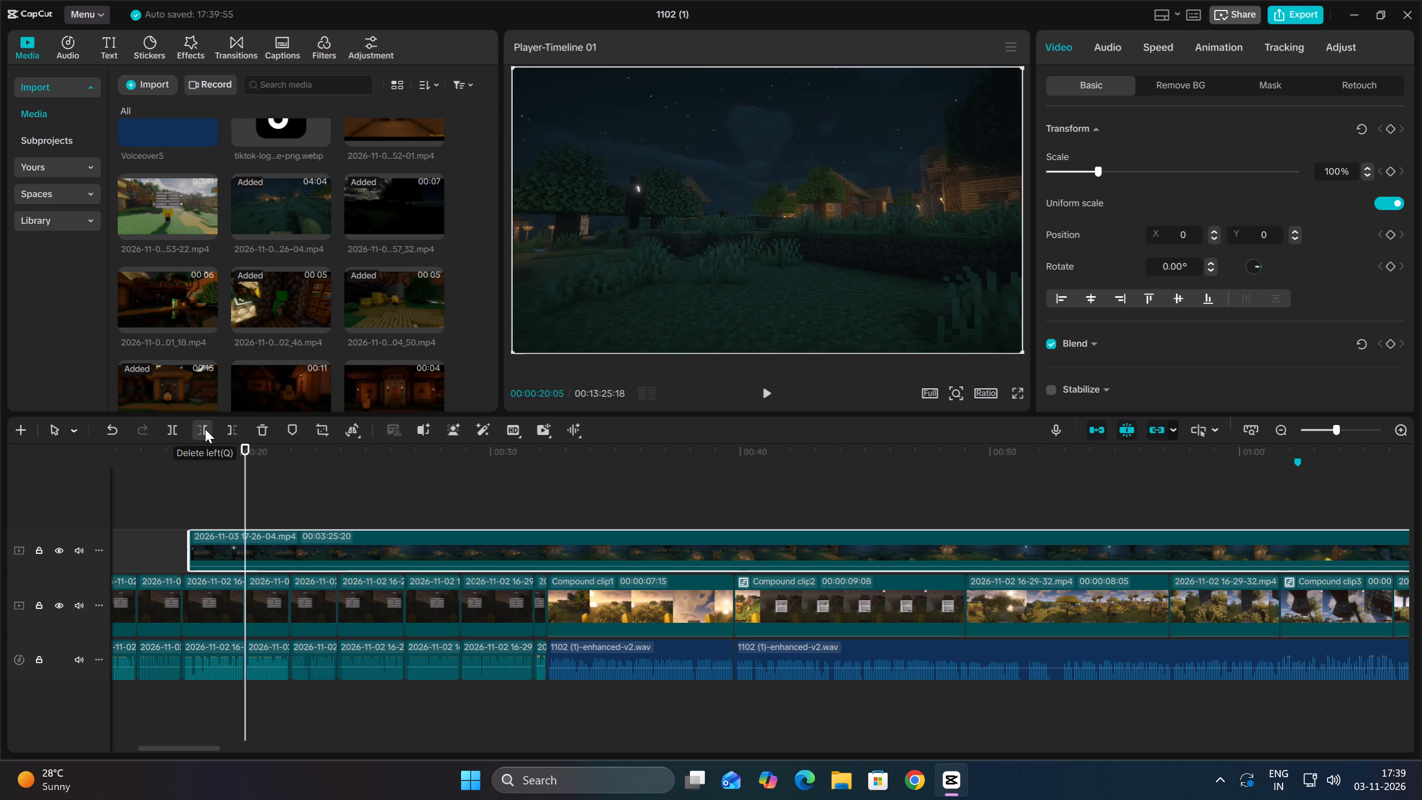
left_click(171, 423)
key("Up")
key("Up")
key("Up")
key("Up")
key("Up")
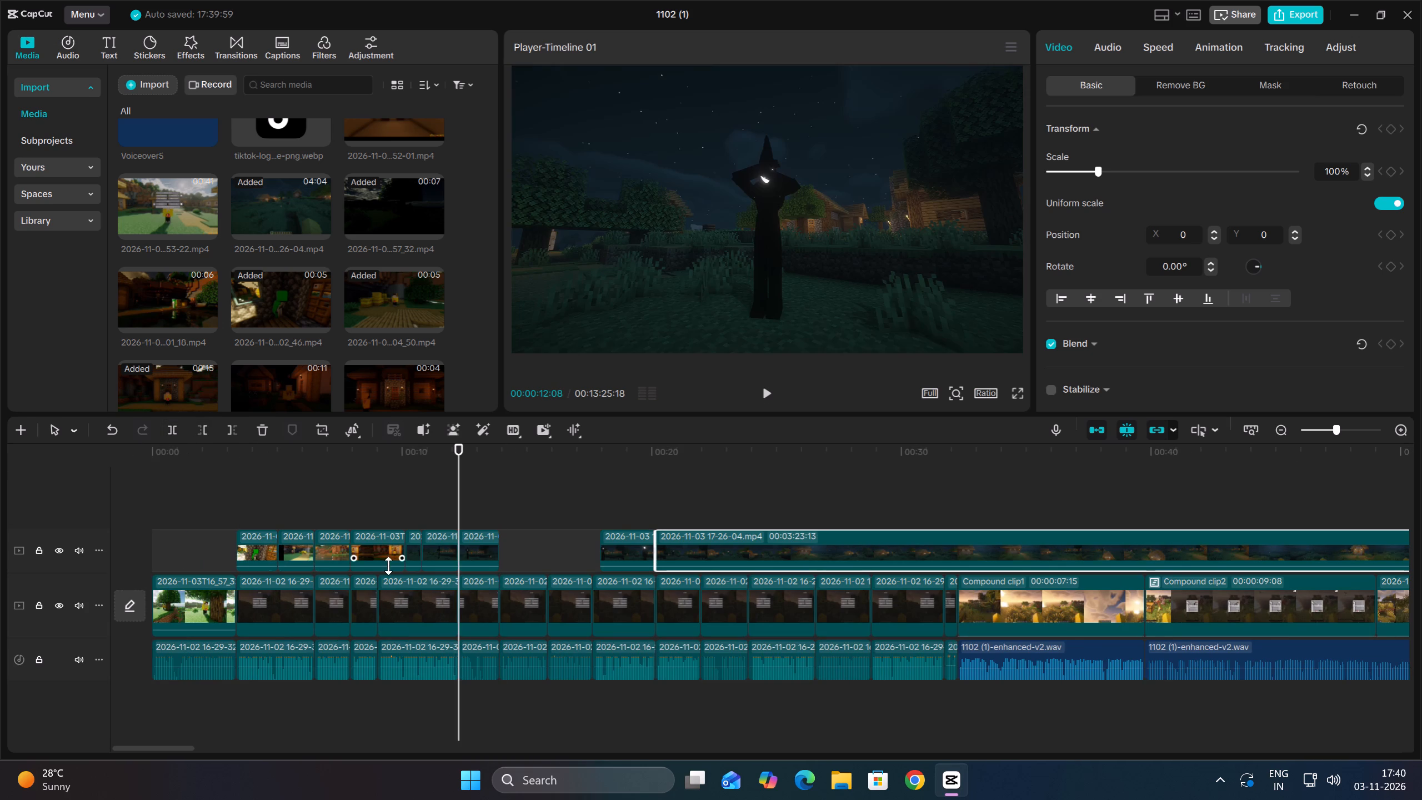
left_click(479, 547)
key("Delete")
left_click_drag(624, 541, 495, 549)
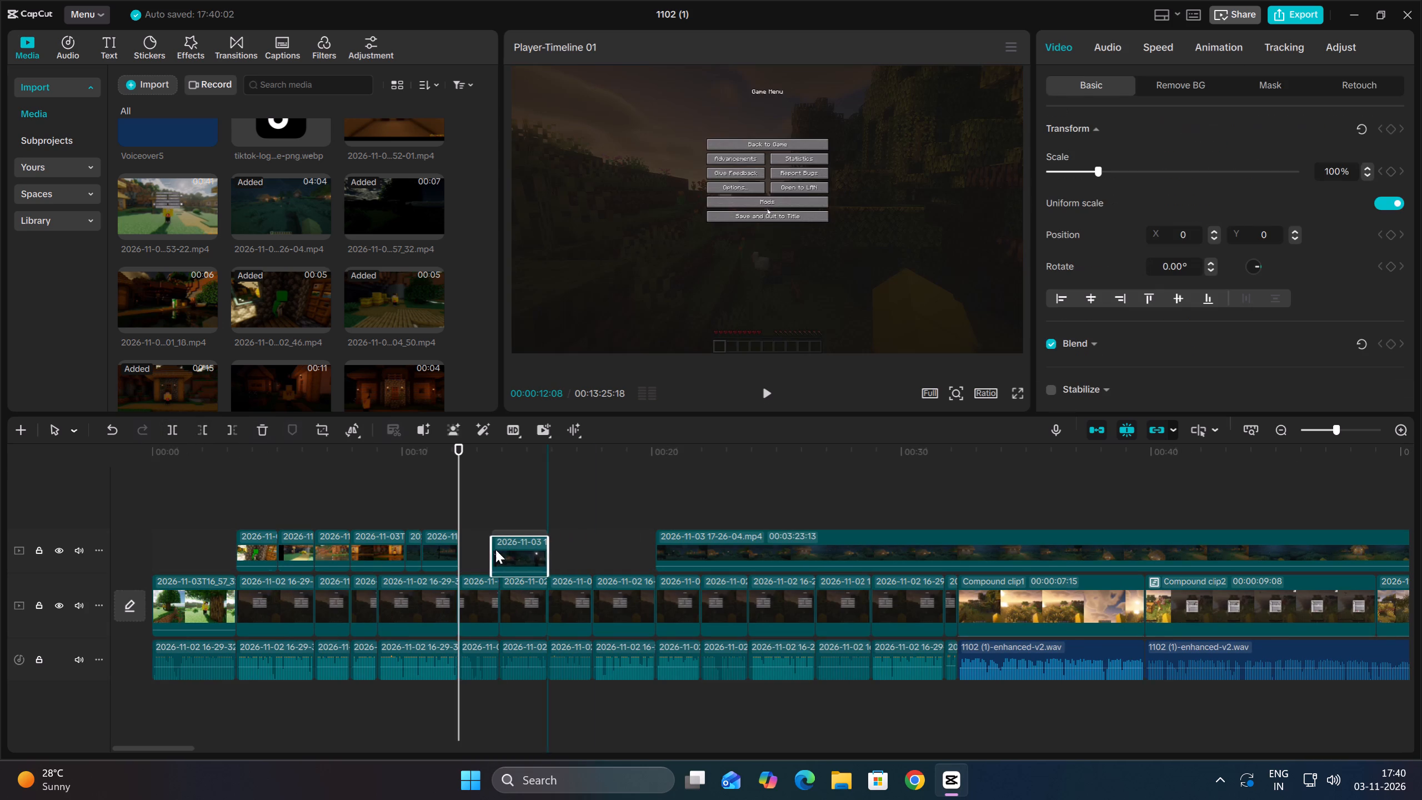
left_click_drag(495, 549, 484, 550)
Play the replacement shot and extend its end slightly to a duration of 00:00:02:10.
key("space")
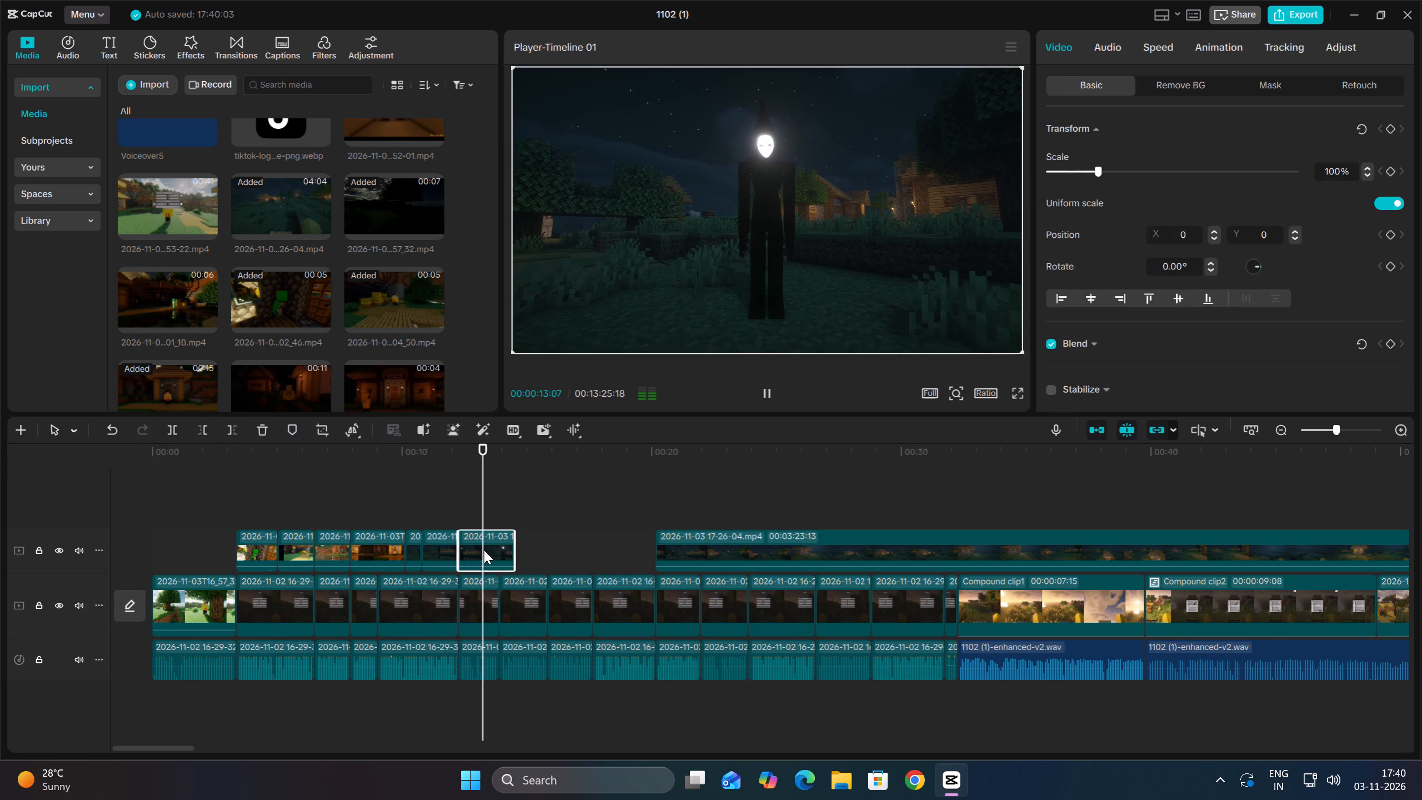
key("space")
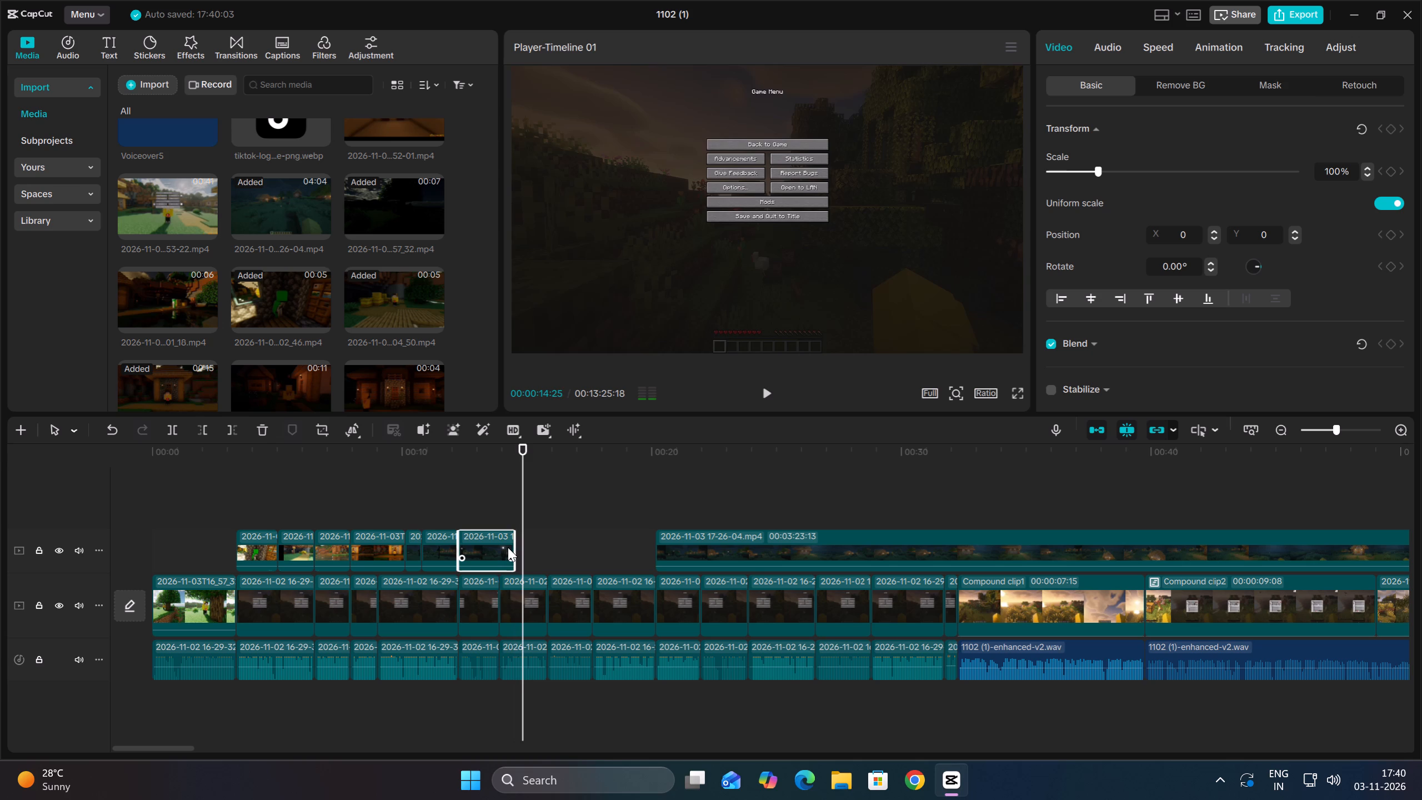
key("Up")
key("Up")
left_click(513, 541)
key("Up")
Replay the replacement shot, trim its start at 00:00:12:28 and move it back to 00:00:12:08 against the preceding piece.
key("space")
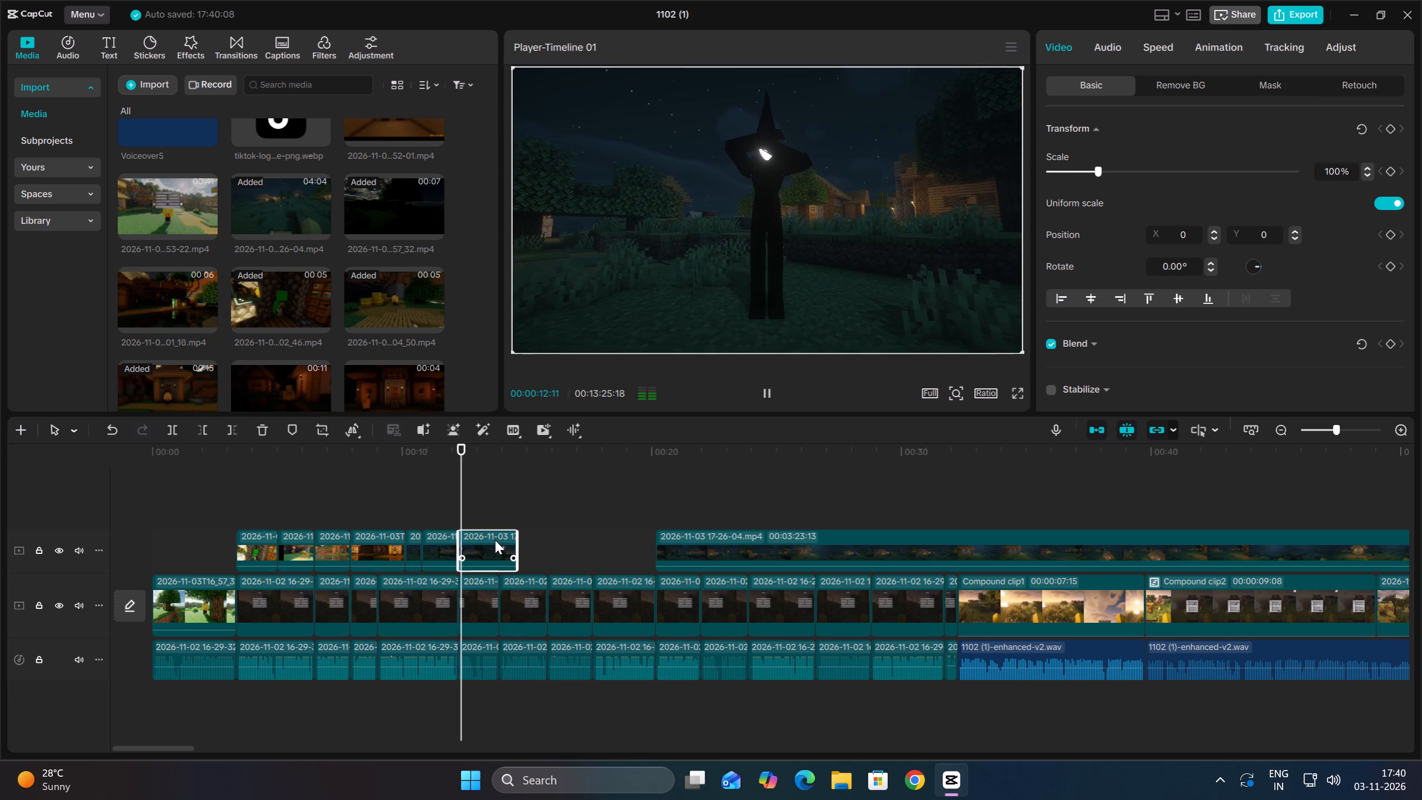
key("space")
triple_click(1401, 432)
key("space")
key("space")
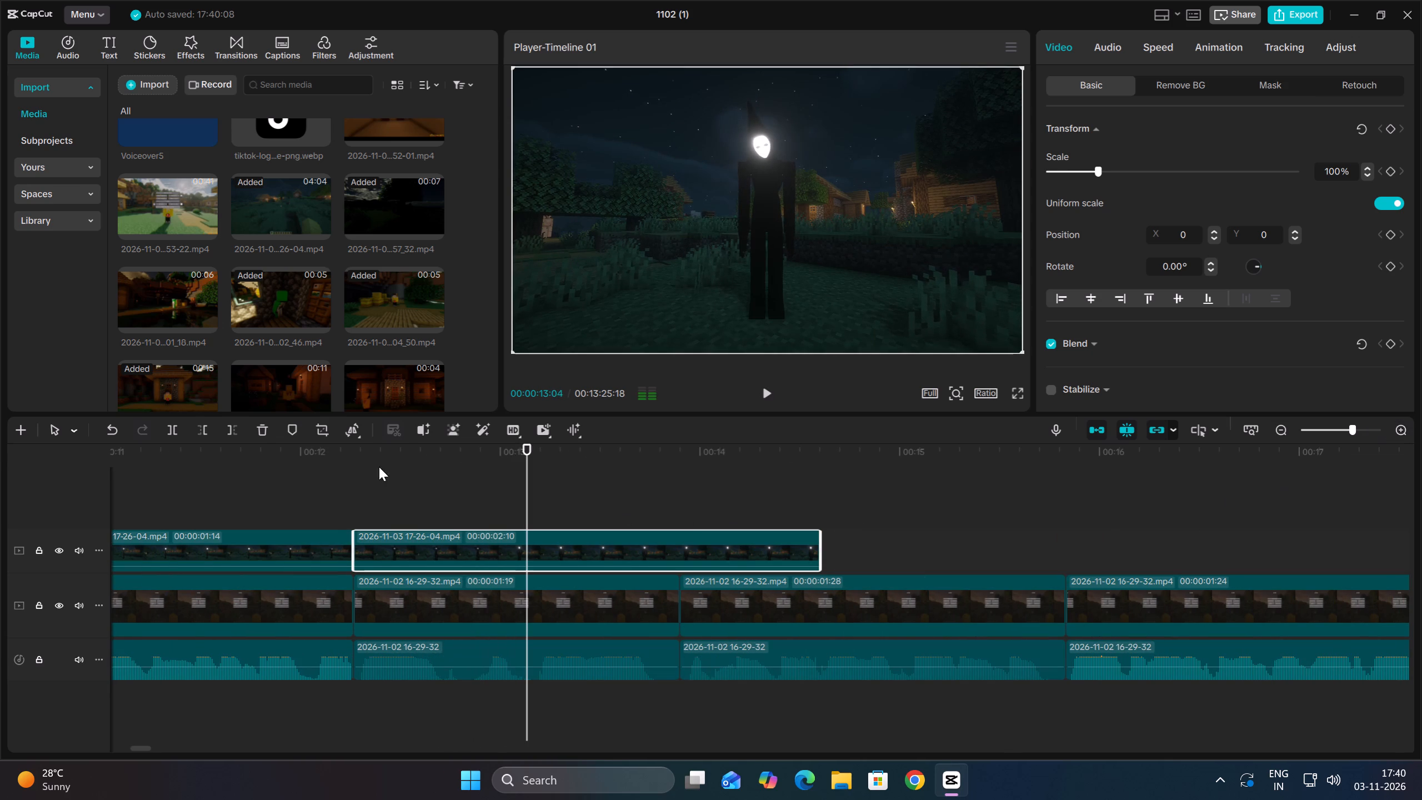
double_click(490, 488)
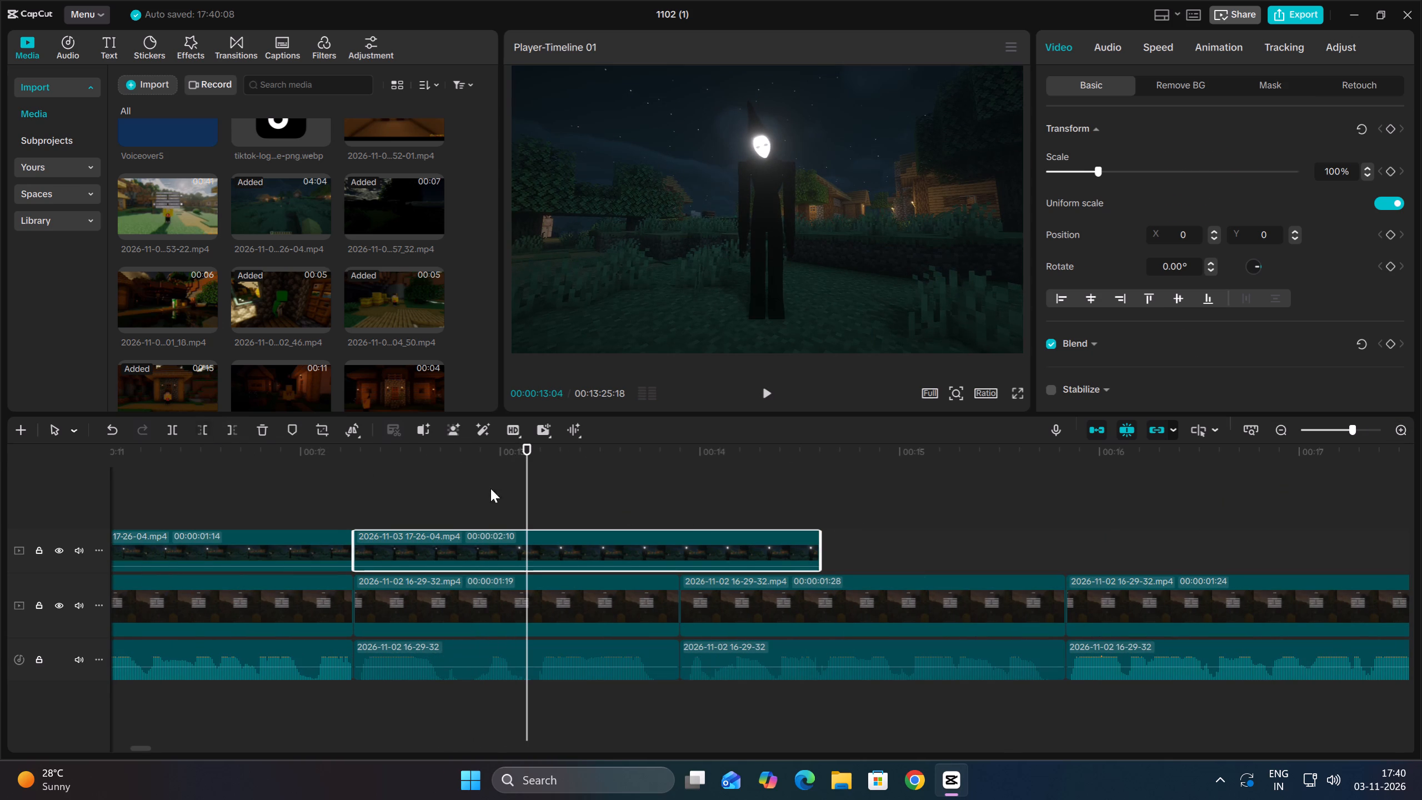
left_click(483, 548)
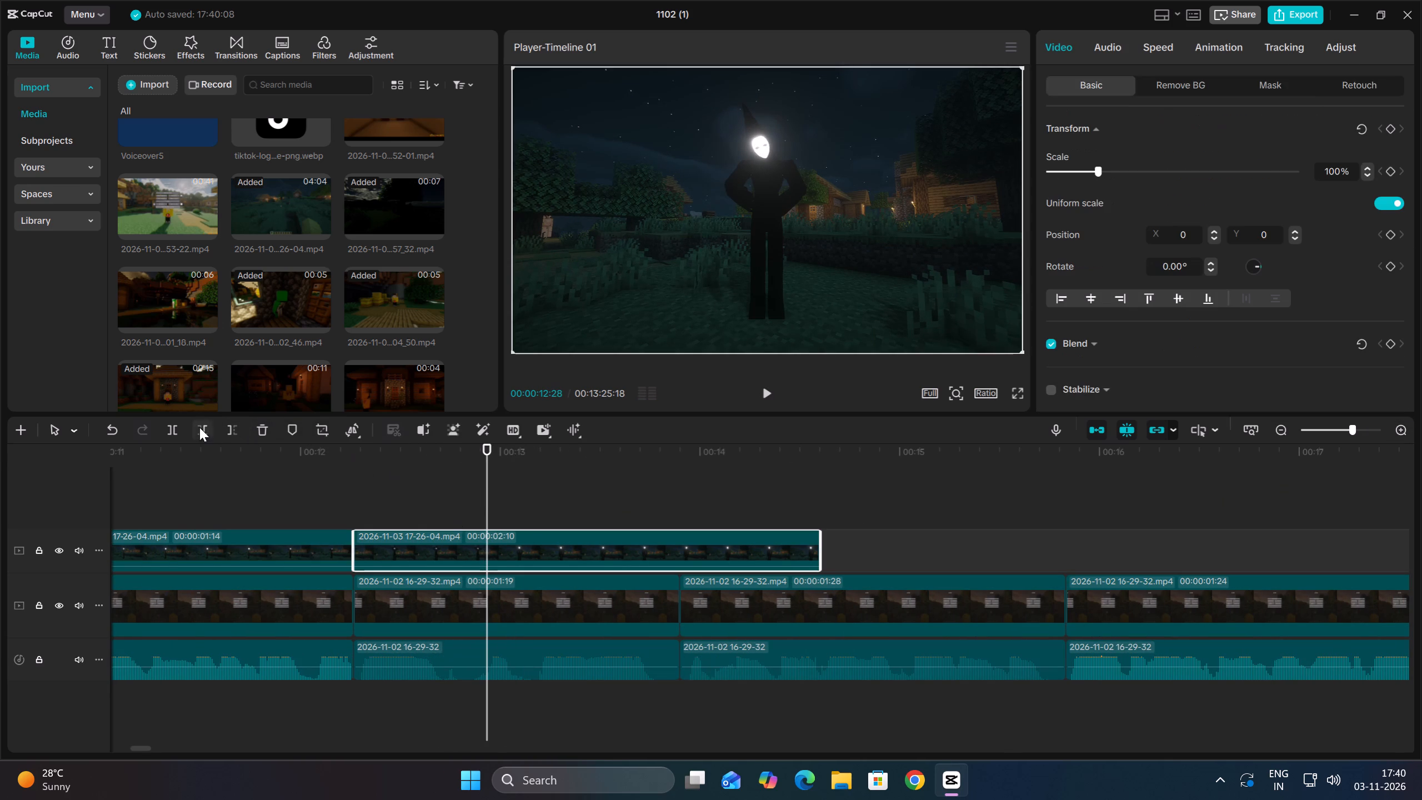
left_click(199, 427)
left_click_drag(518, 536, 382, 543)
Replay the replacement shot at 00:00:12:08 to check its timing against the audio.
key("Up")
key("space")
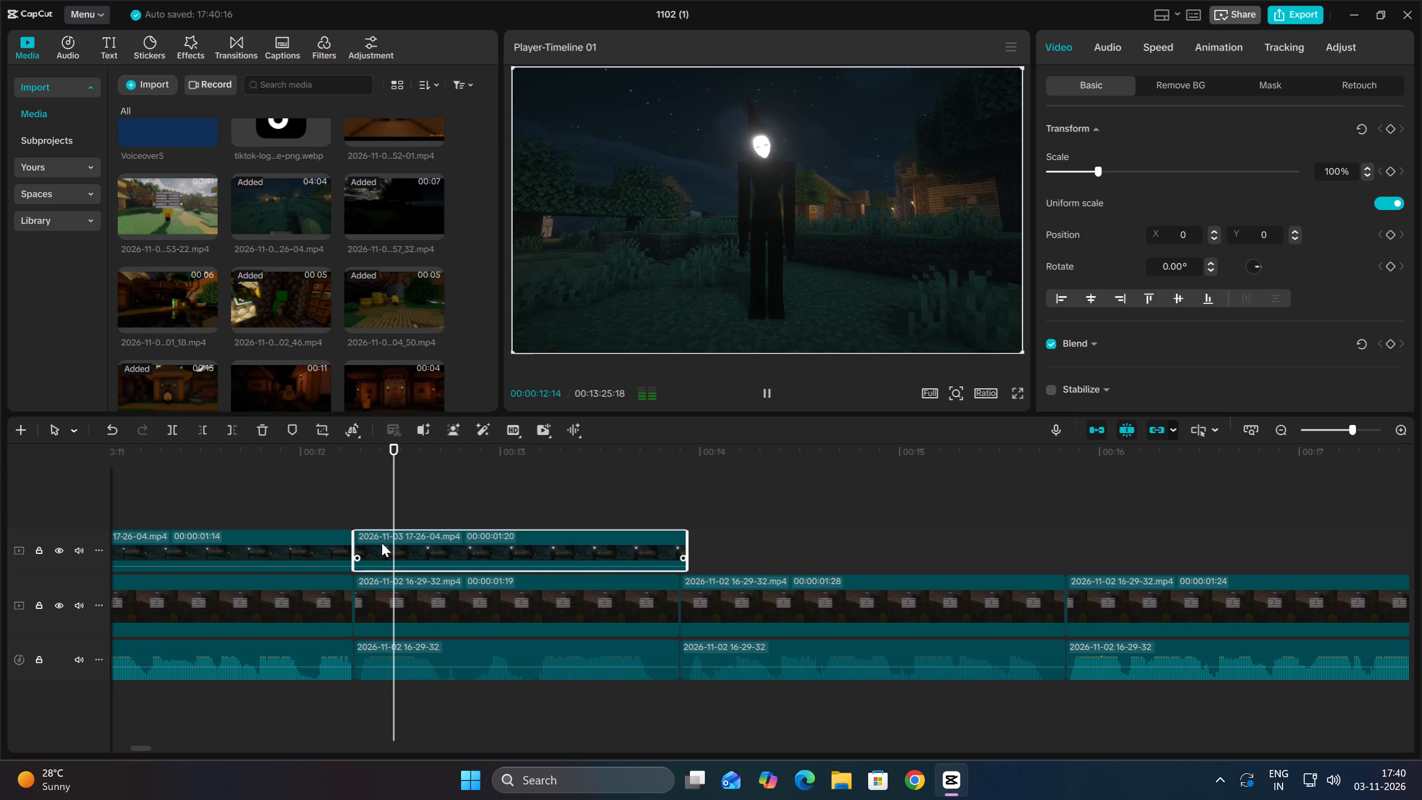
key("space")
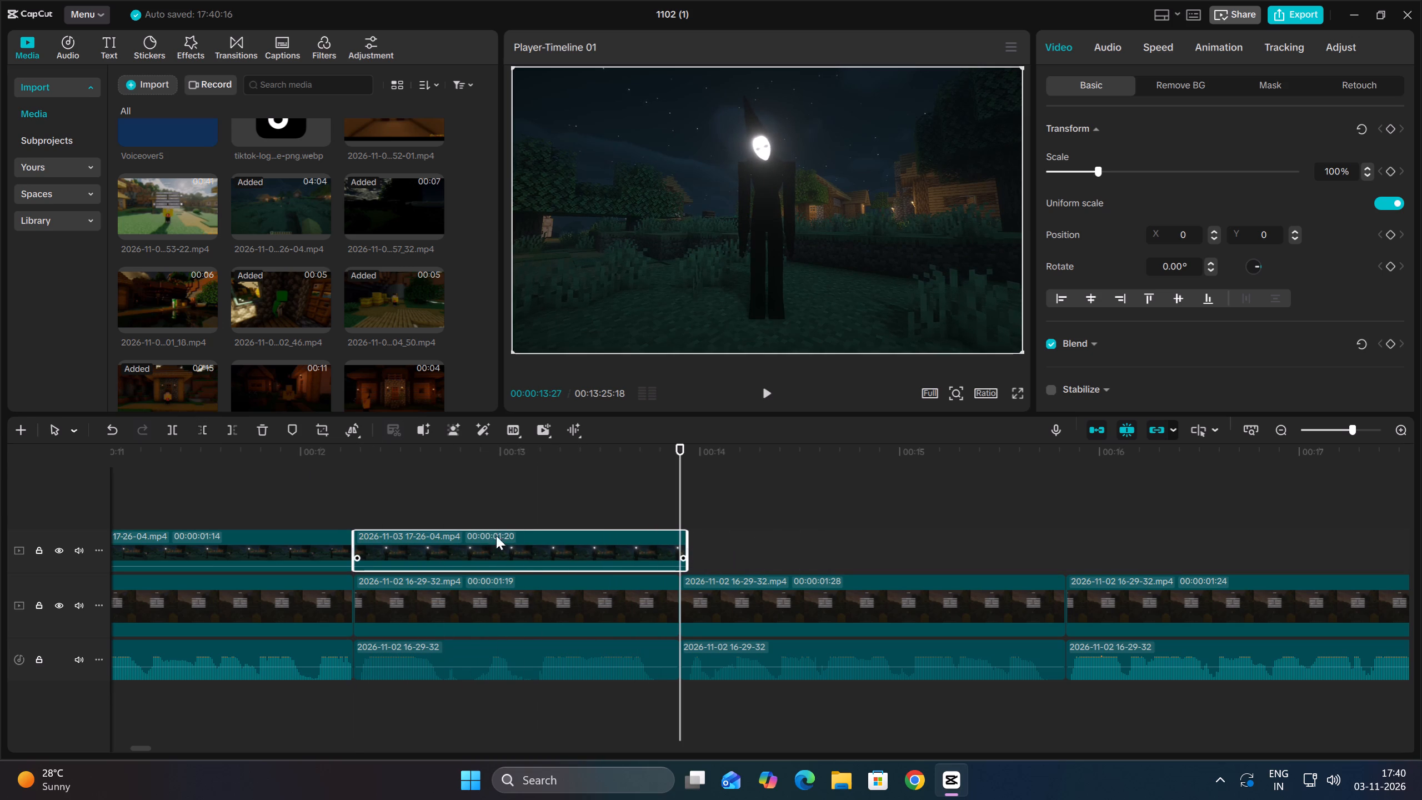
key("space")
key("space")
key("Up")
Add the 10-second 2026-11-03T17_12_36.mp4 clip above the gameplay shots and trim its start at 00:00:13:28.
left_click(732, 553)
key("Up")
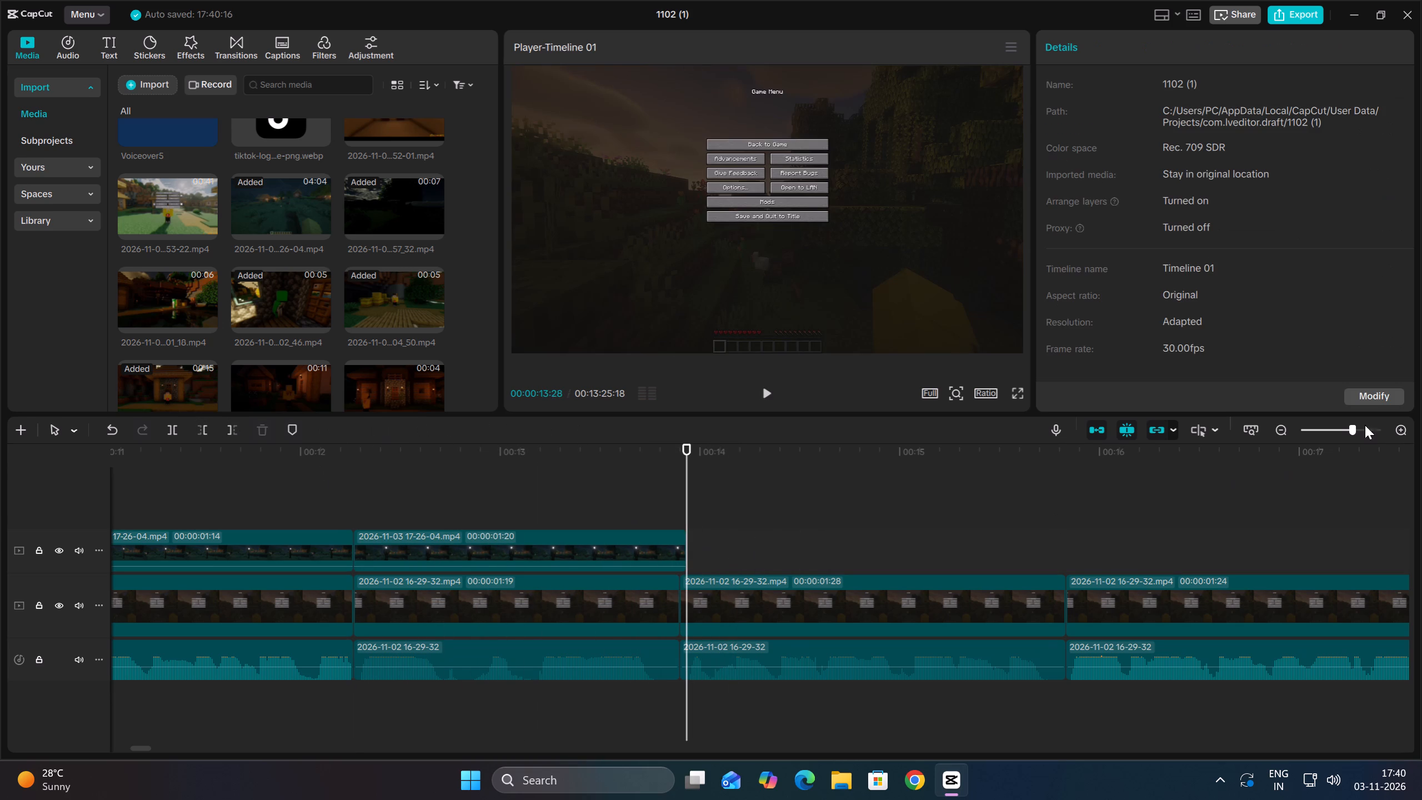
double_click(1276, 433)
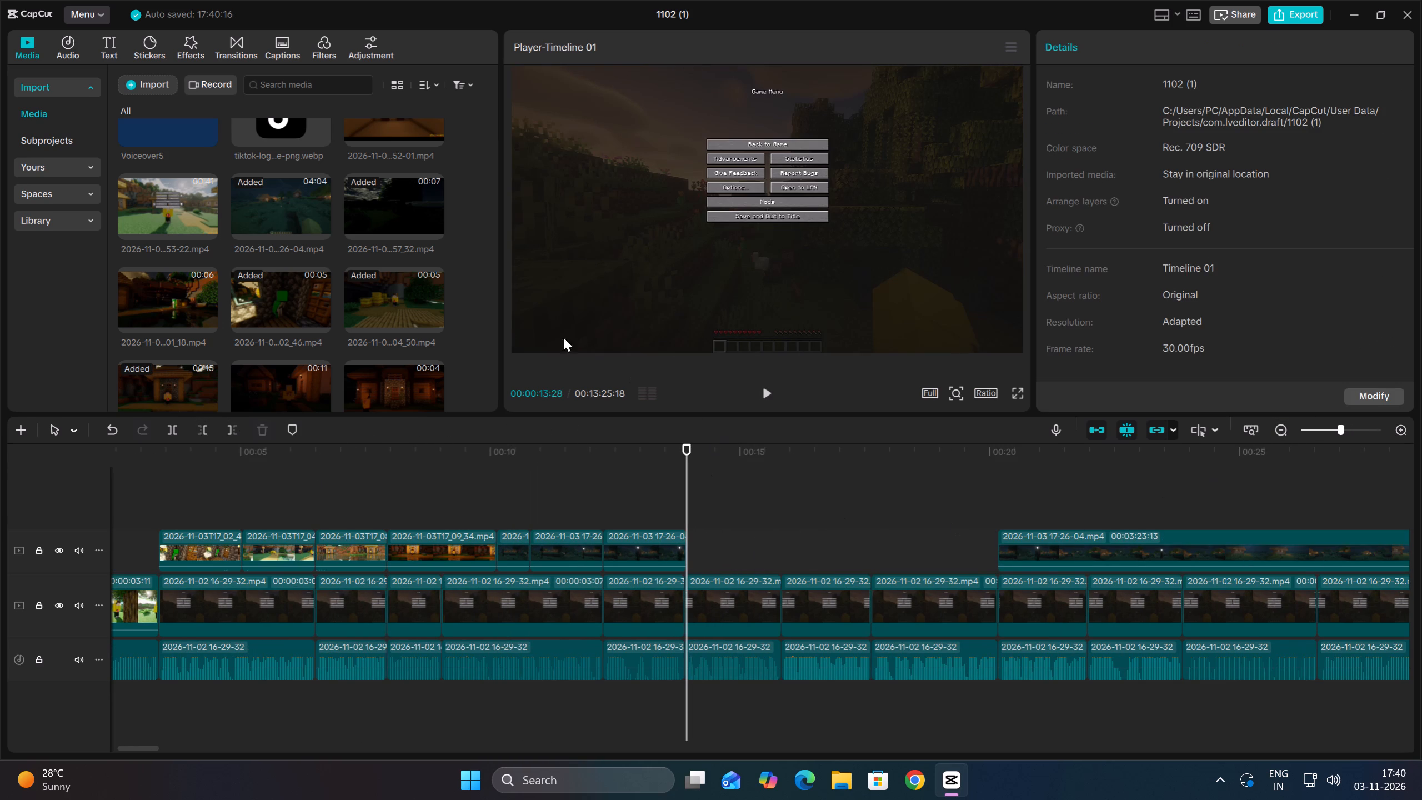
scroll(407, 317, "down", 2)
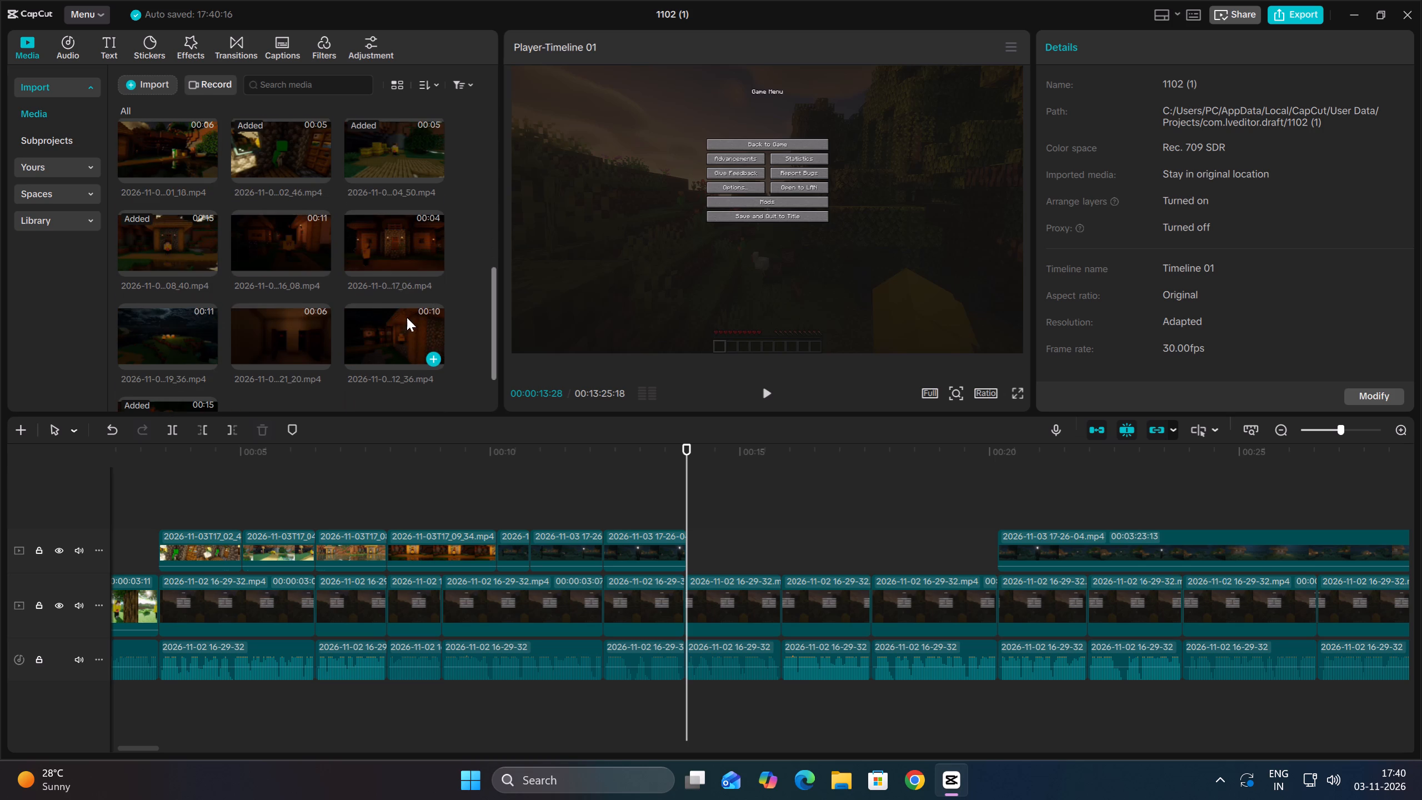
left_click(369, 337)
left_click_drag(398, 328, 550, 489)
left_click_drag(719, 516, 733, 514)
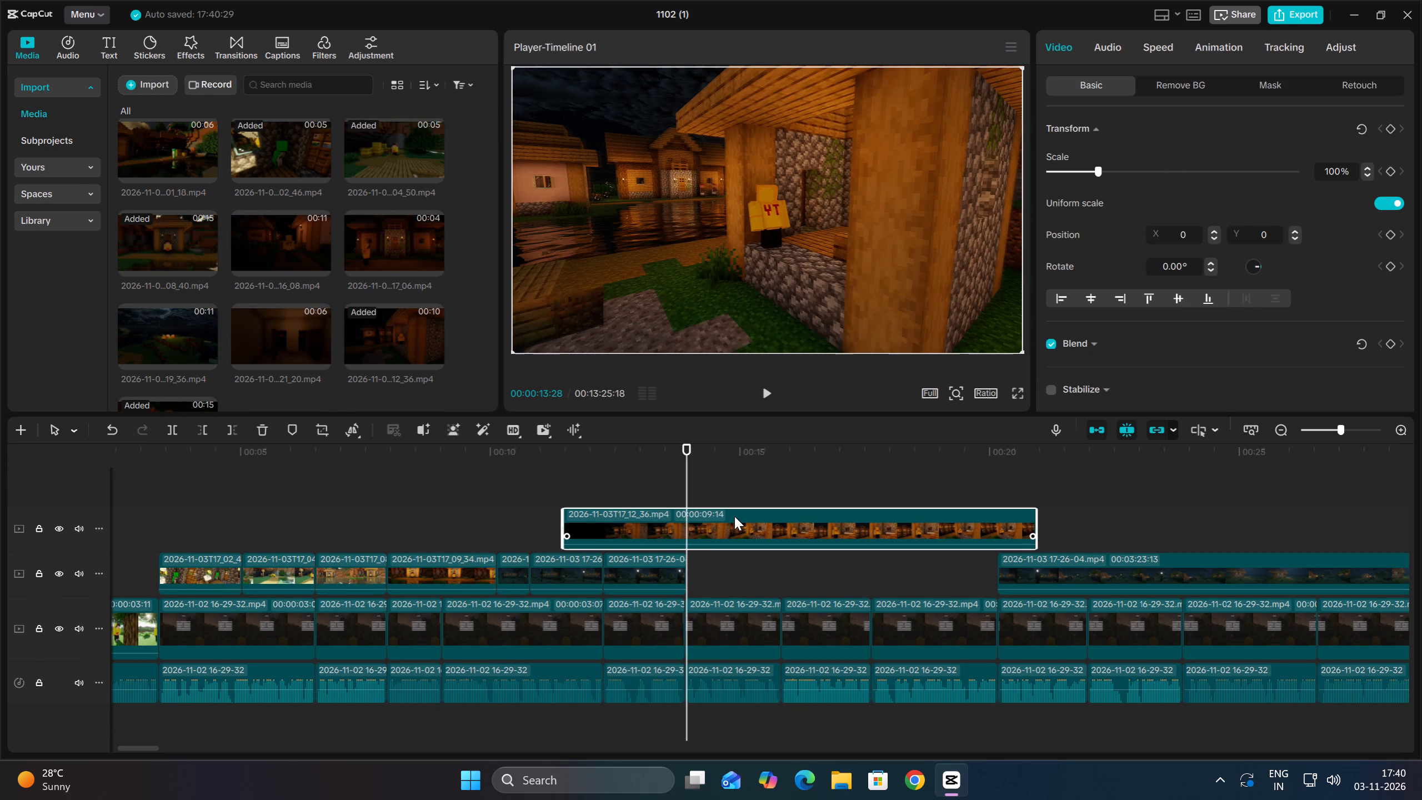
left_click(203, 426)
Play the 2026-11-03T17_12_36.mp4 clip and trim its end at 00:00:15:25.
key("space")
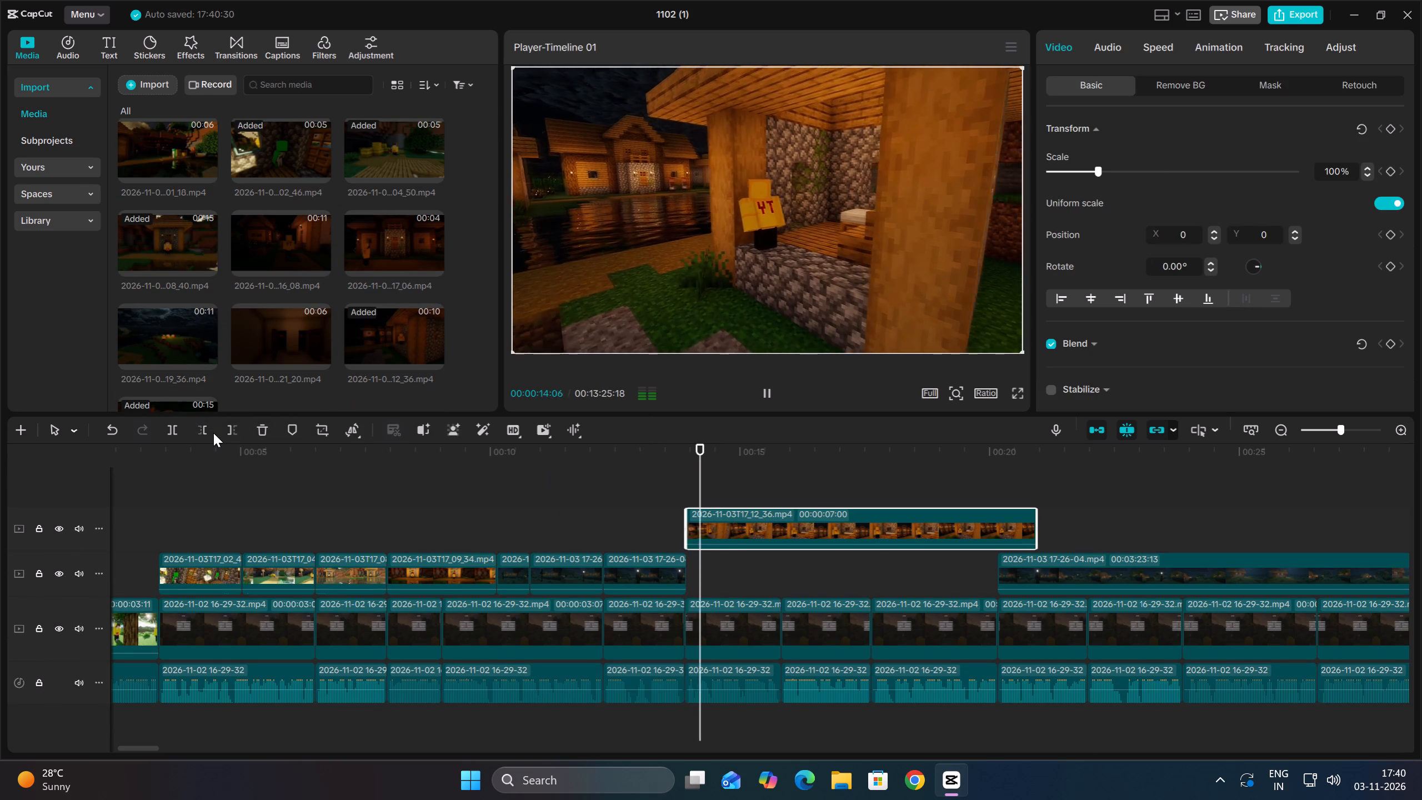
key("space")
key("space")
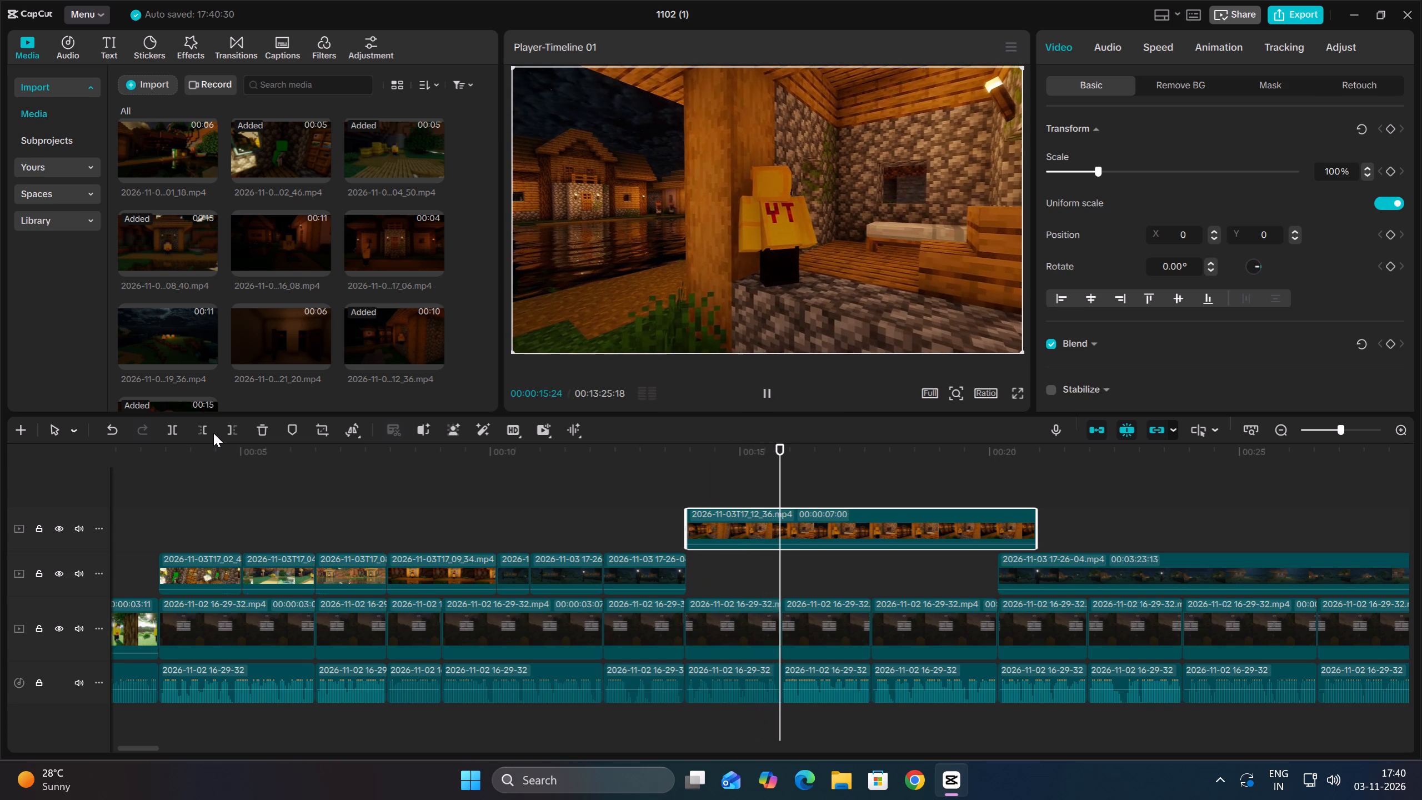
key("space")
key("Up")
left_click(229, 427)
Replay the trimmed clip and move it down onto the gameplay track at 00:00:13:28, against the preceding shot.
key("Up")
key("space")
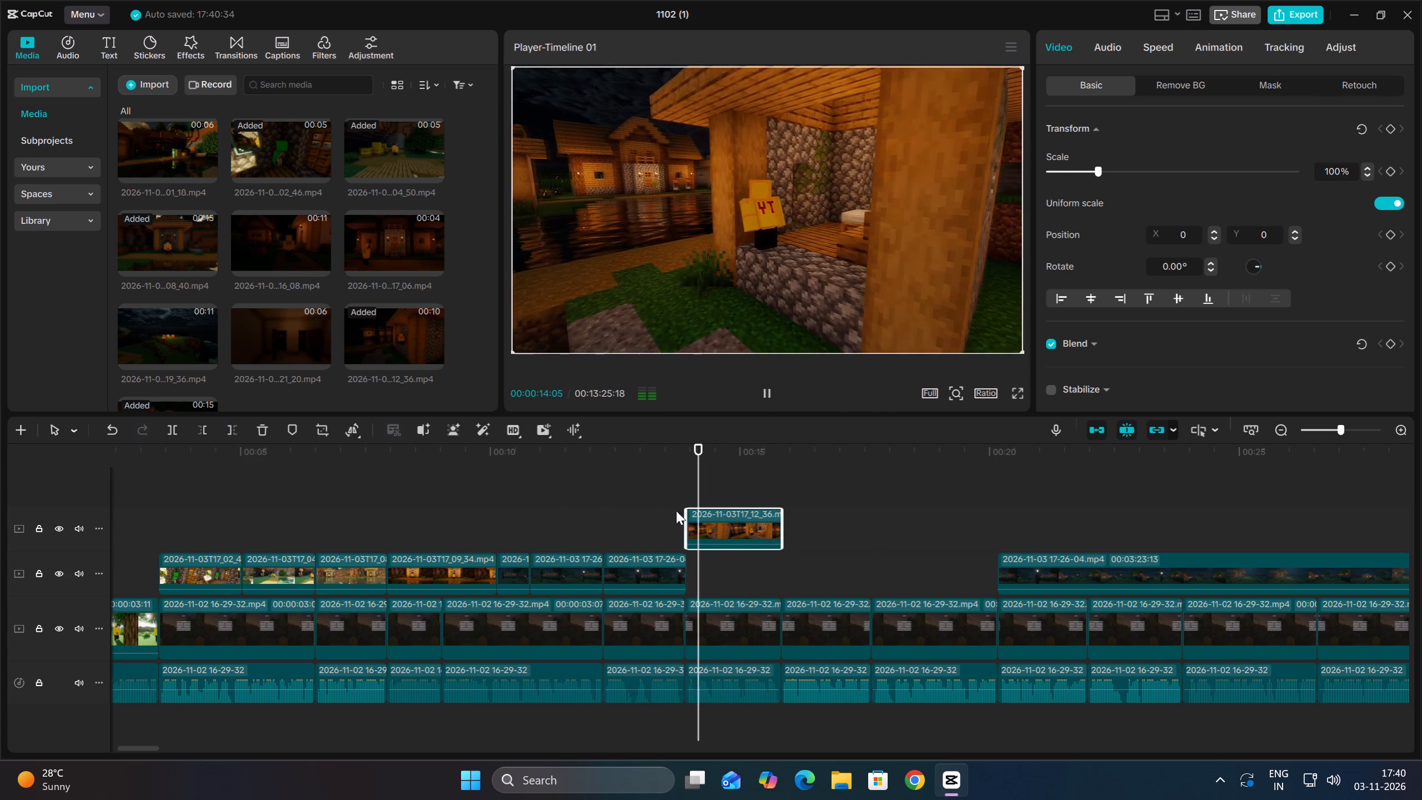
key("Up")
left_click_drag(738, 531, 738, 536)
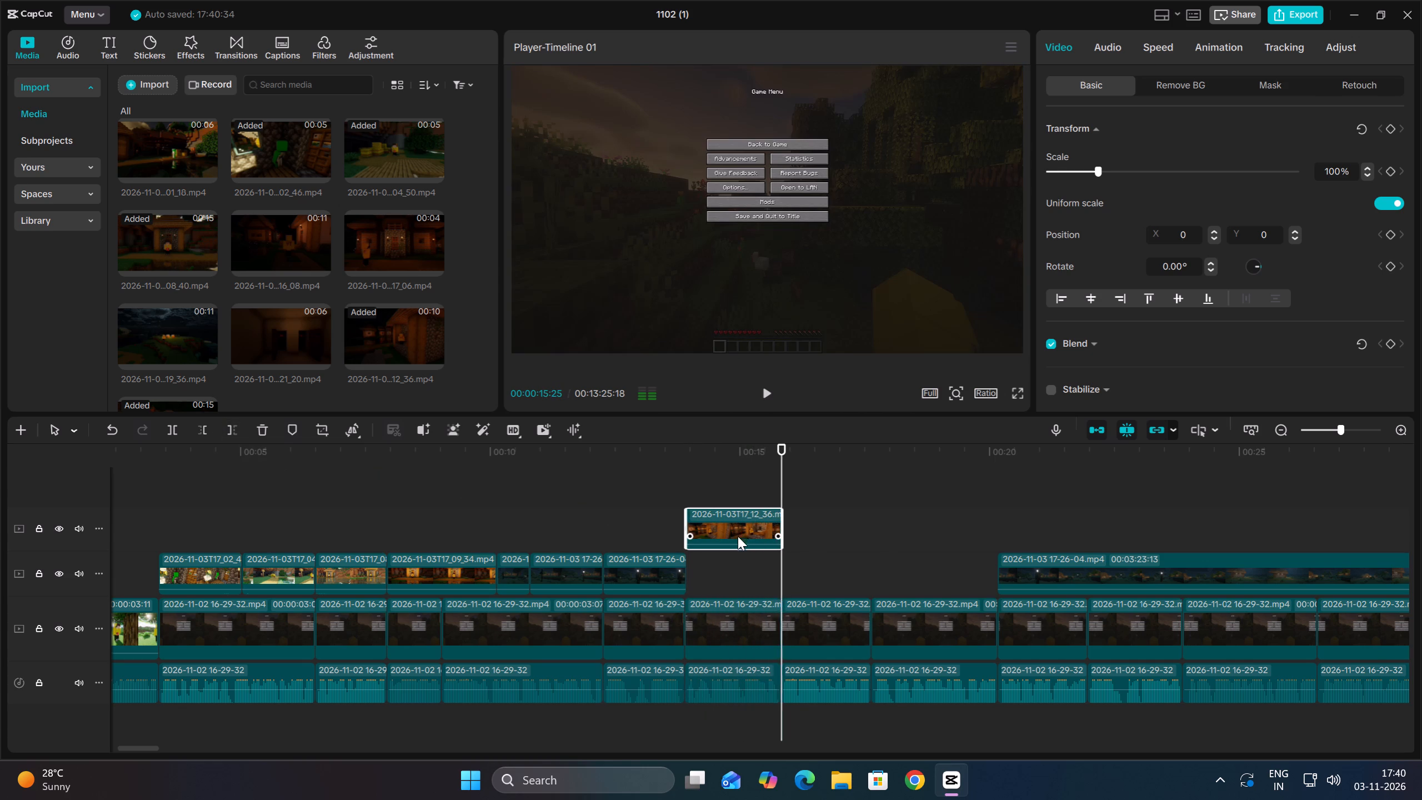
left_click_drag(738, 536, 739, 578)
key("space")
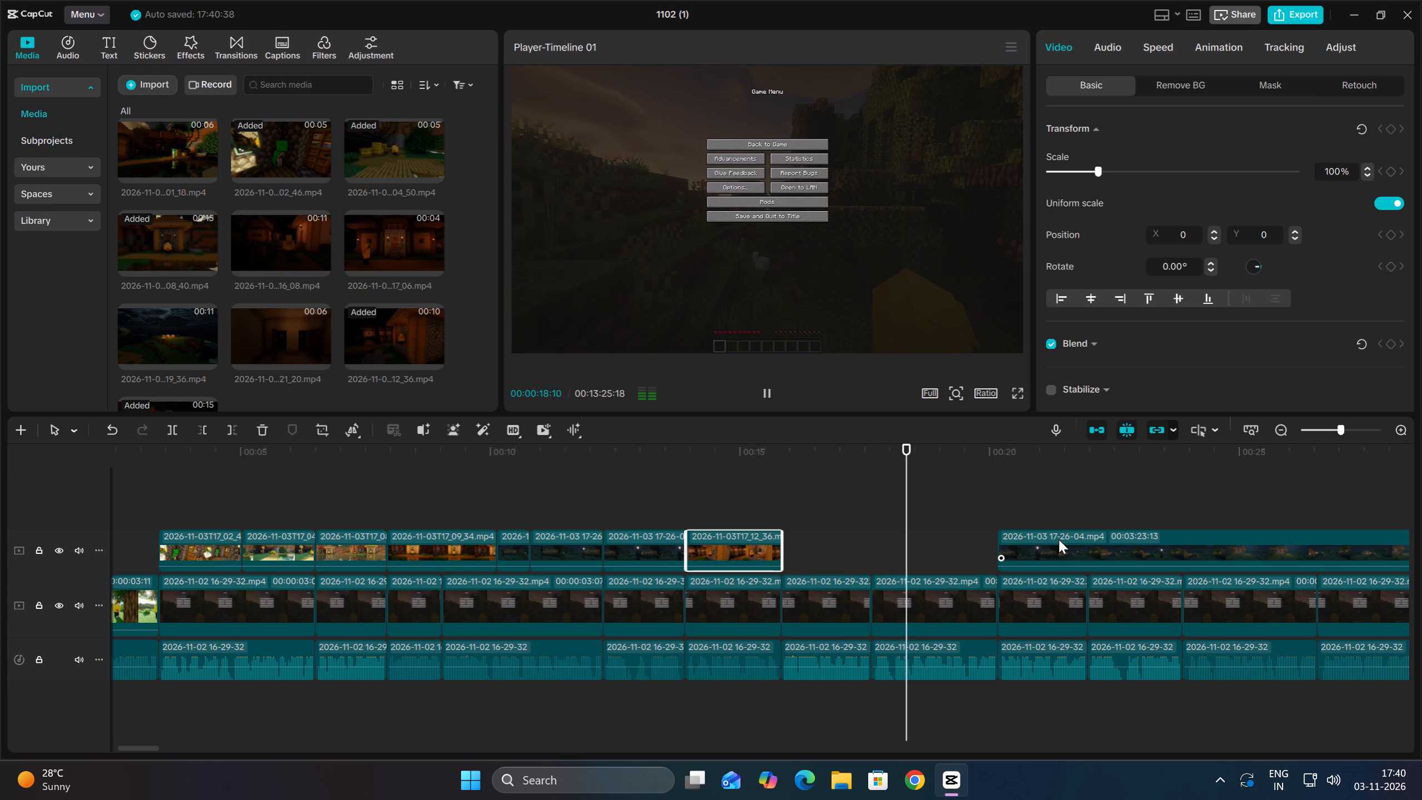
left_click_drag(1062, 537, 959, 537)
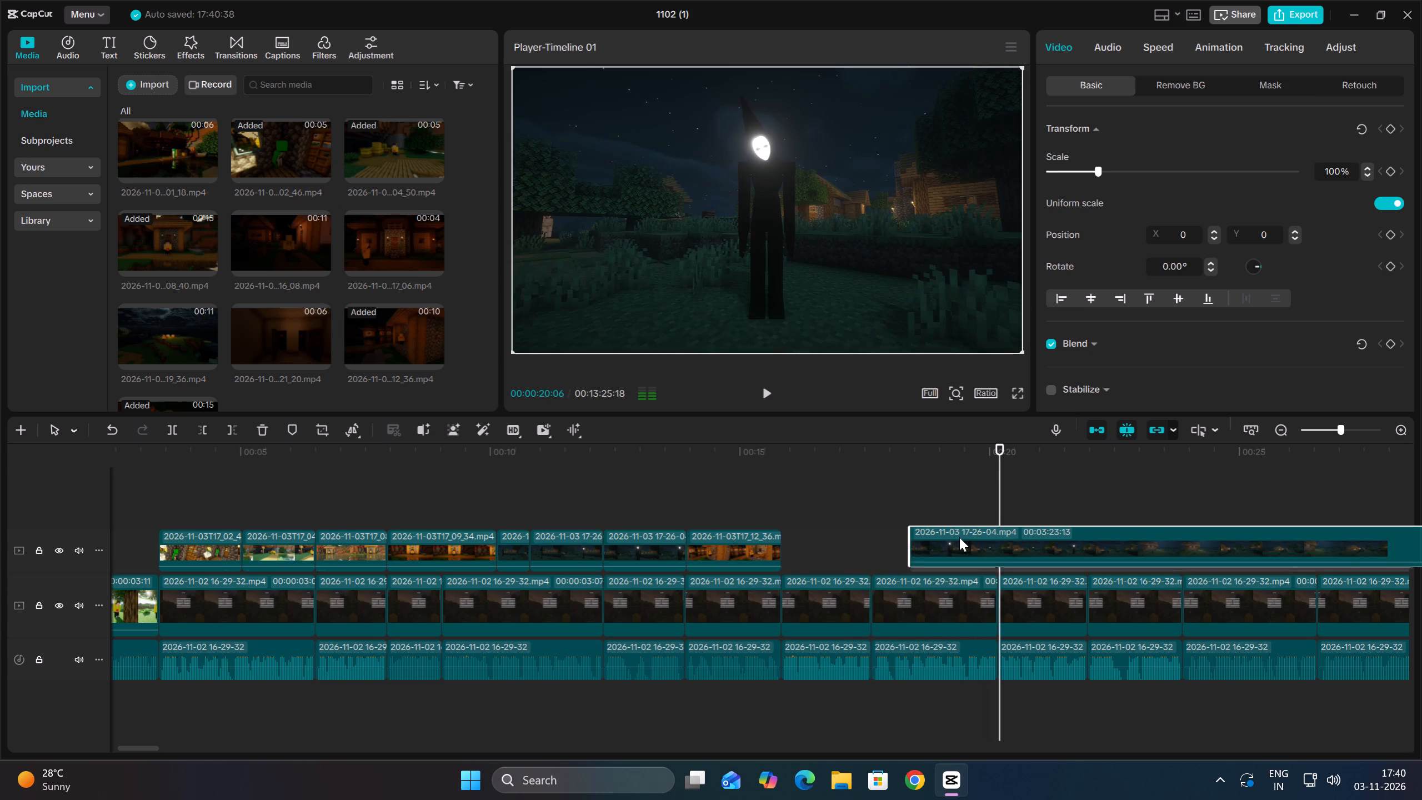
left_click_drag(959, 537, 845, 548)
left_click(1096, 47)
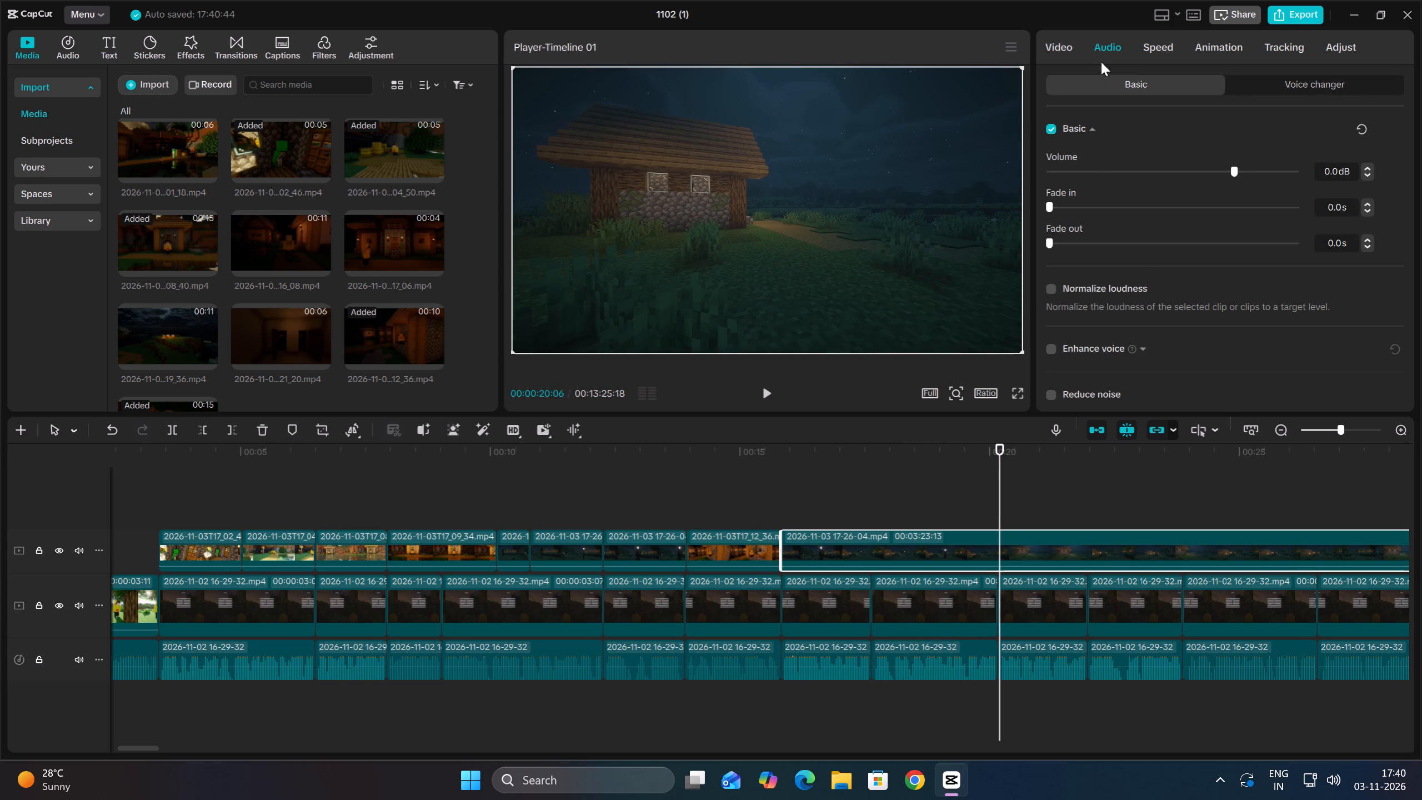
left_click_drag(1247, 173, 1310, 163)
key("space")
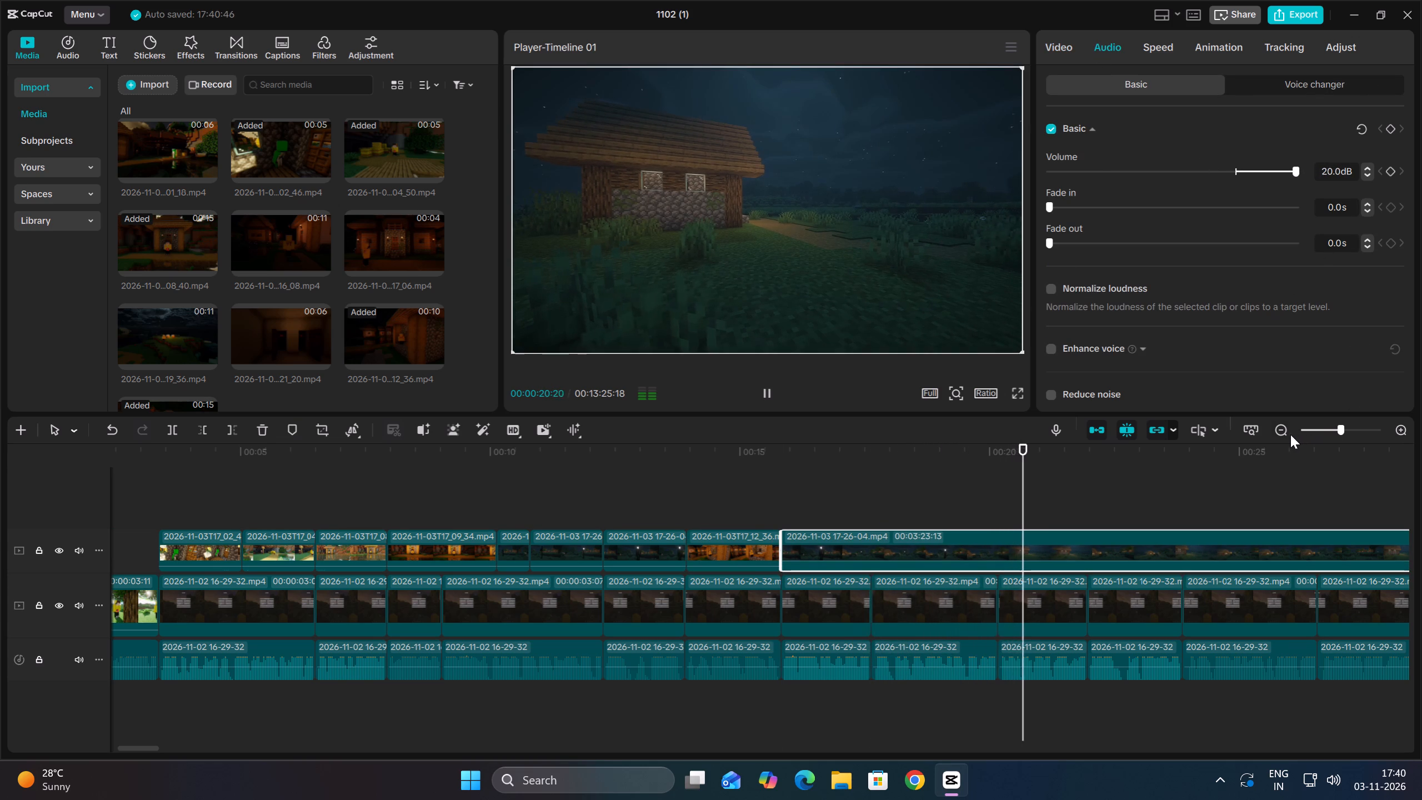
triple_click(1282, 434)
left_click(358, 496)
left_click_drag(358, 496, 573, 495)
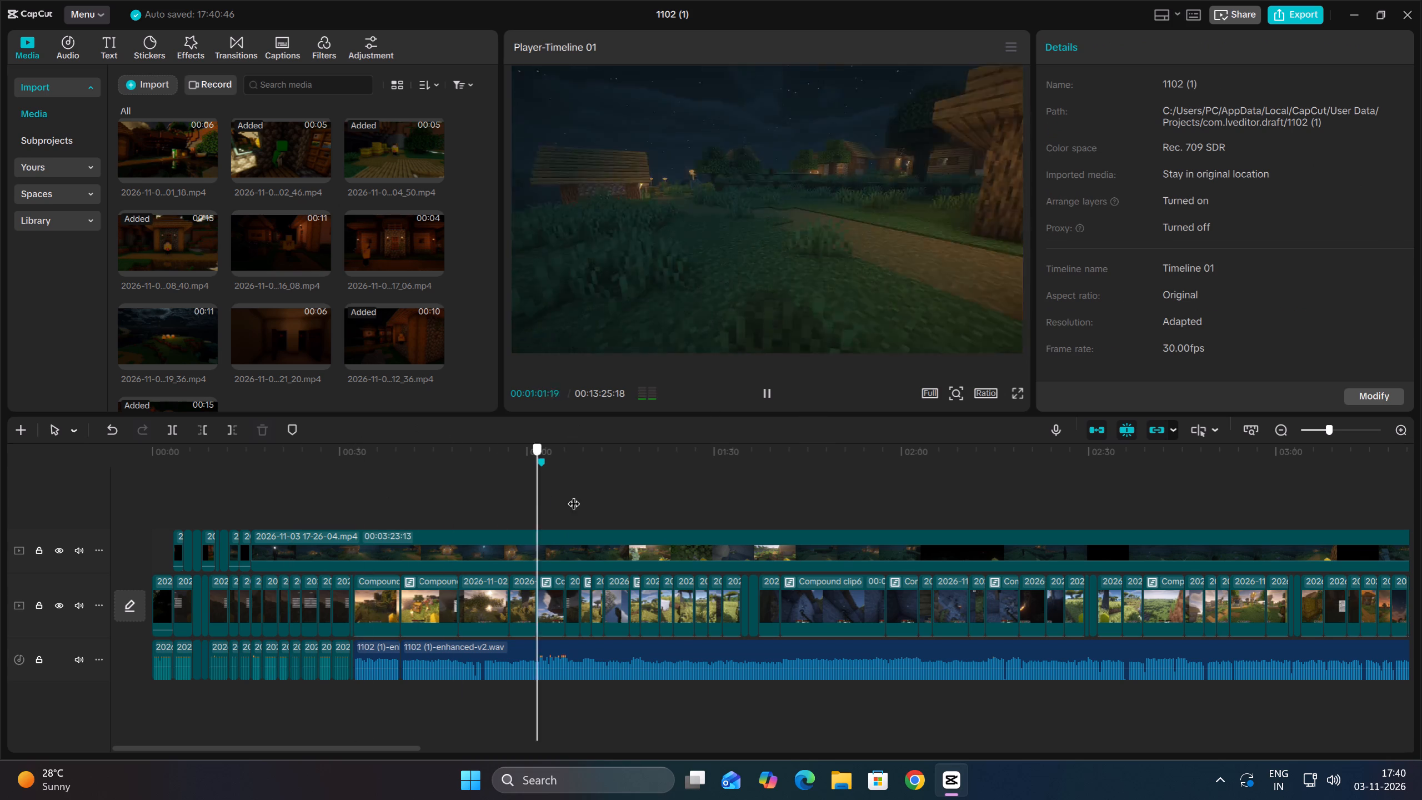
left_click_drag(573, 495, 844, 496)
left_click(899, 553)
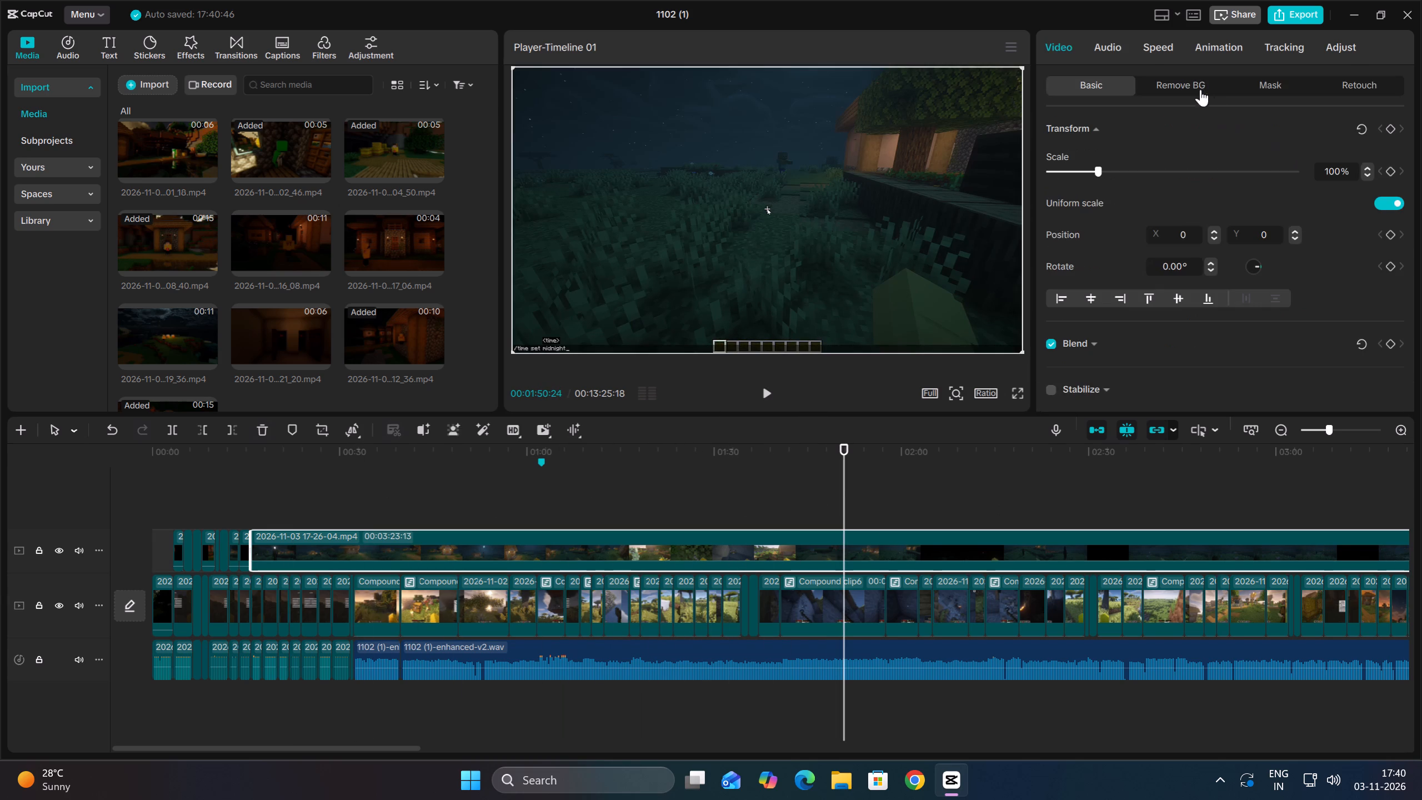
left_click(1121, 42)
left_click_drag(1268, 178, 1251, 176)
key("space")
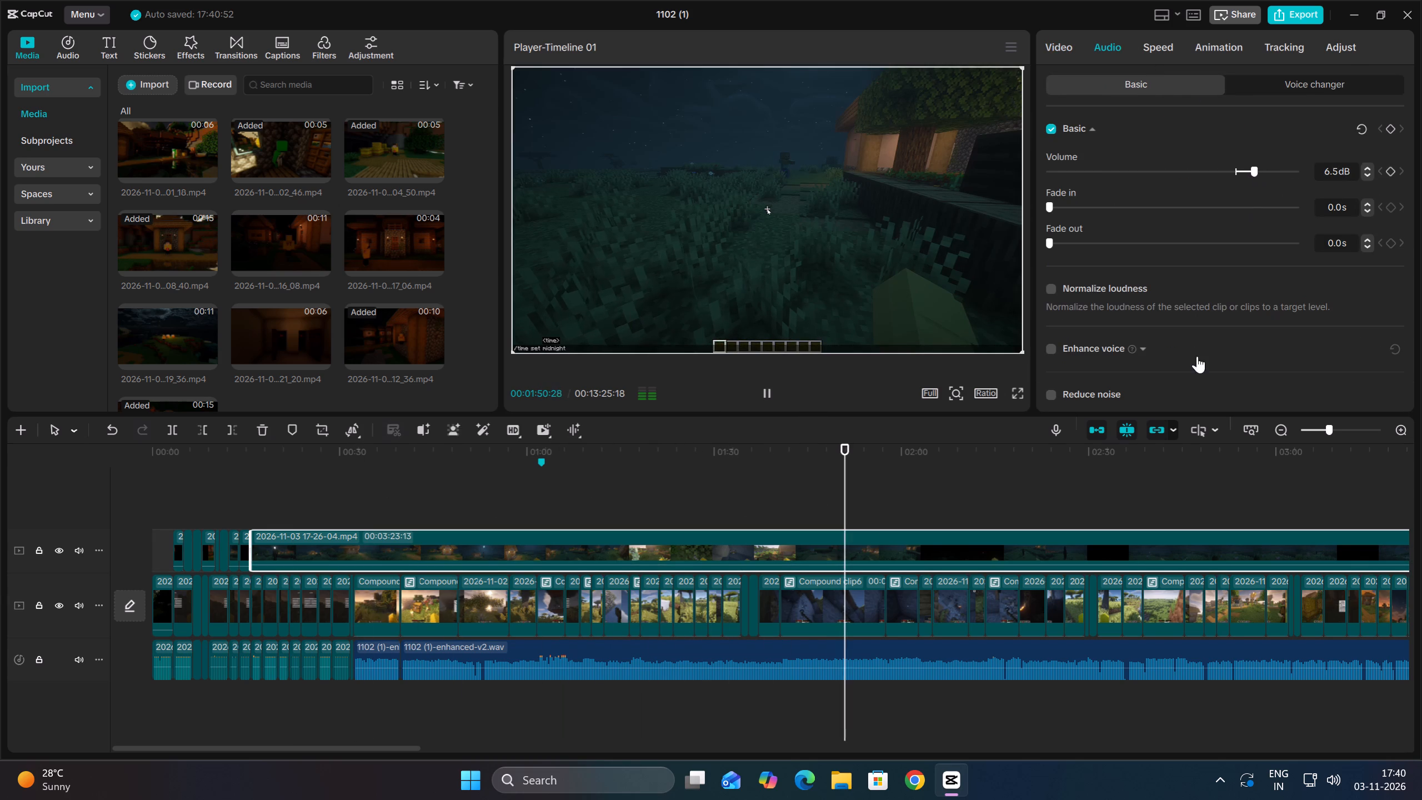
Find the next shot in the long piece, trim its start at 00:02:40:00 and move it back against the 2026-11-03T17_12_36.mp4 shot.
left_click(879, 490)
left_click_drag(879, 489, 882, 488)
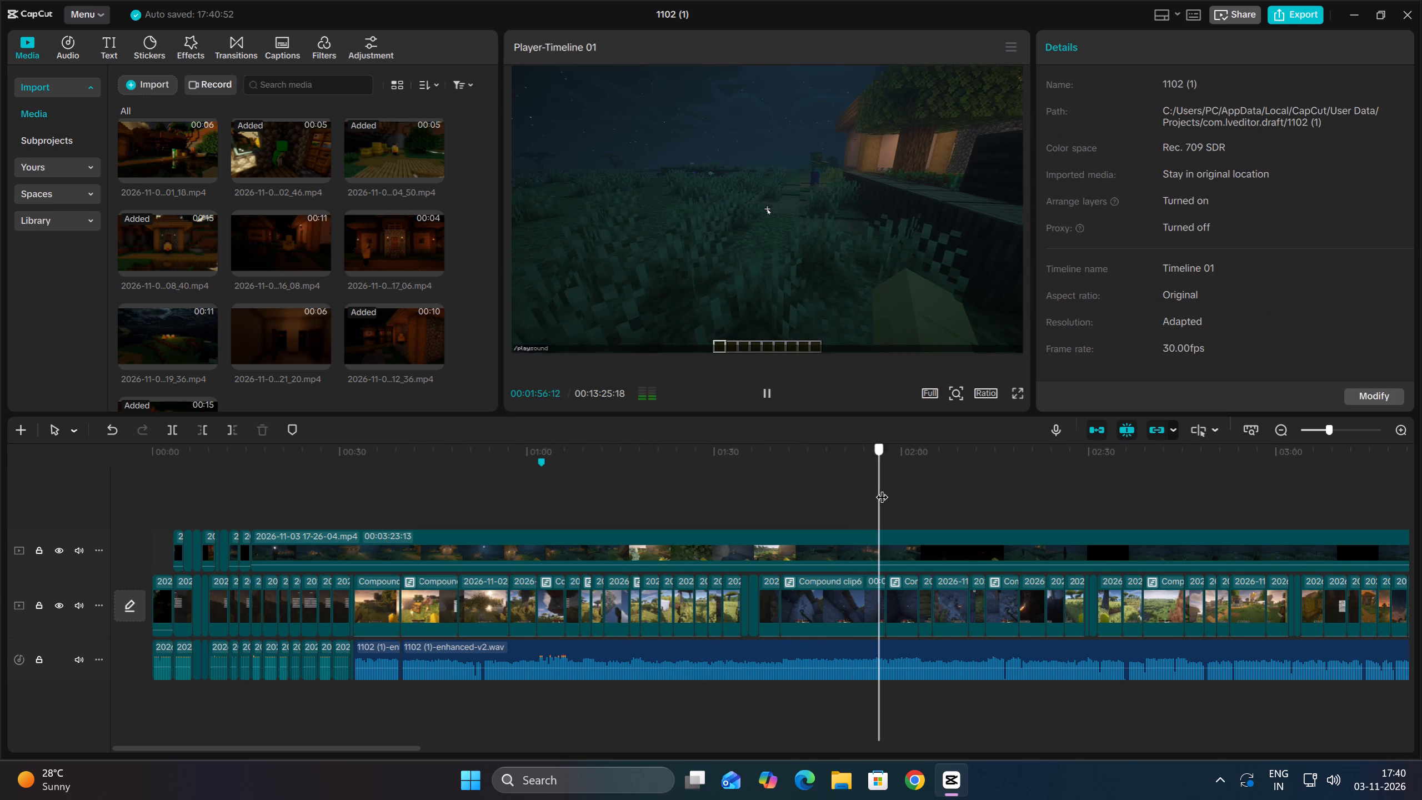
left_click_drag(882, 488, 995, 490)
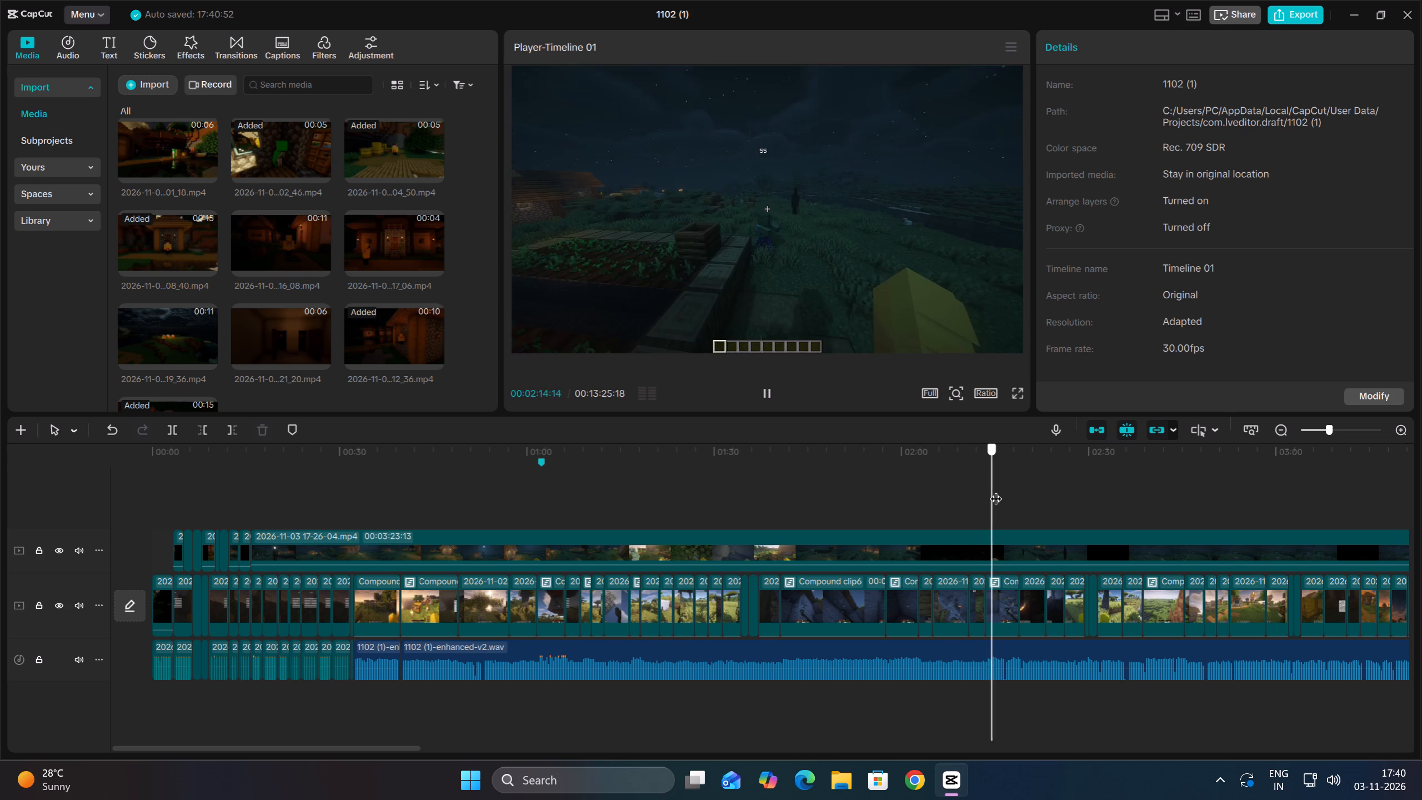
left_click_drag(995, 490, 1048, 484)
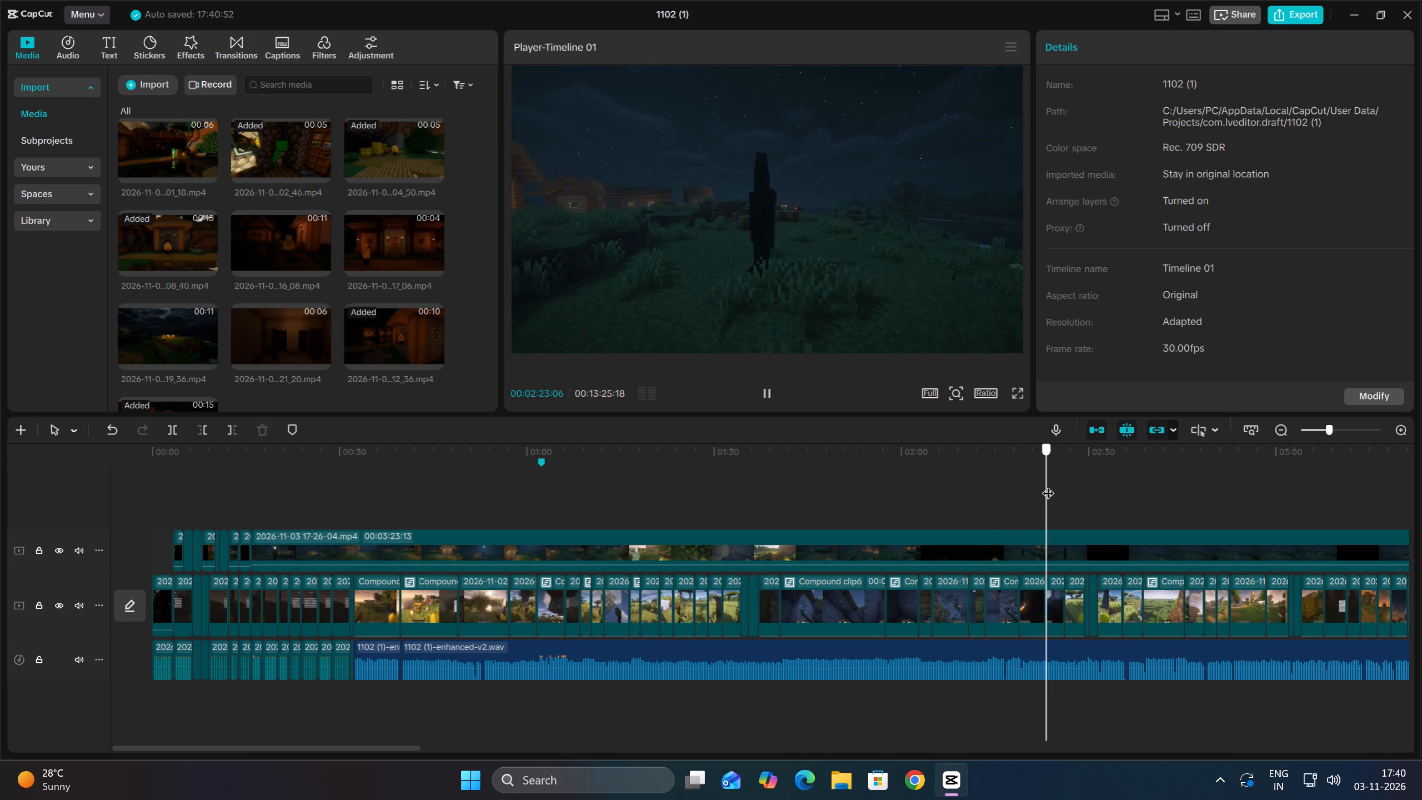
left_click_drag(1048, 484, 1146, 482)
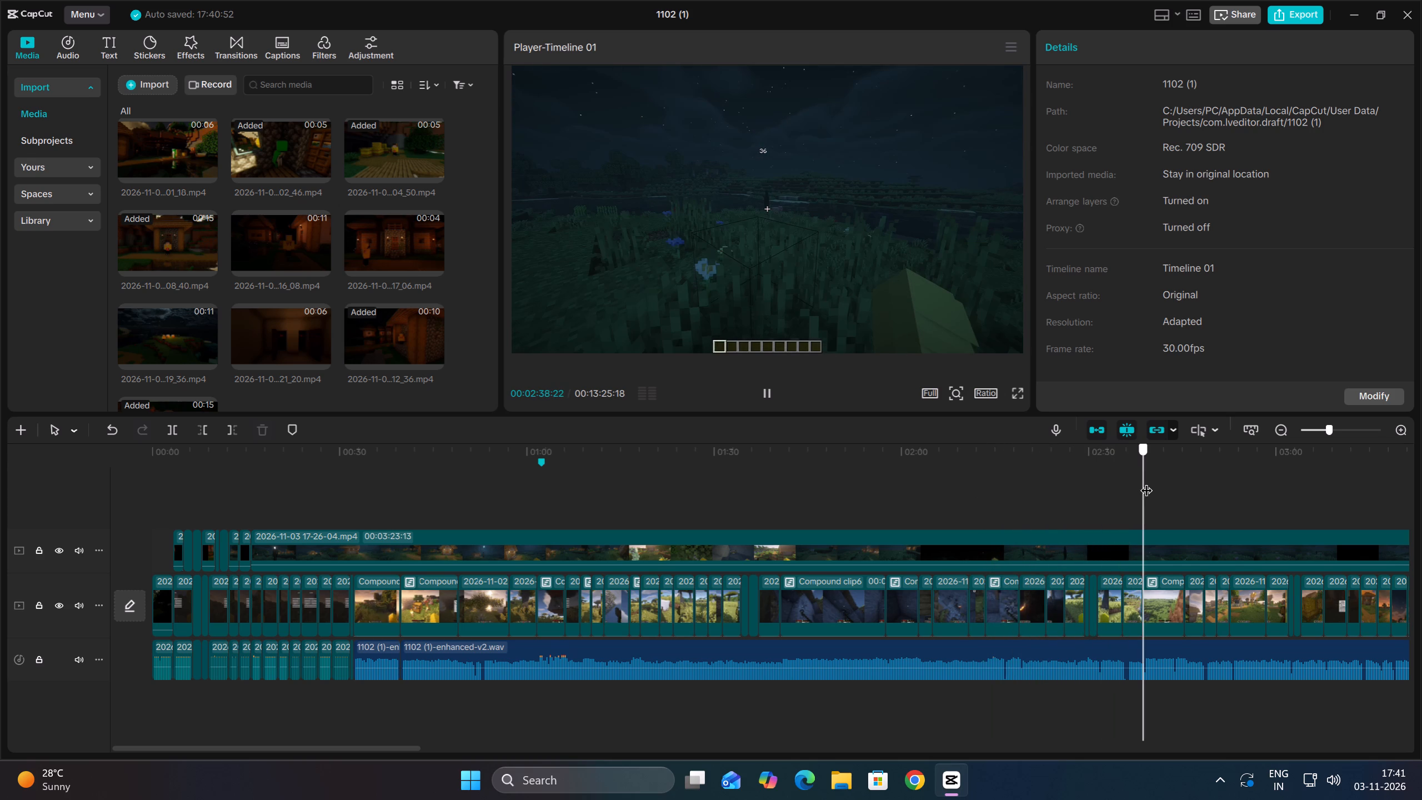
left_click_drag(1146, 482, 1153, 484)
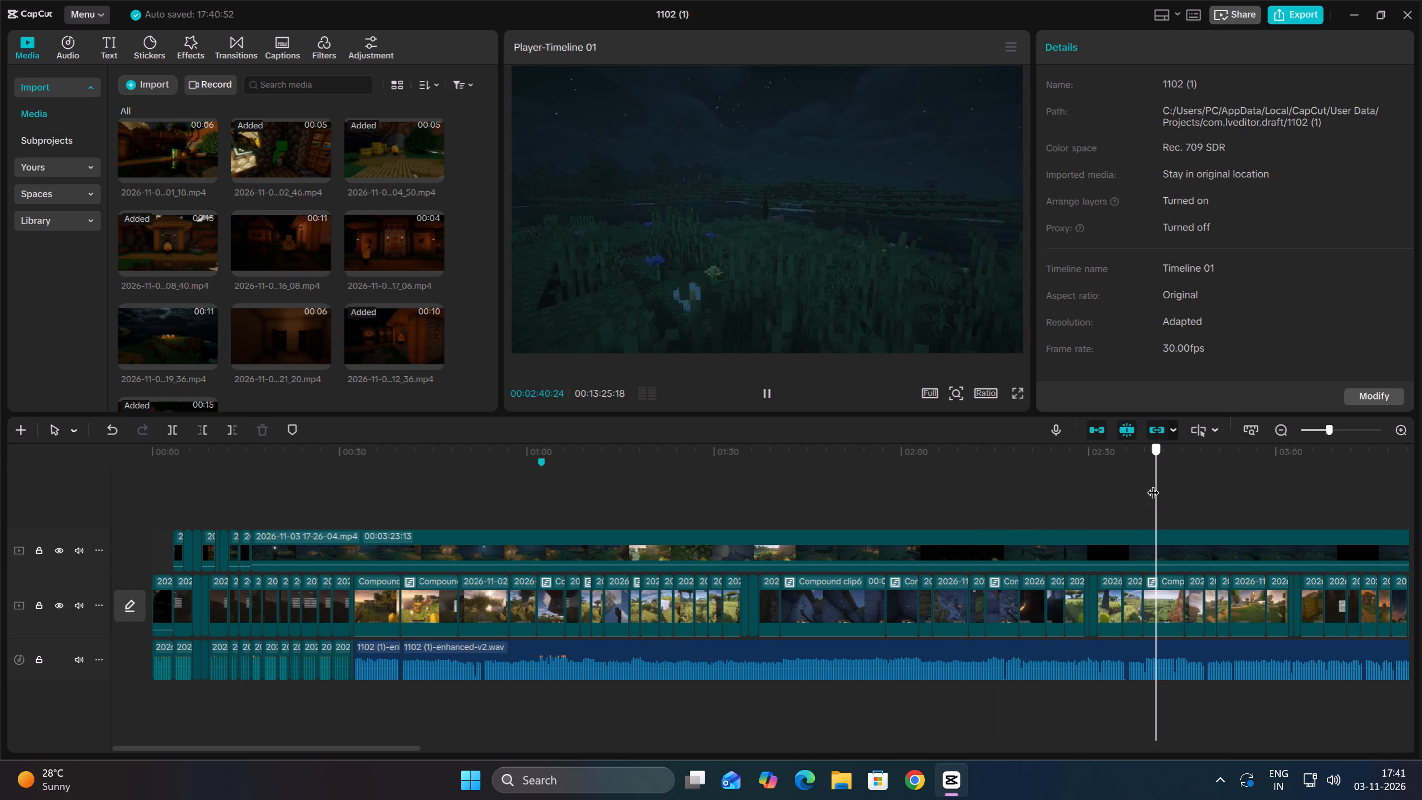
left_click_drag(1153, 484, 1130, 487)
left_click(1139, 533)
key("space")
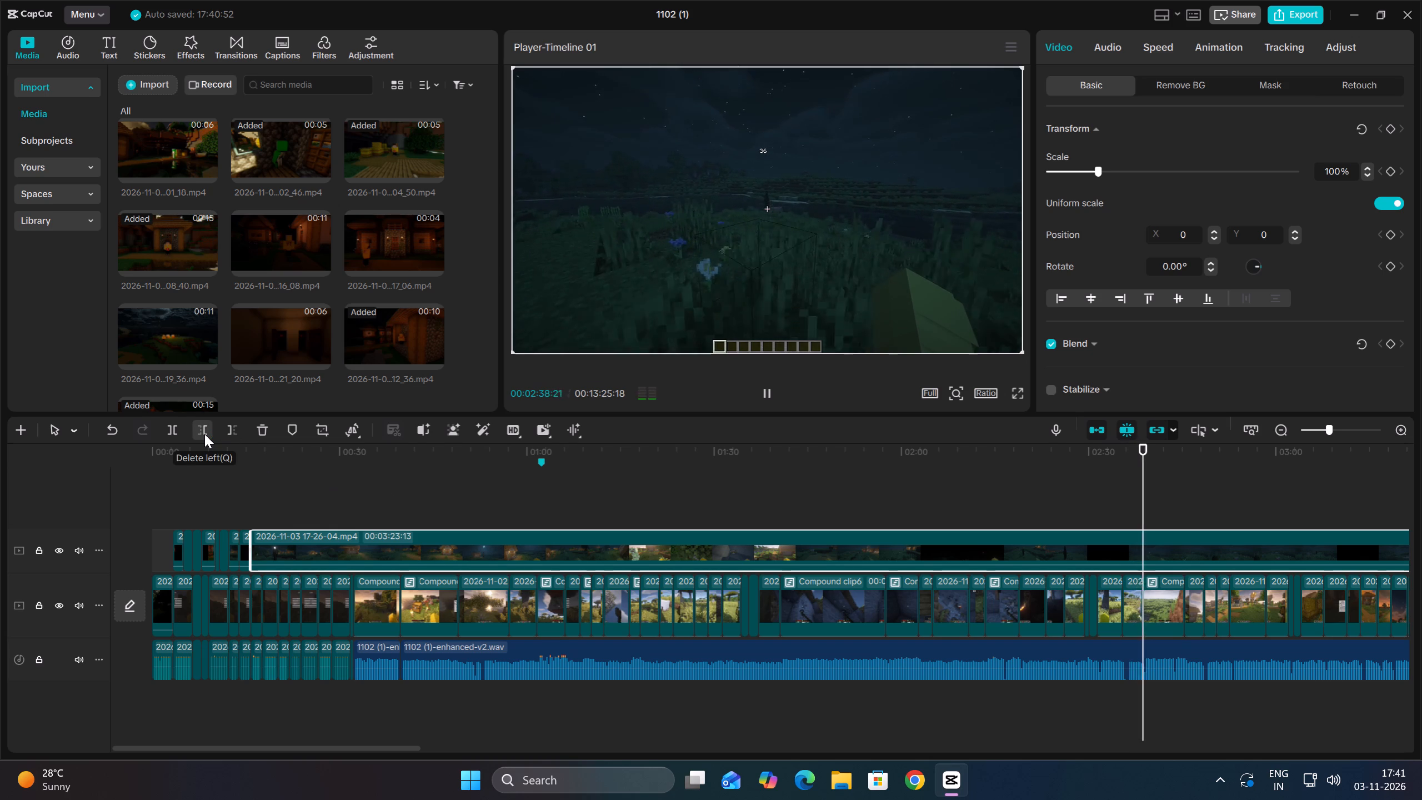
key("space")
left_click(204, 434)
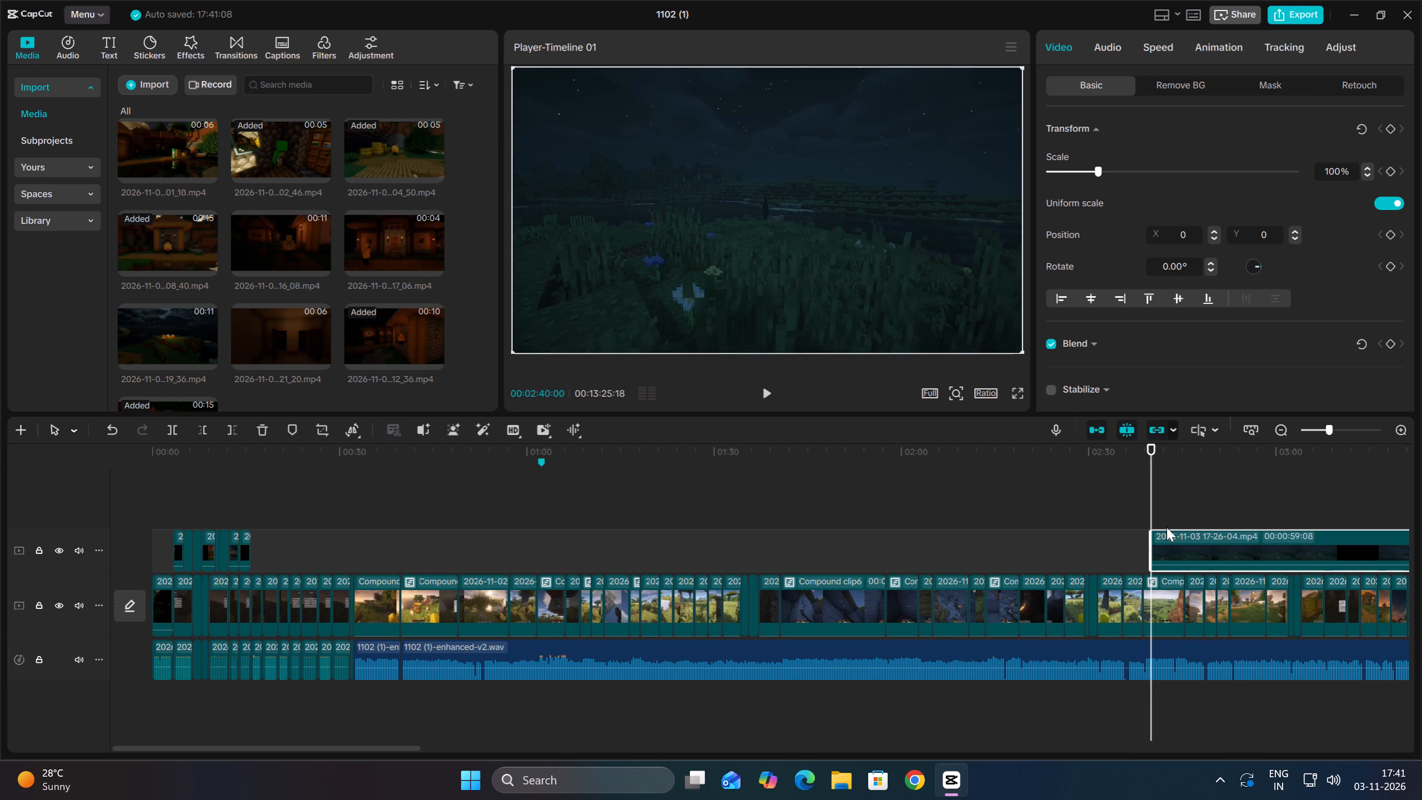
left_click_drag(1230, 532, 328, 536)
key("Up")
left_click(272, 482)
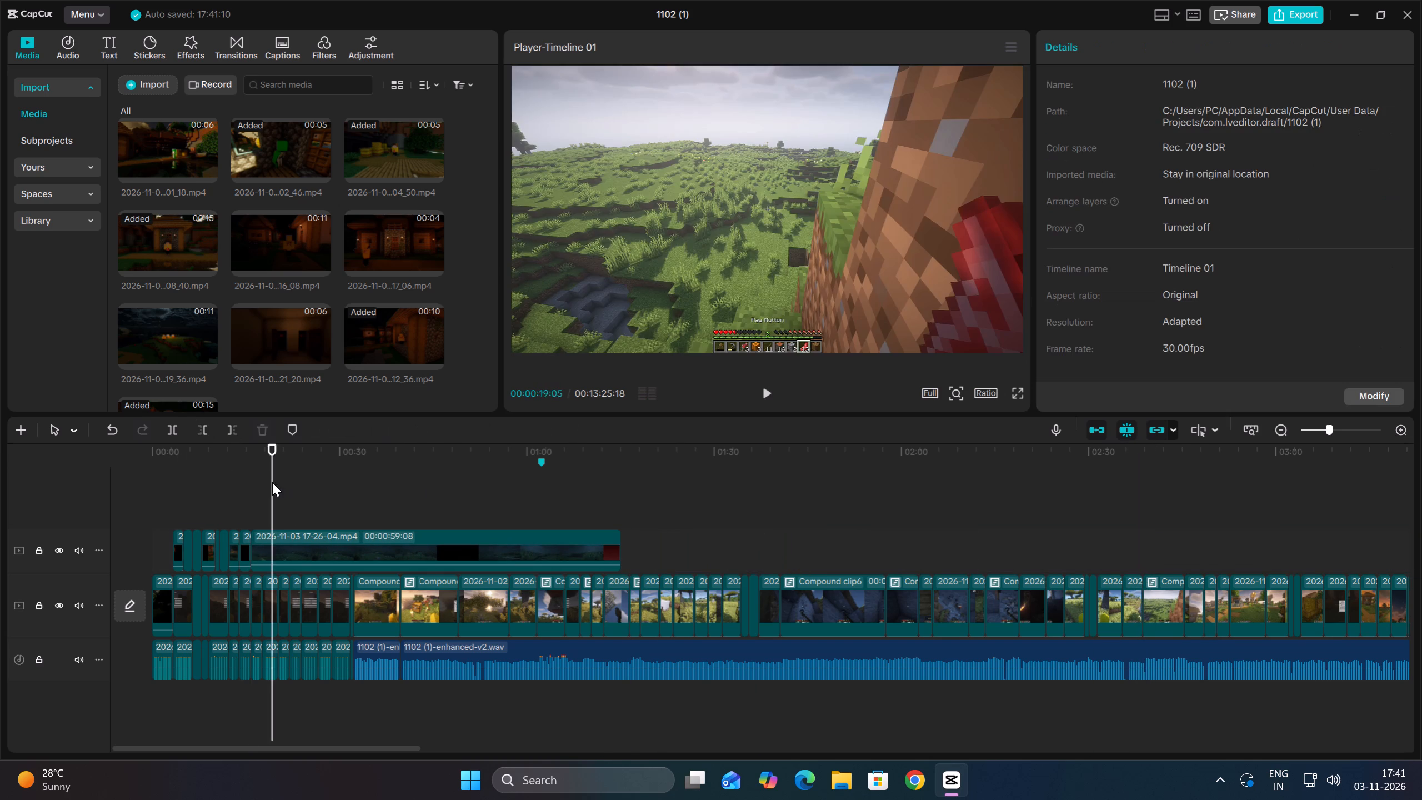
key("Up")
triple_click(1407, 424)
key("Up")
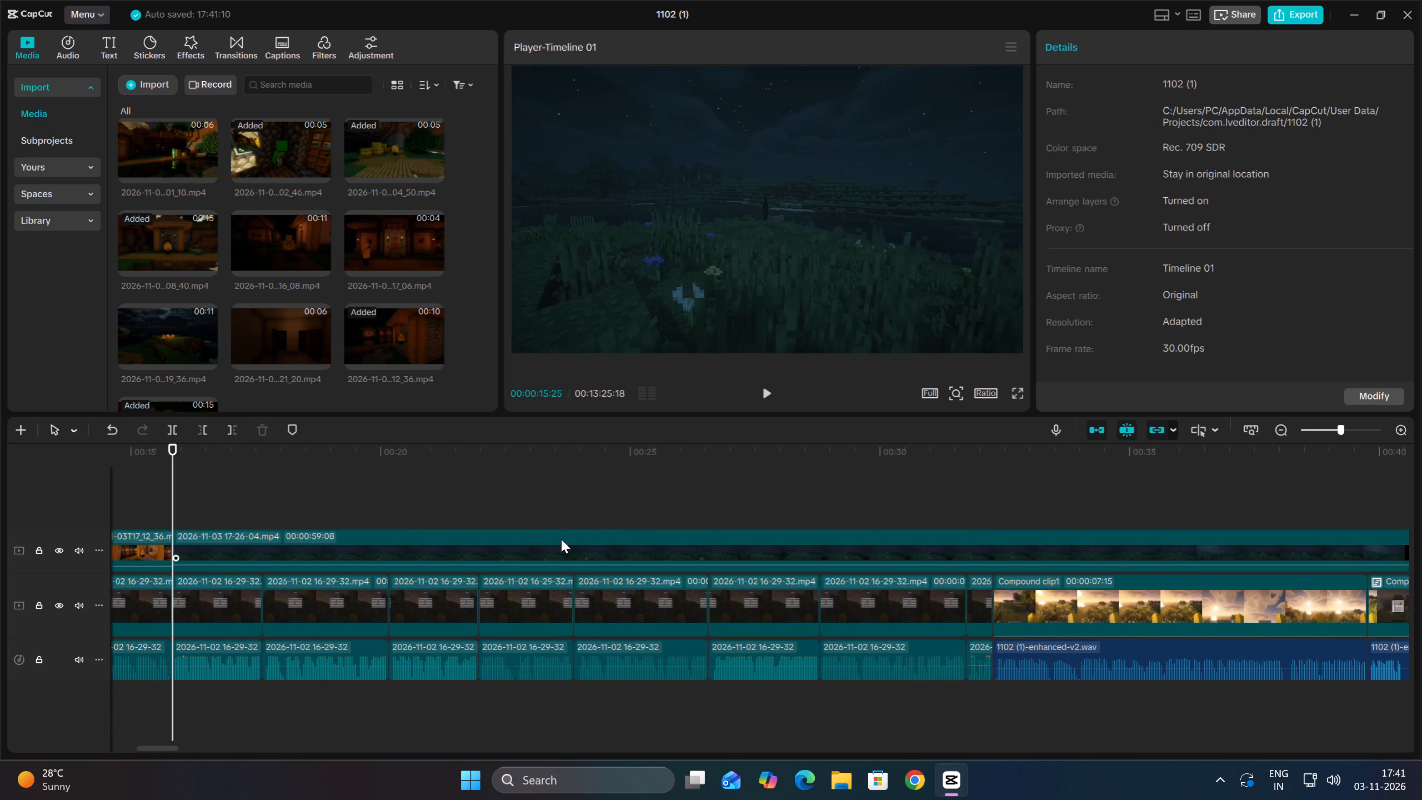
left_click(560, 539)
key("space")
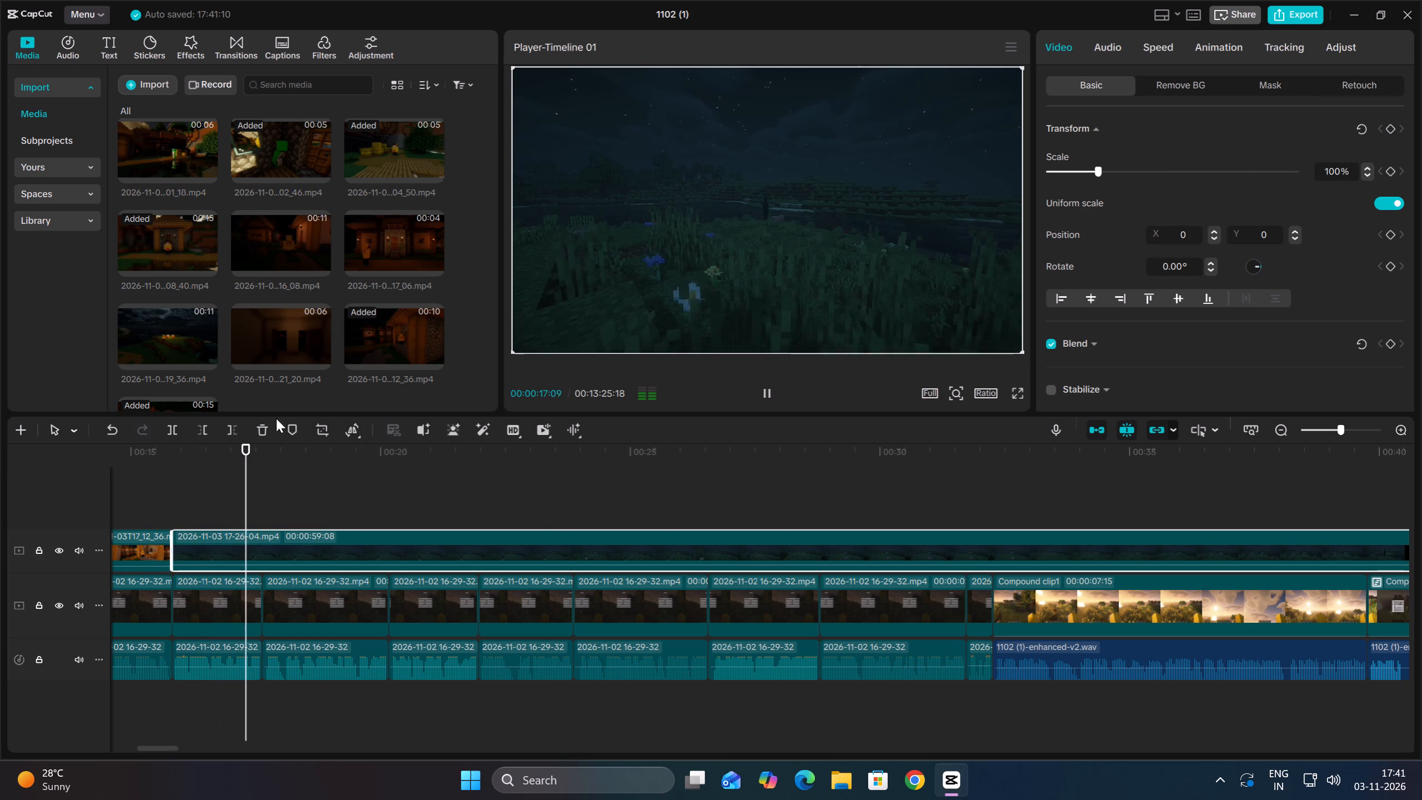
key("space")
key("space")
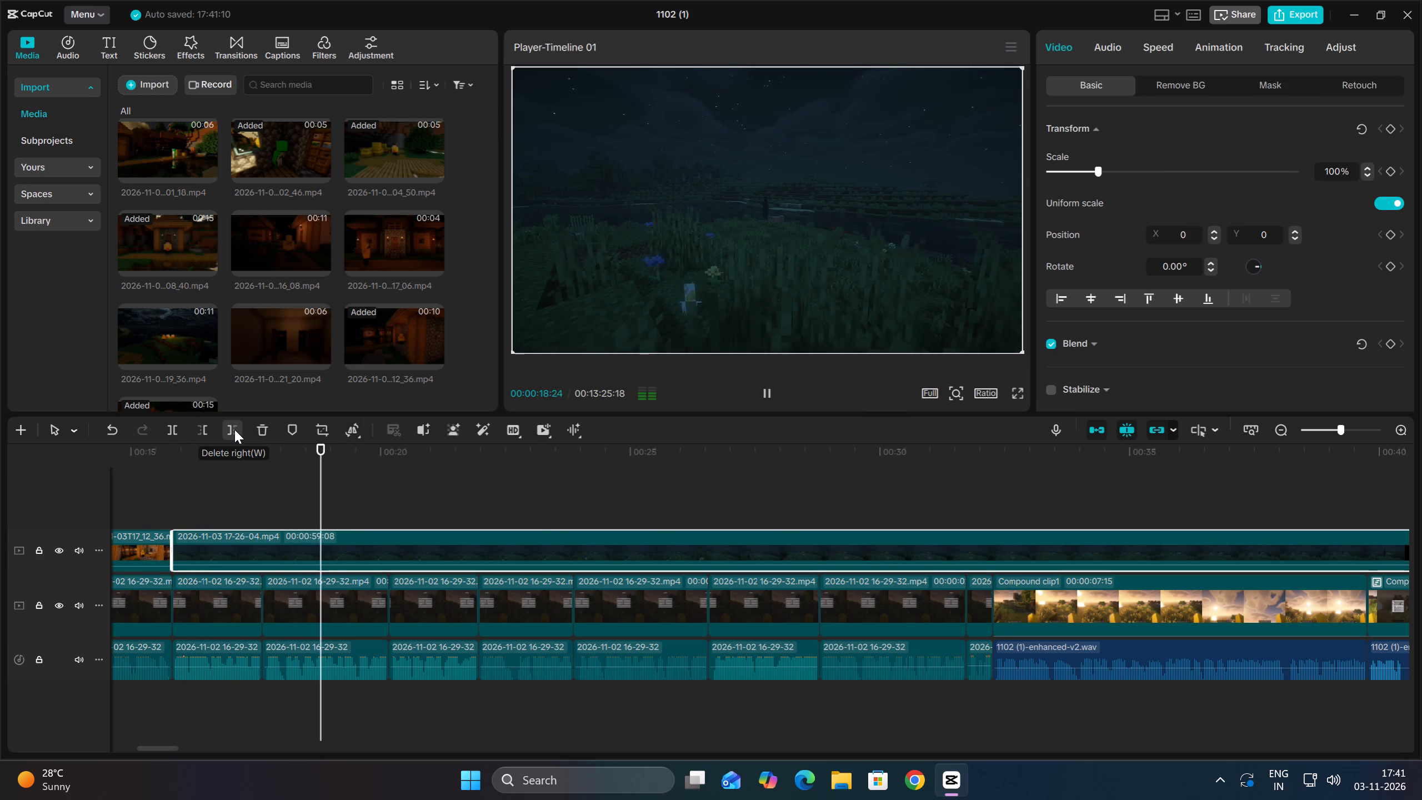
key("Up")
key("Up")
key("space")
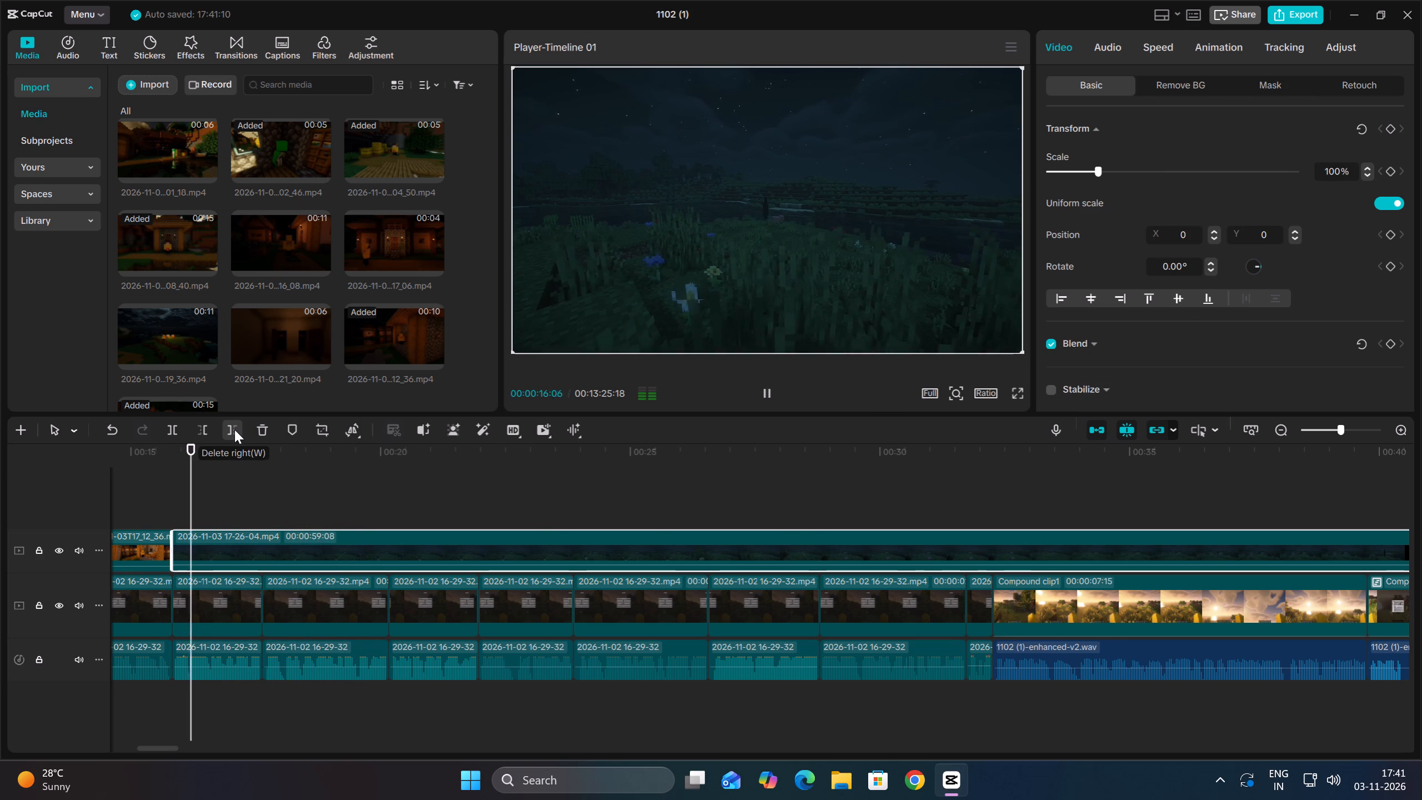
key("space")
left_click(234, 429)
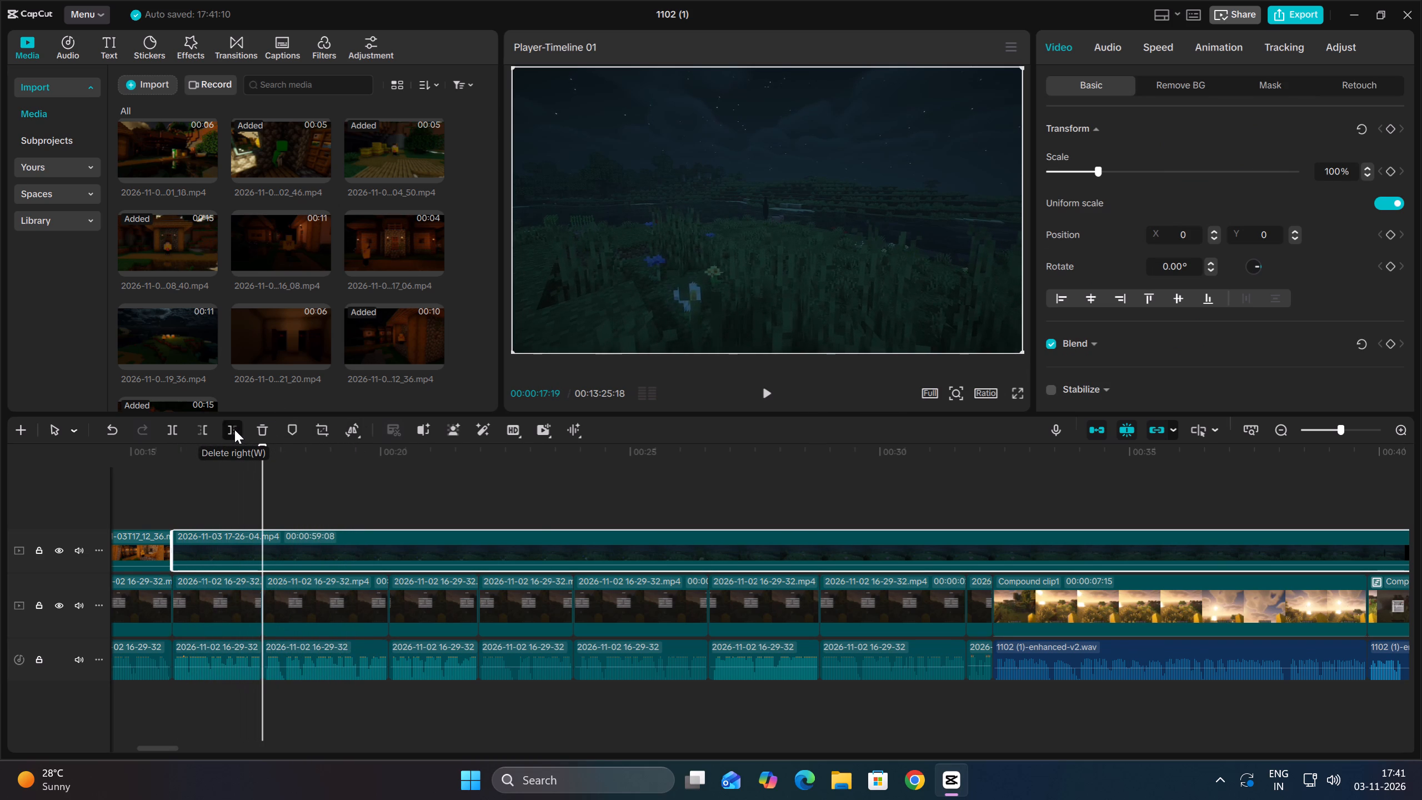
left_click(109, 428)
left_click(173, 424)
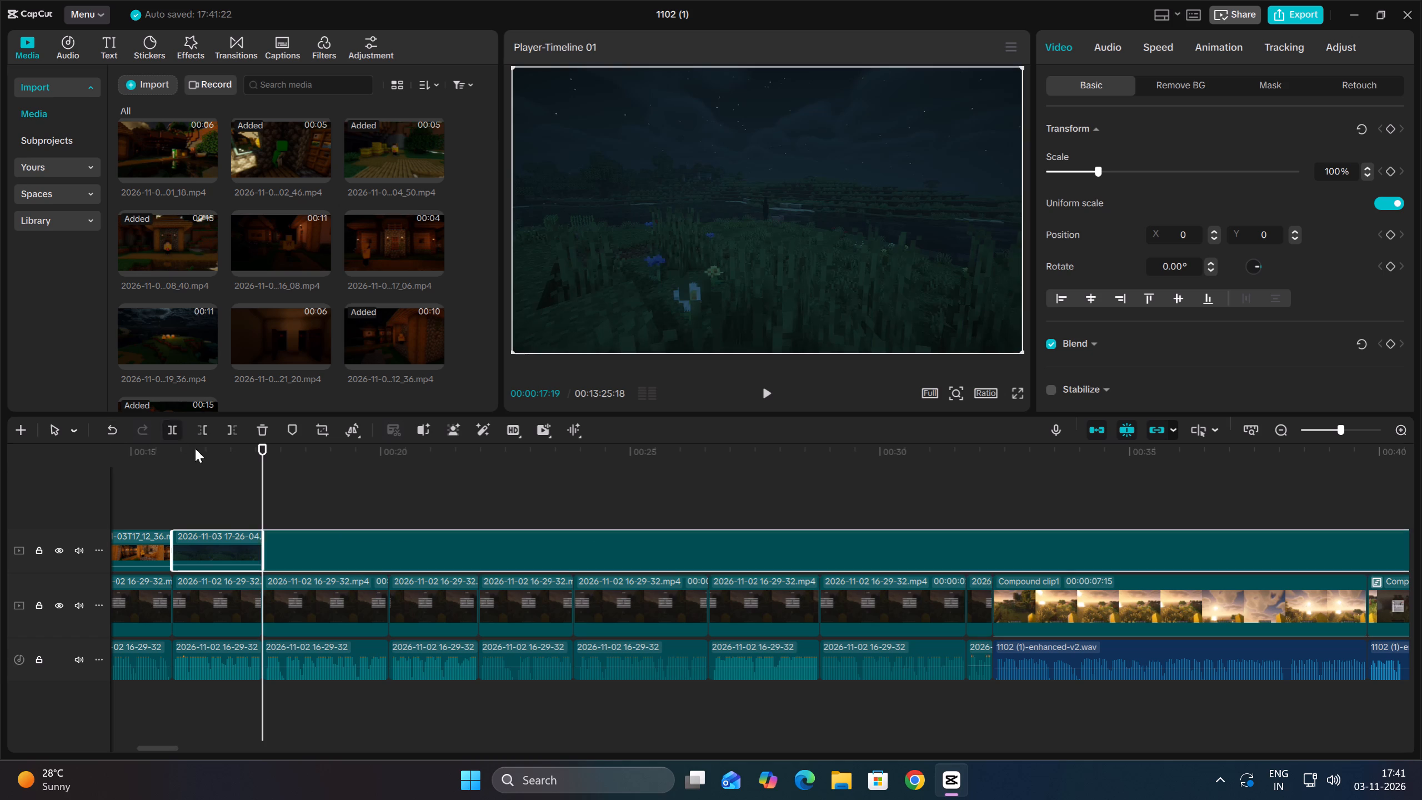
key("space")
left_click(1287, 431)
left_click(813, 486)
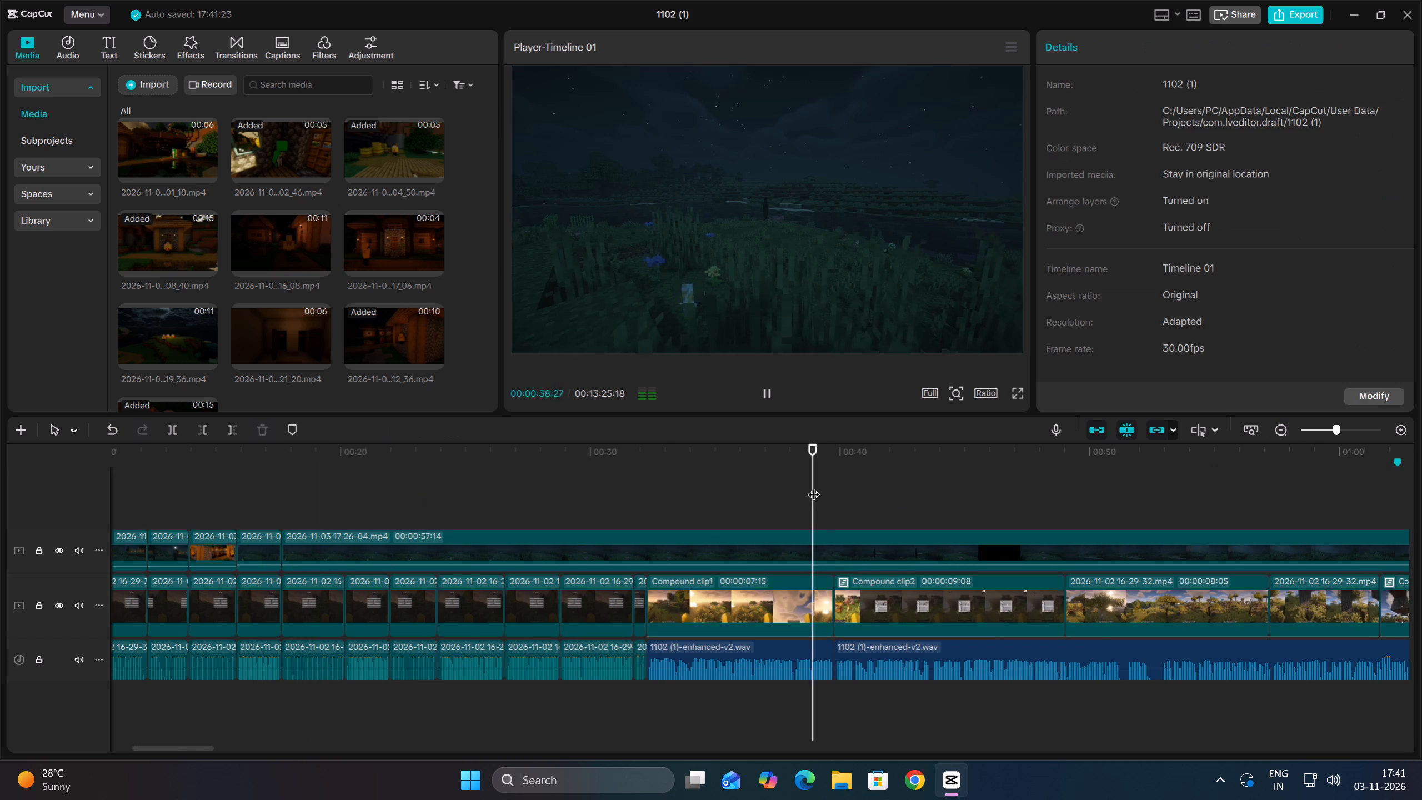
left_click_drag(813, 486, 838, 485)
left_click(877, 538)
key("space")
left_click(898, 480)
left_click_drag(898, 480, 963, 479)
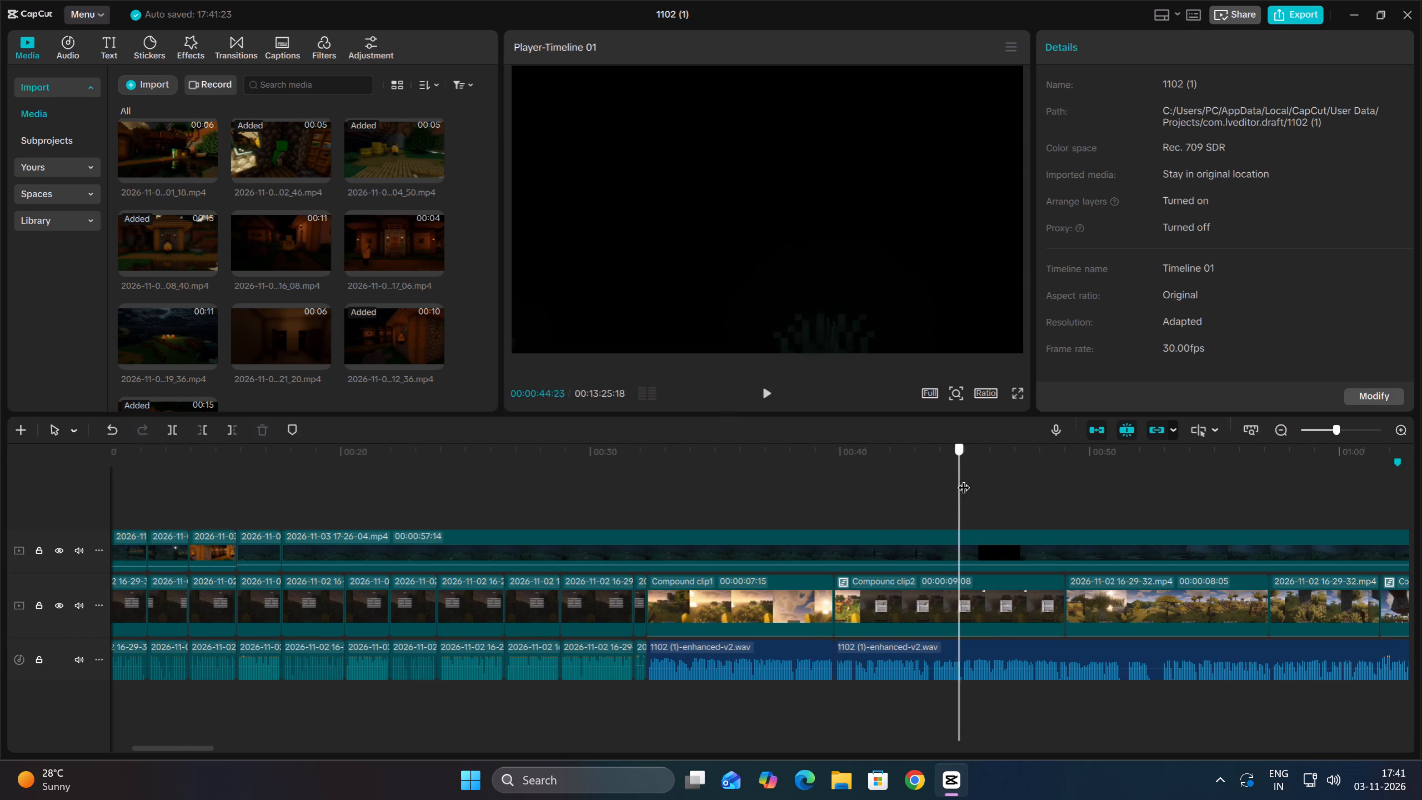
left_click_drag(963, 479, 1138, 484)
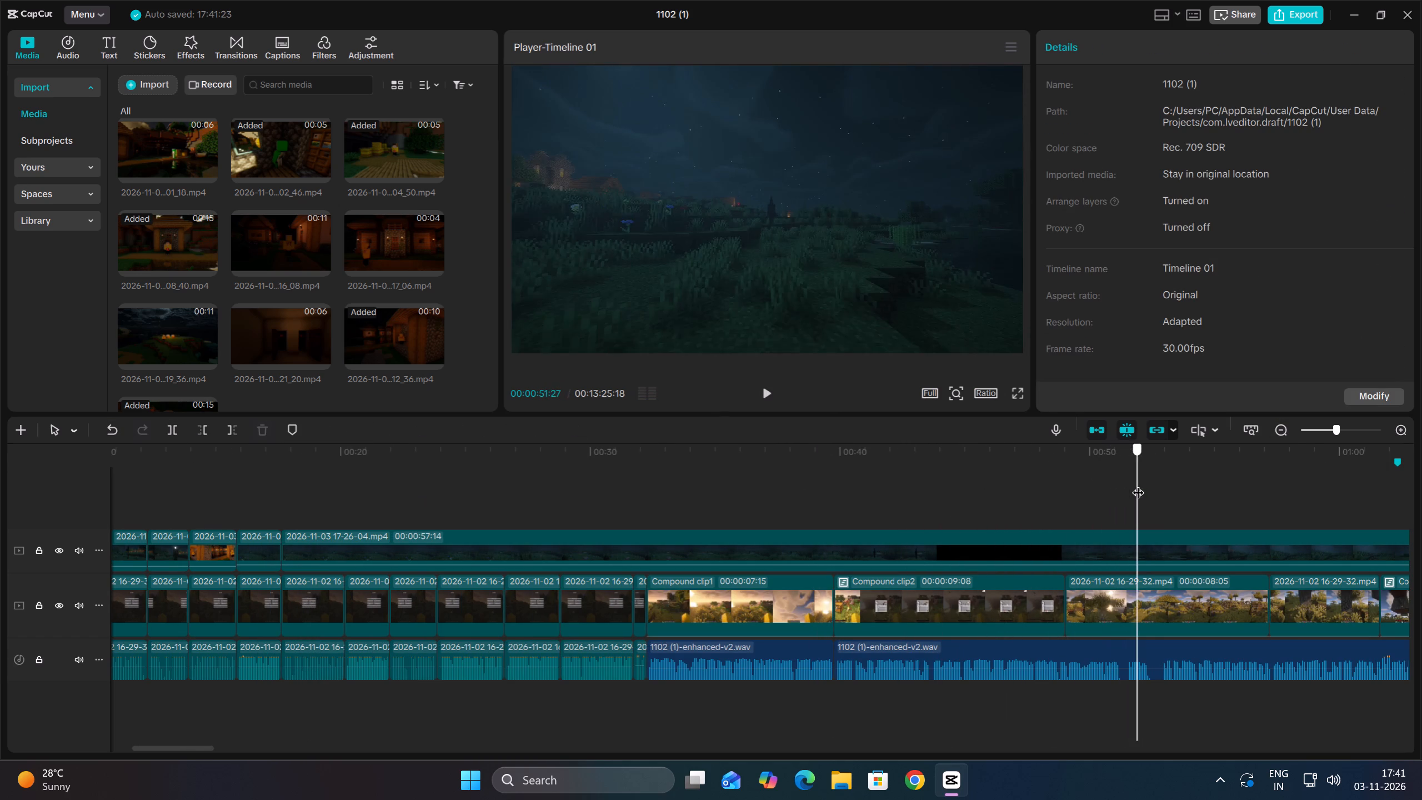
left_click_drag(1138, 484, 1135, 489)
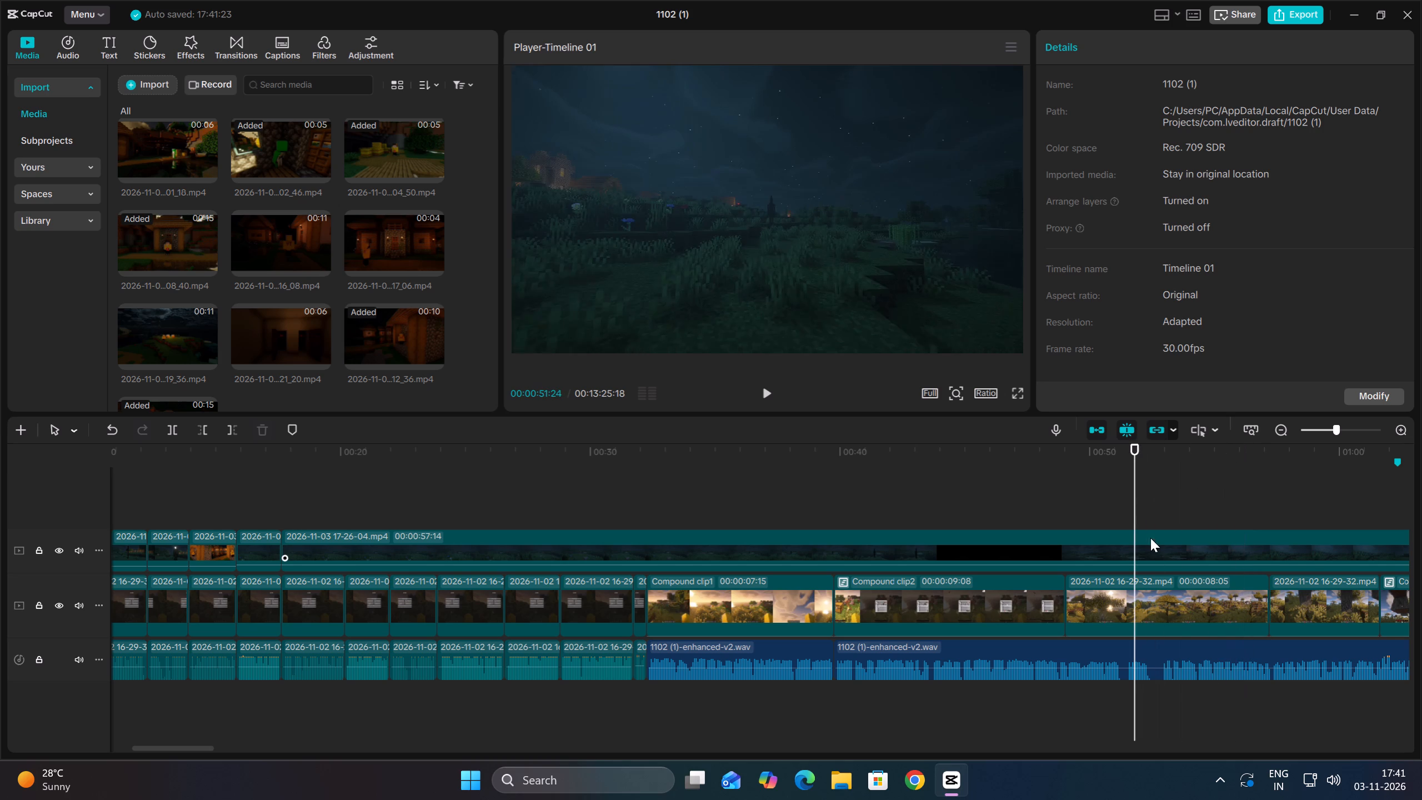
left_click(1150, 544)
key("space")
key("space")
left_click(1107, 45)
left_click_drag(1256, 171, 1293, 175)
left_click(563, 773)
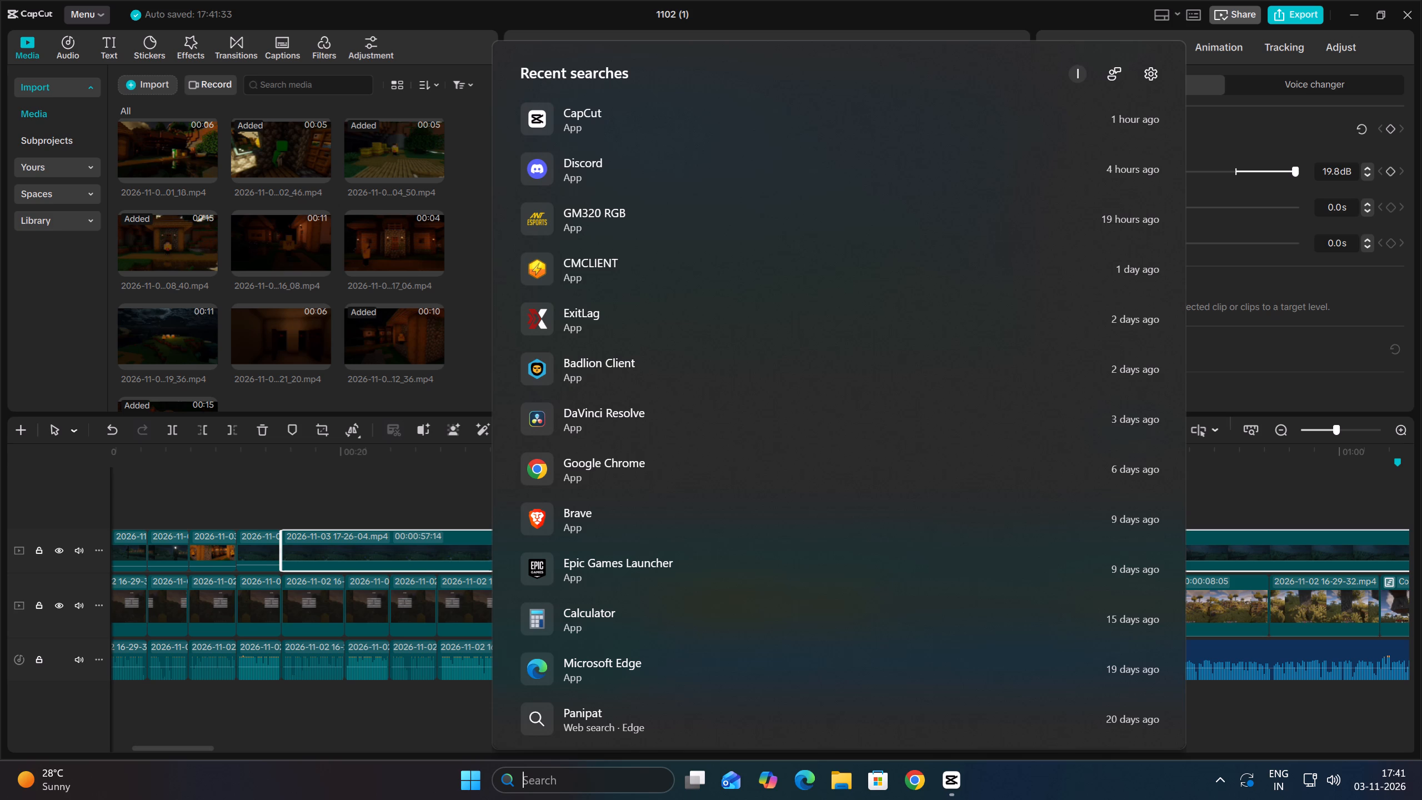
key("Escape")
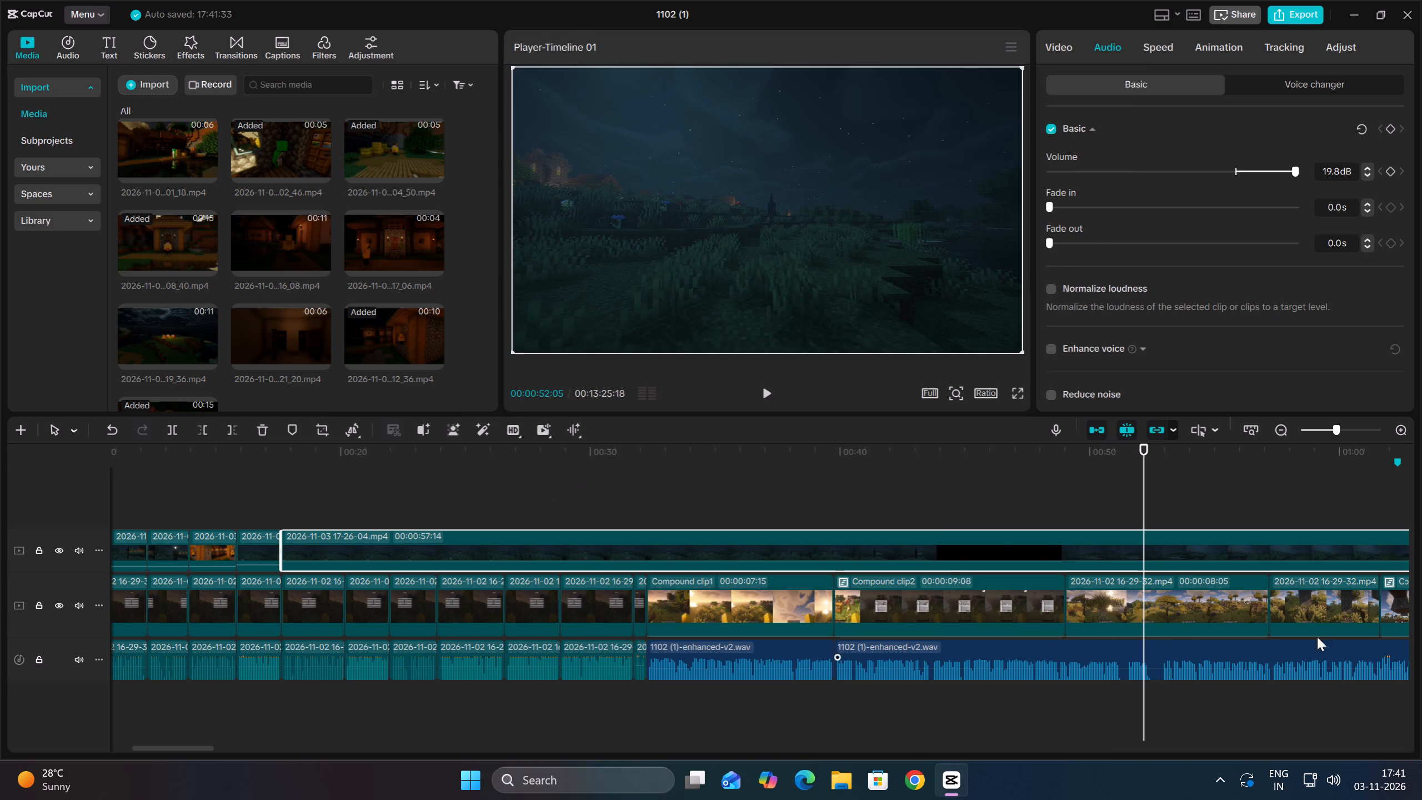
double_click(1270, 433)
double_click(1283, 432)
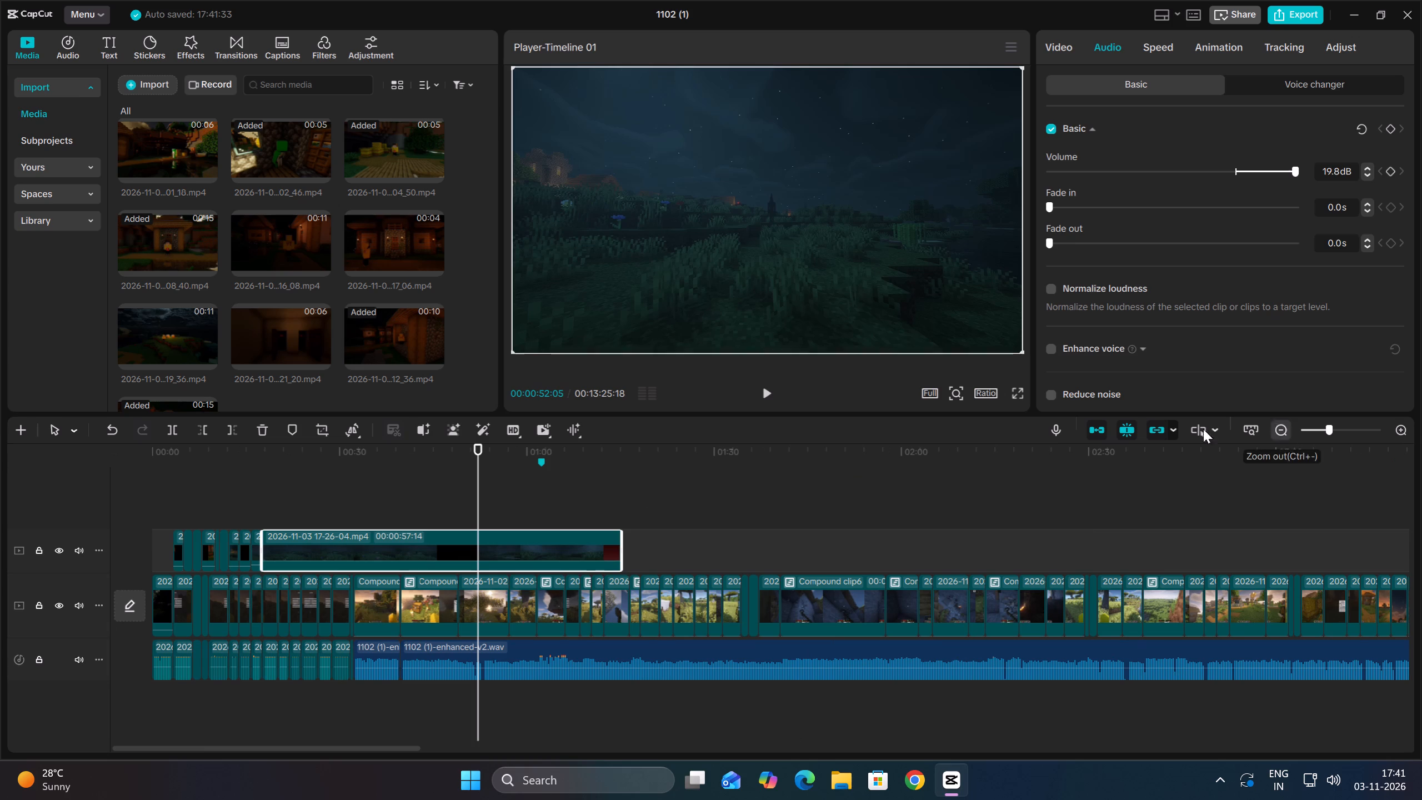
left_click(386, 487)
left_click(414, 541)
key("space")
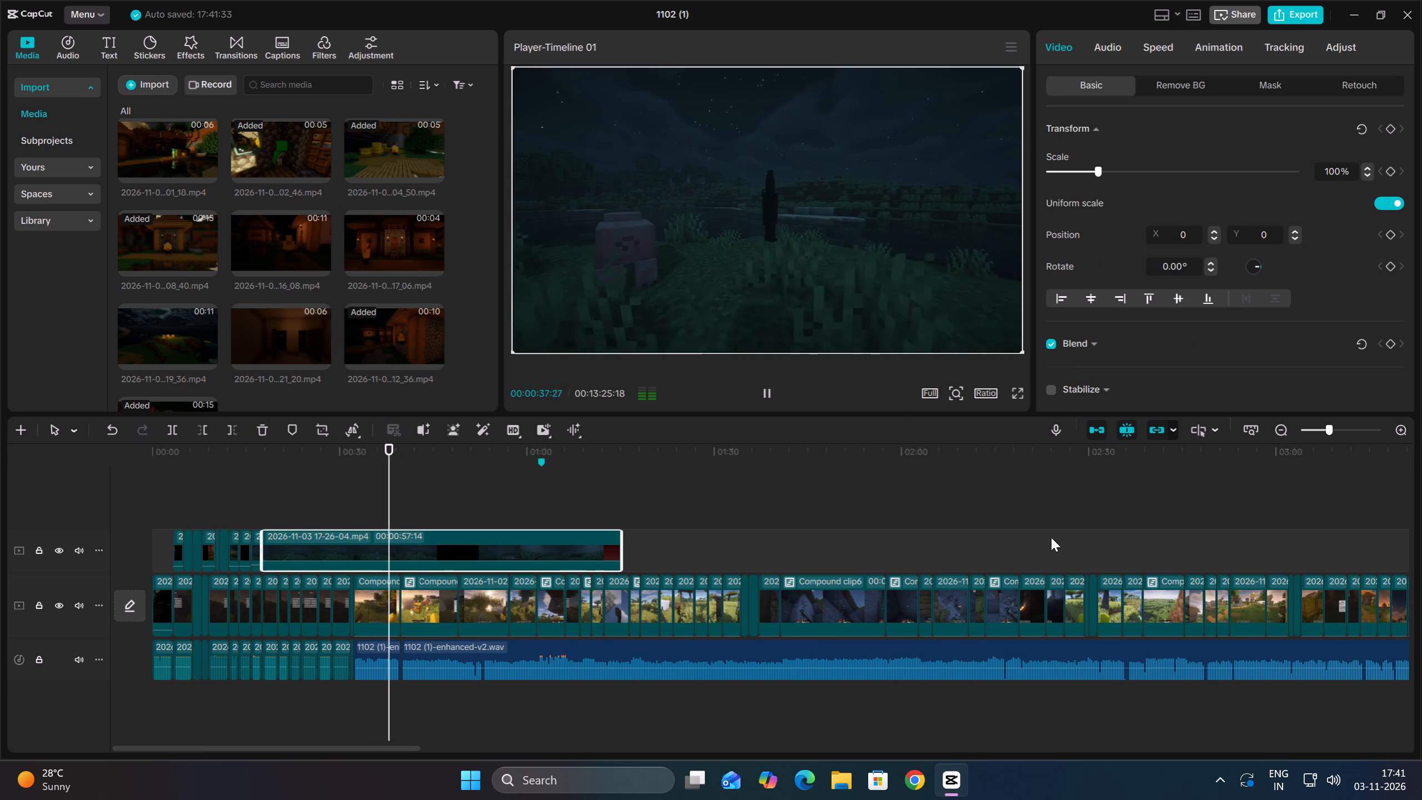
double_click(1396, 438)
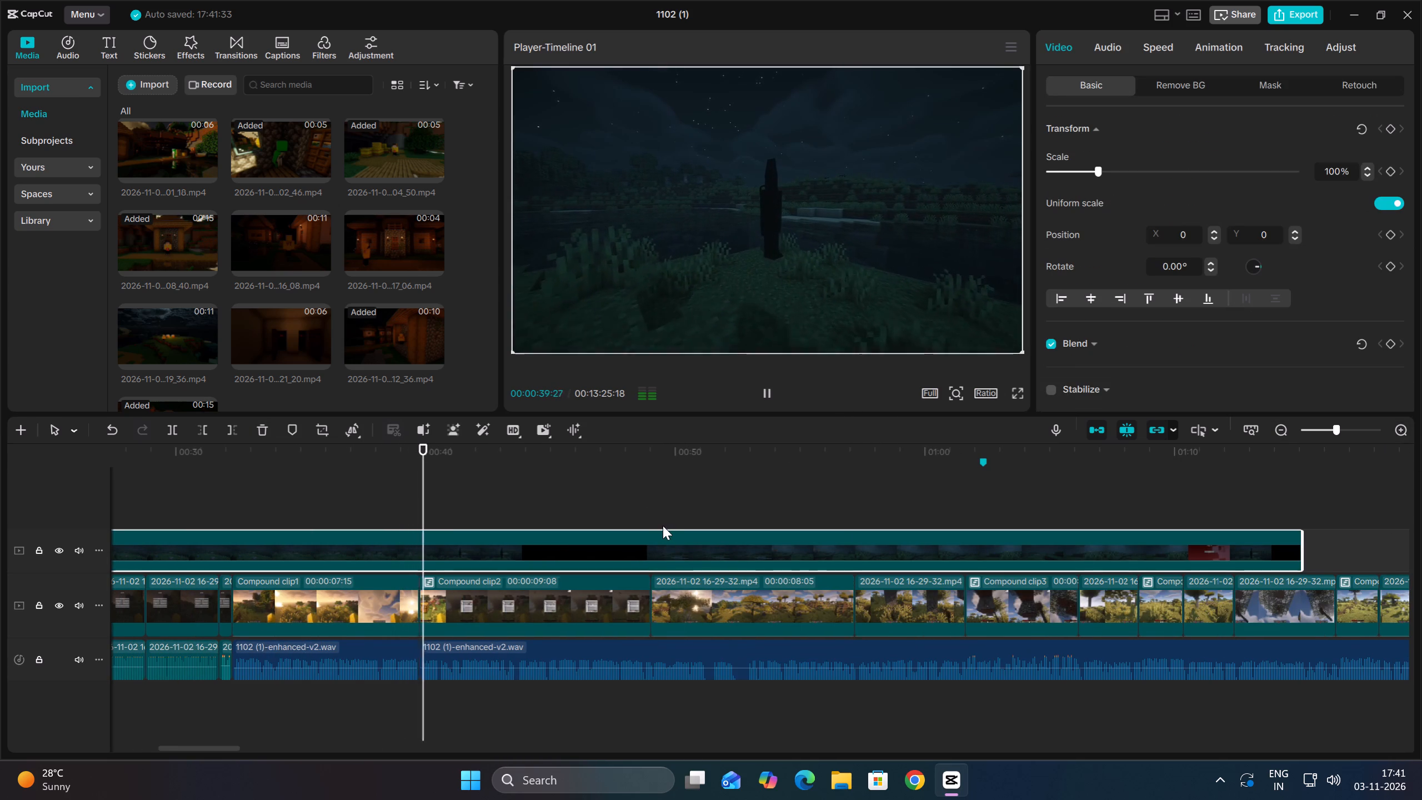
left_click(631, 494)
left_click_drag(631, 494, 688, 494)
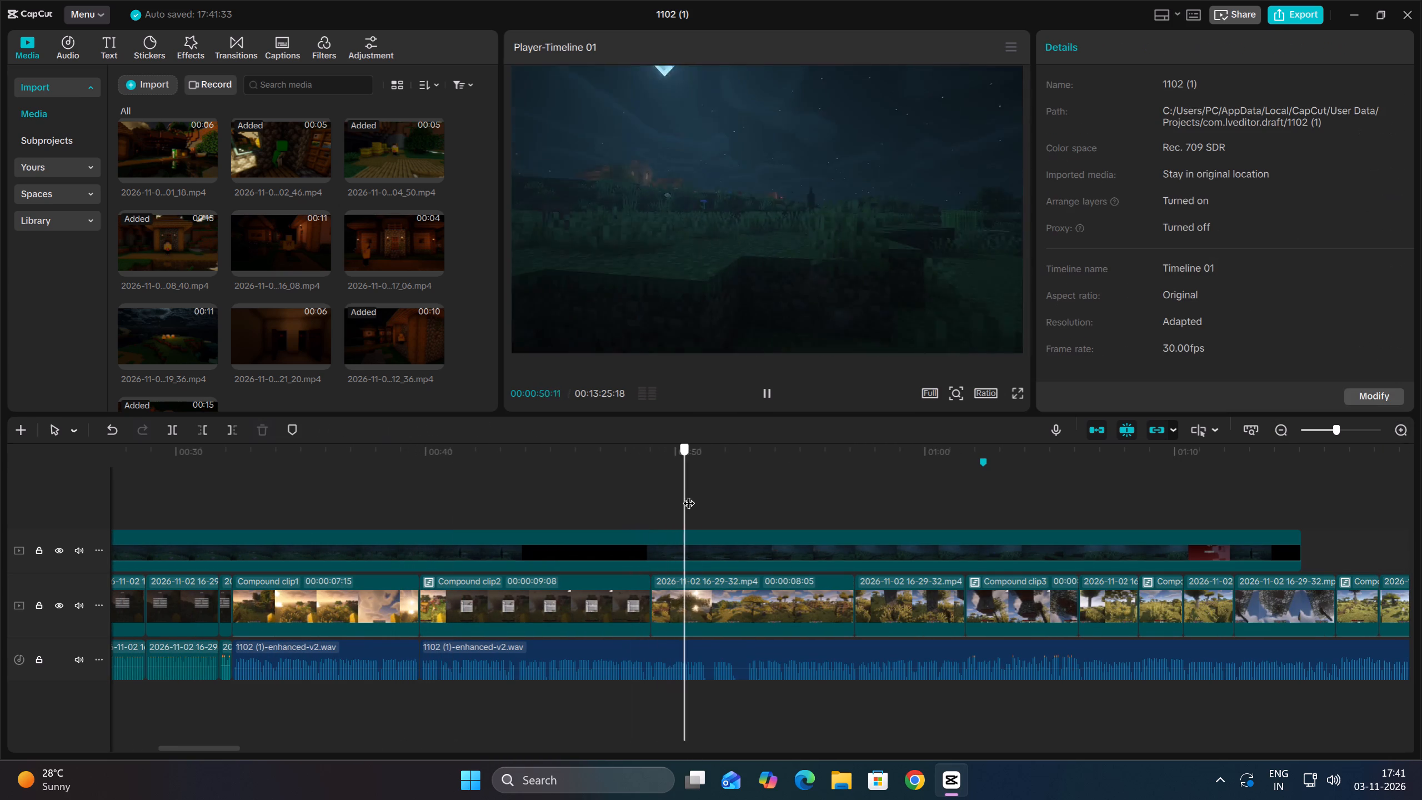
left_click_drag(688, 494, 785, 485)
left_click(815, 550)
key("space")
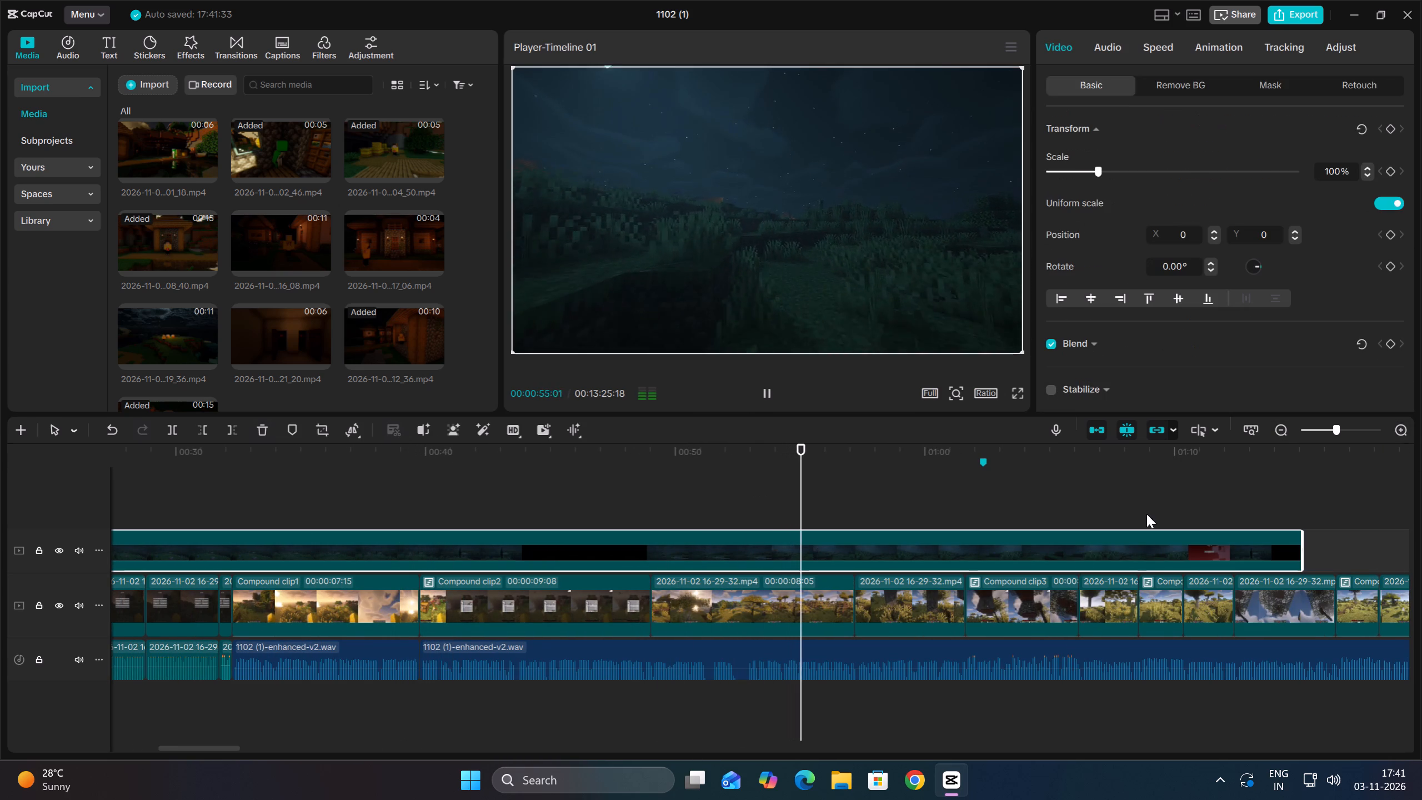
left_click(1148, 512)
key("space")
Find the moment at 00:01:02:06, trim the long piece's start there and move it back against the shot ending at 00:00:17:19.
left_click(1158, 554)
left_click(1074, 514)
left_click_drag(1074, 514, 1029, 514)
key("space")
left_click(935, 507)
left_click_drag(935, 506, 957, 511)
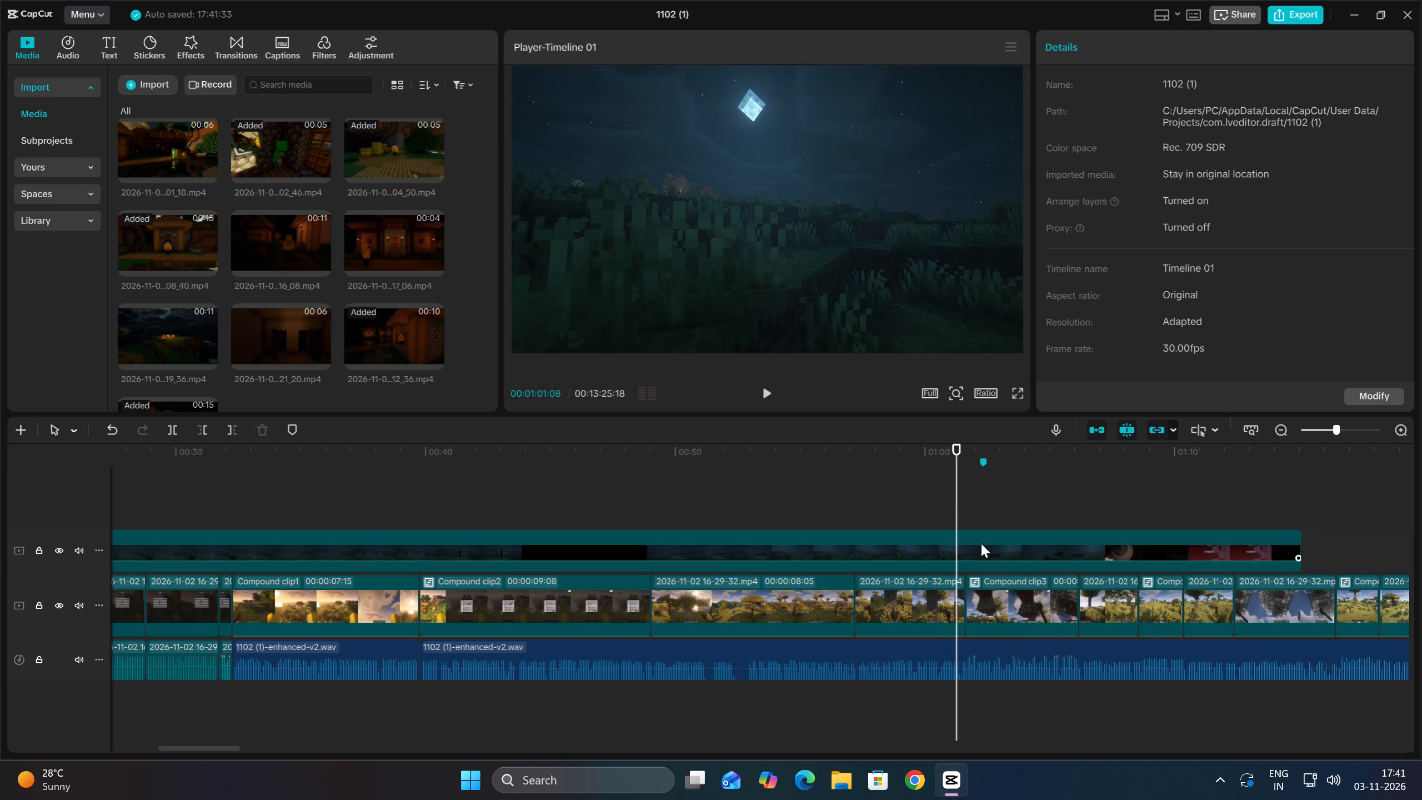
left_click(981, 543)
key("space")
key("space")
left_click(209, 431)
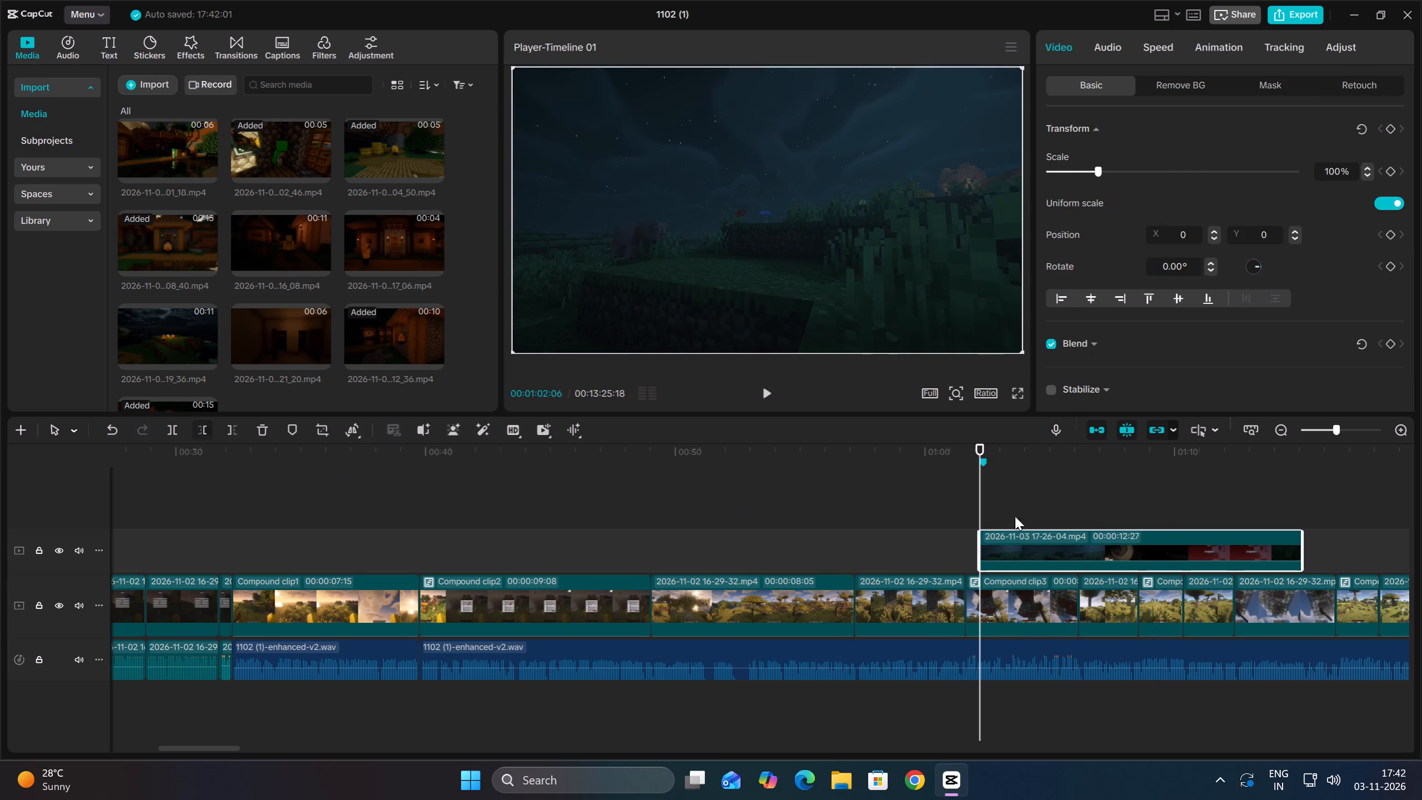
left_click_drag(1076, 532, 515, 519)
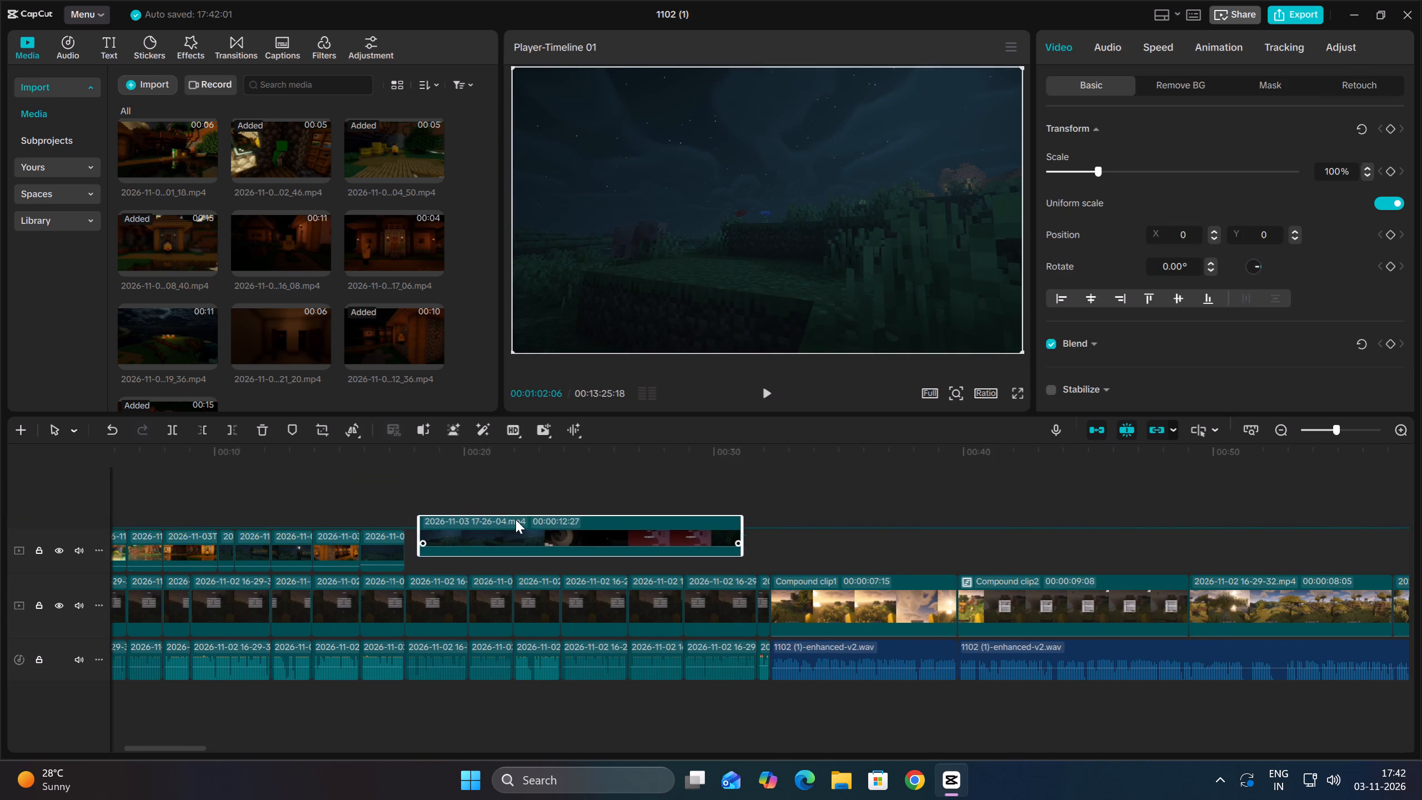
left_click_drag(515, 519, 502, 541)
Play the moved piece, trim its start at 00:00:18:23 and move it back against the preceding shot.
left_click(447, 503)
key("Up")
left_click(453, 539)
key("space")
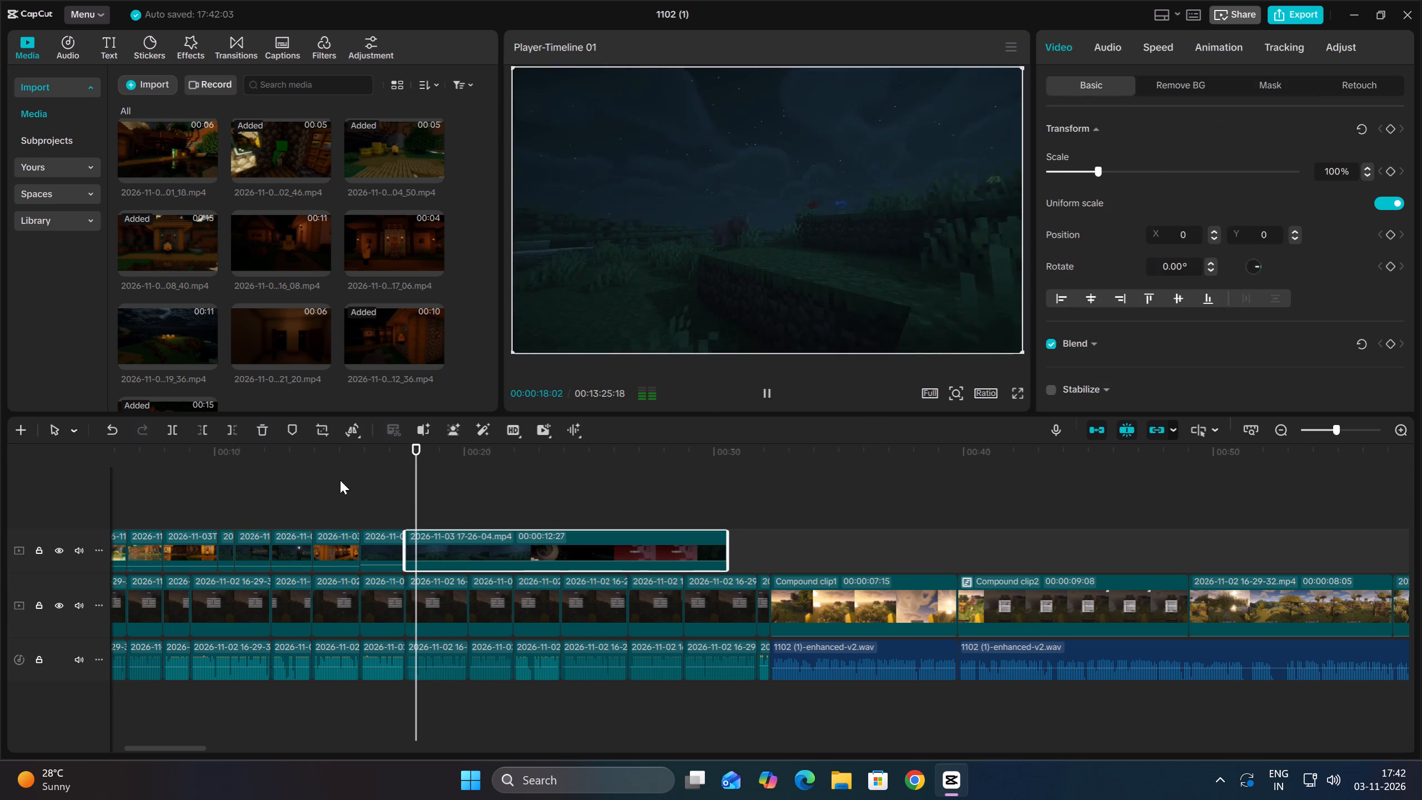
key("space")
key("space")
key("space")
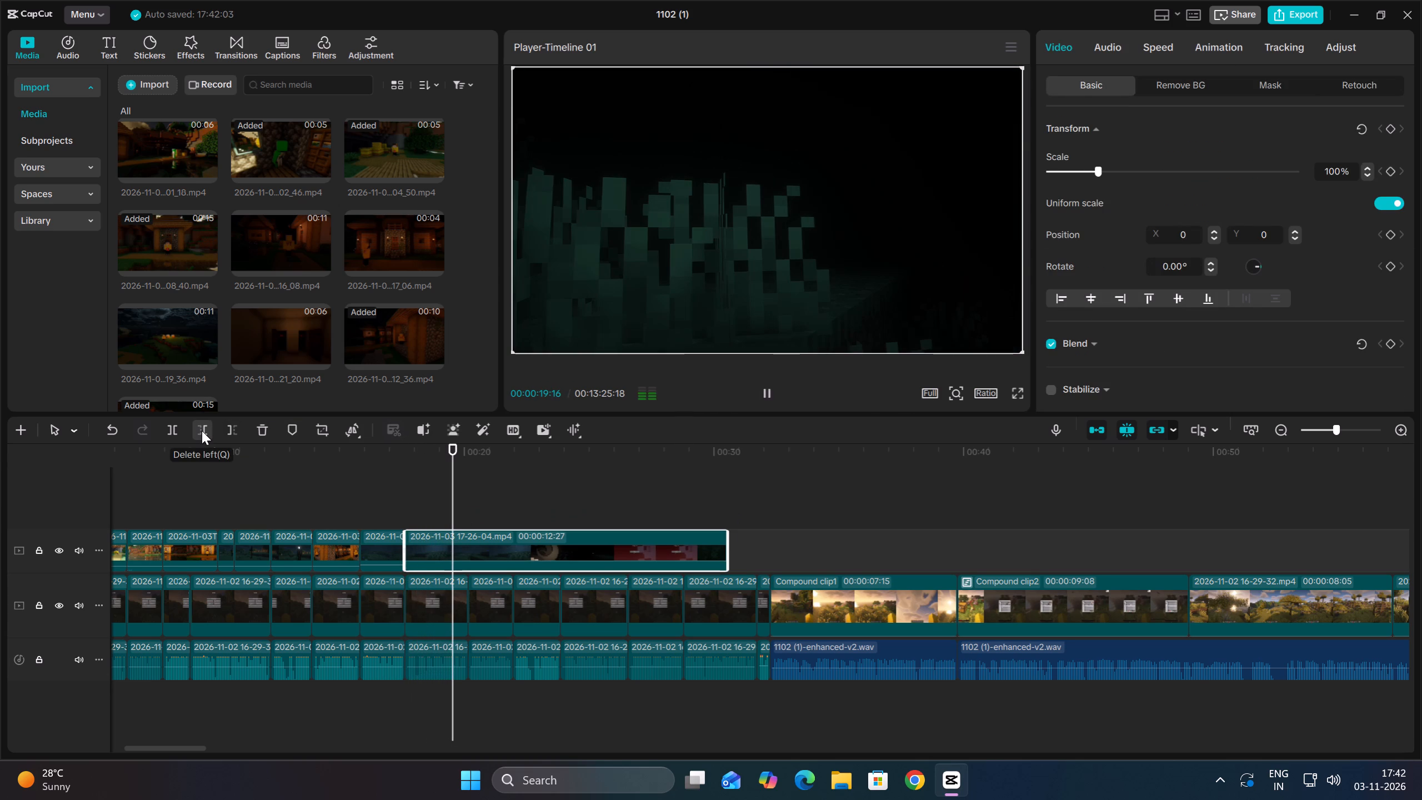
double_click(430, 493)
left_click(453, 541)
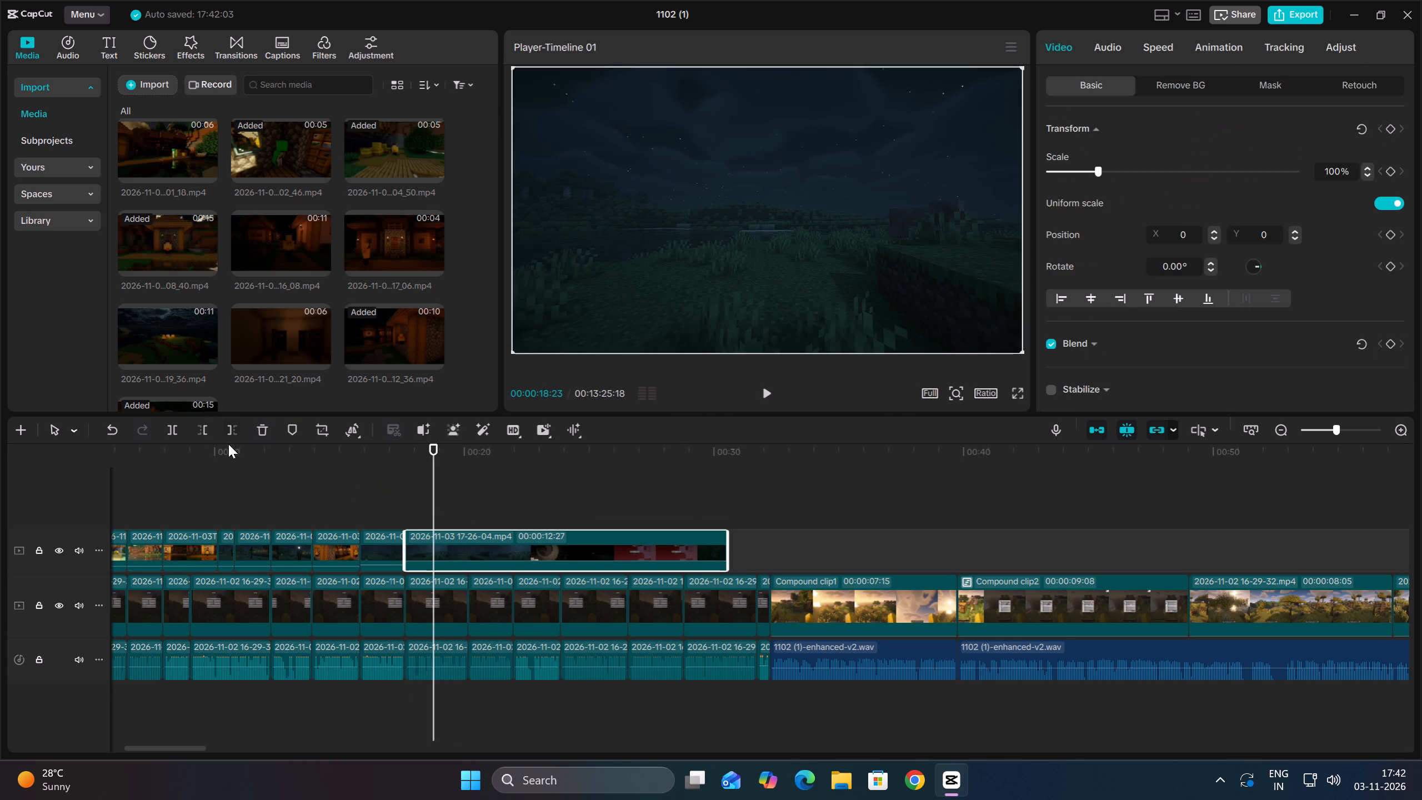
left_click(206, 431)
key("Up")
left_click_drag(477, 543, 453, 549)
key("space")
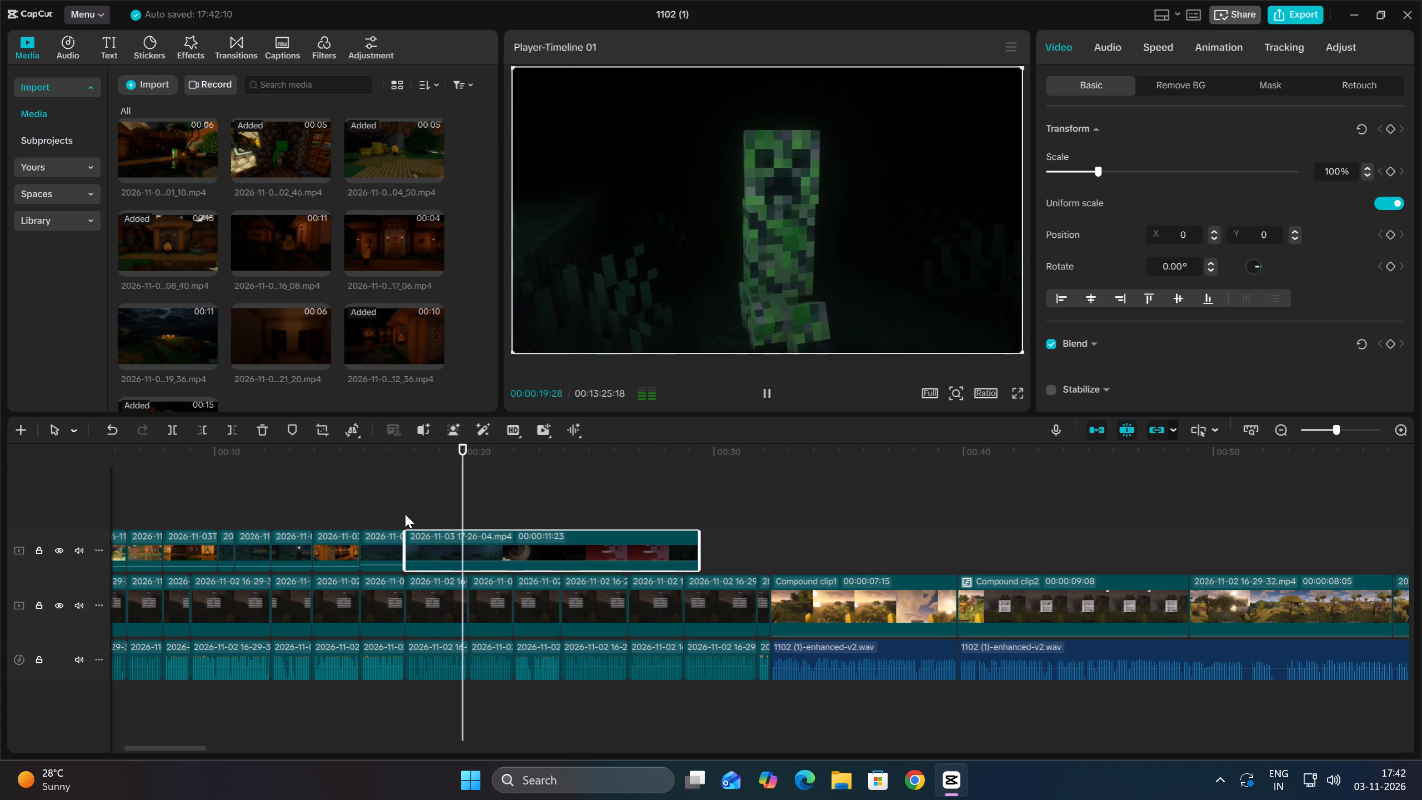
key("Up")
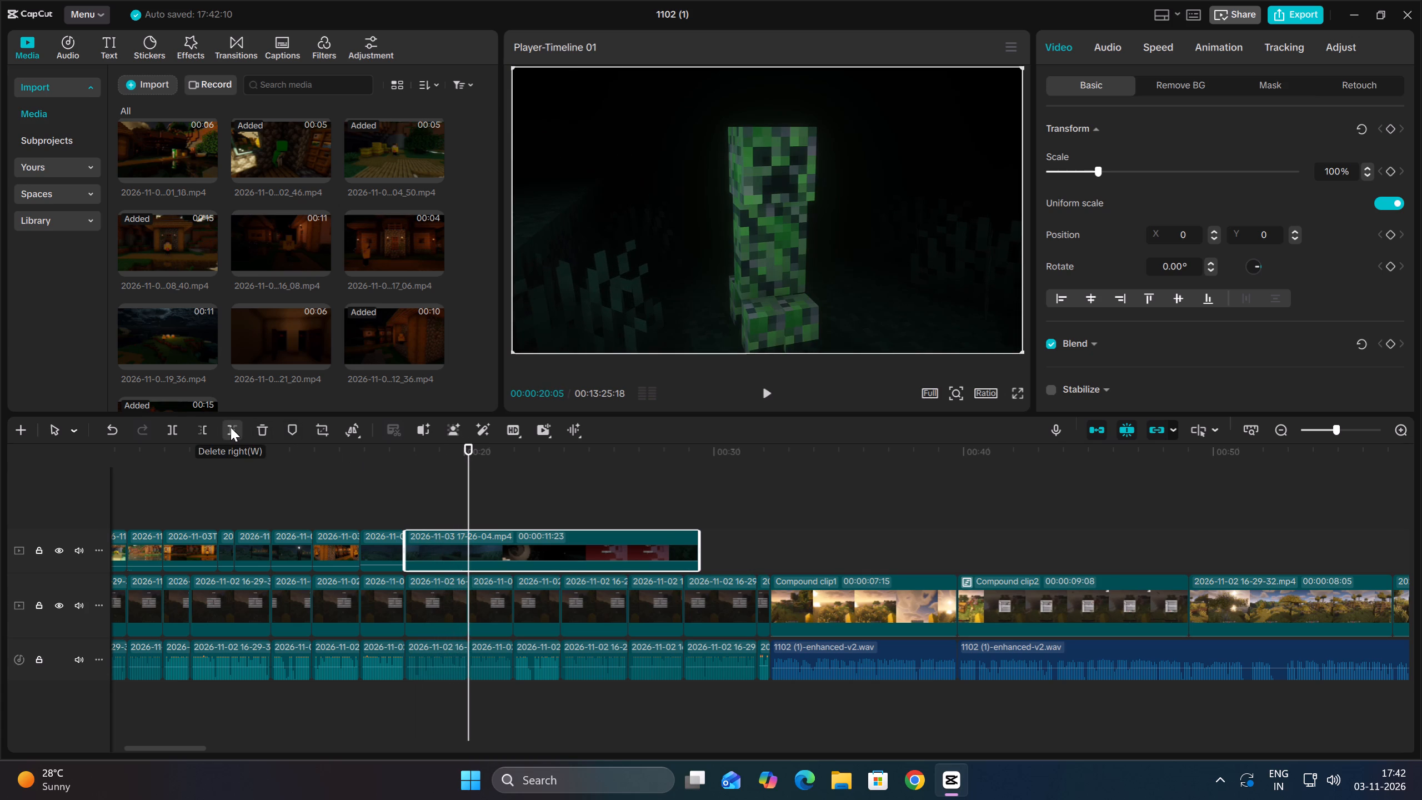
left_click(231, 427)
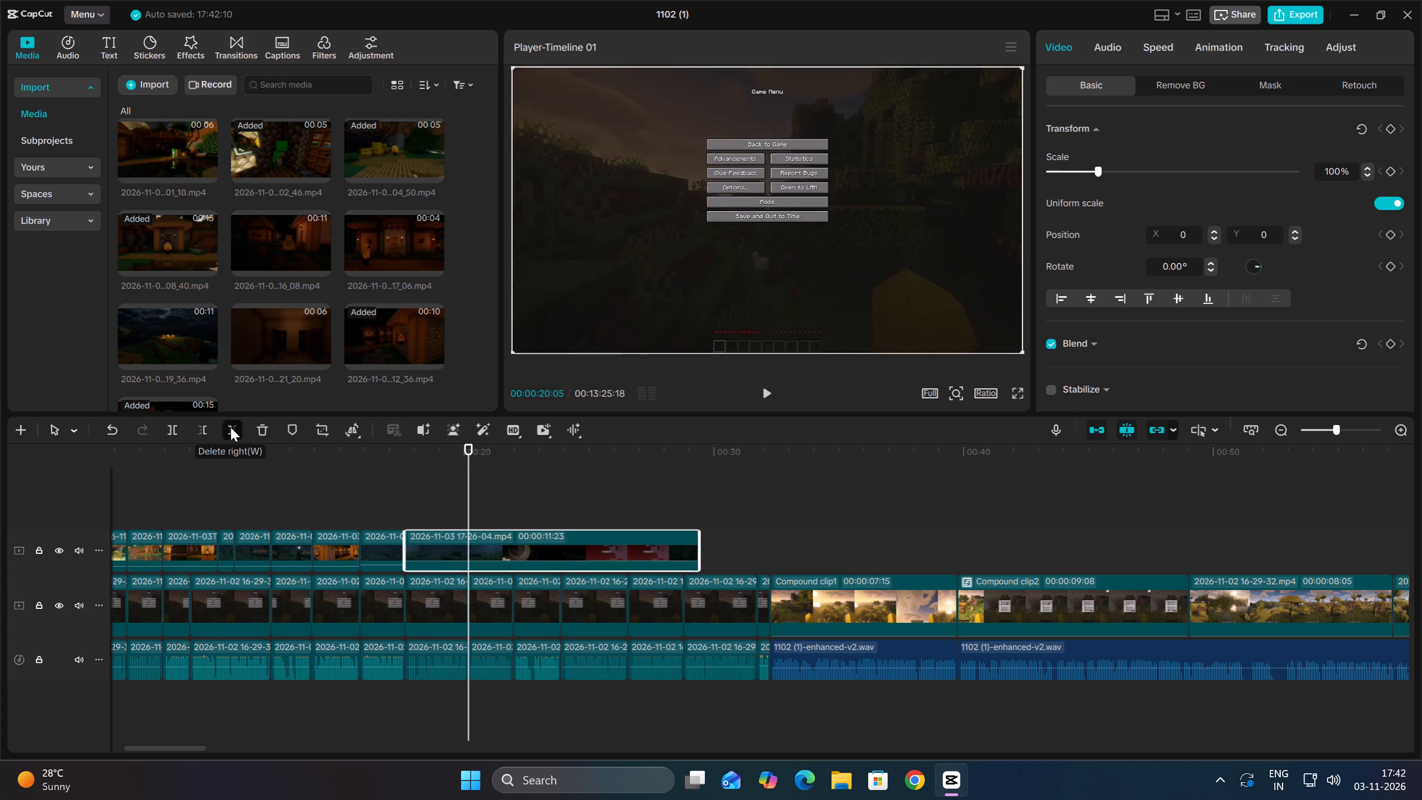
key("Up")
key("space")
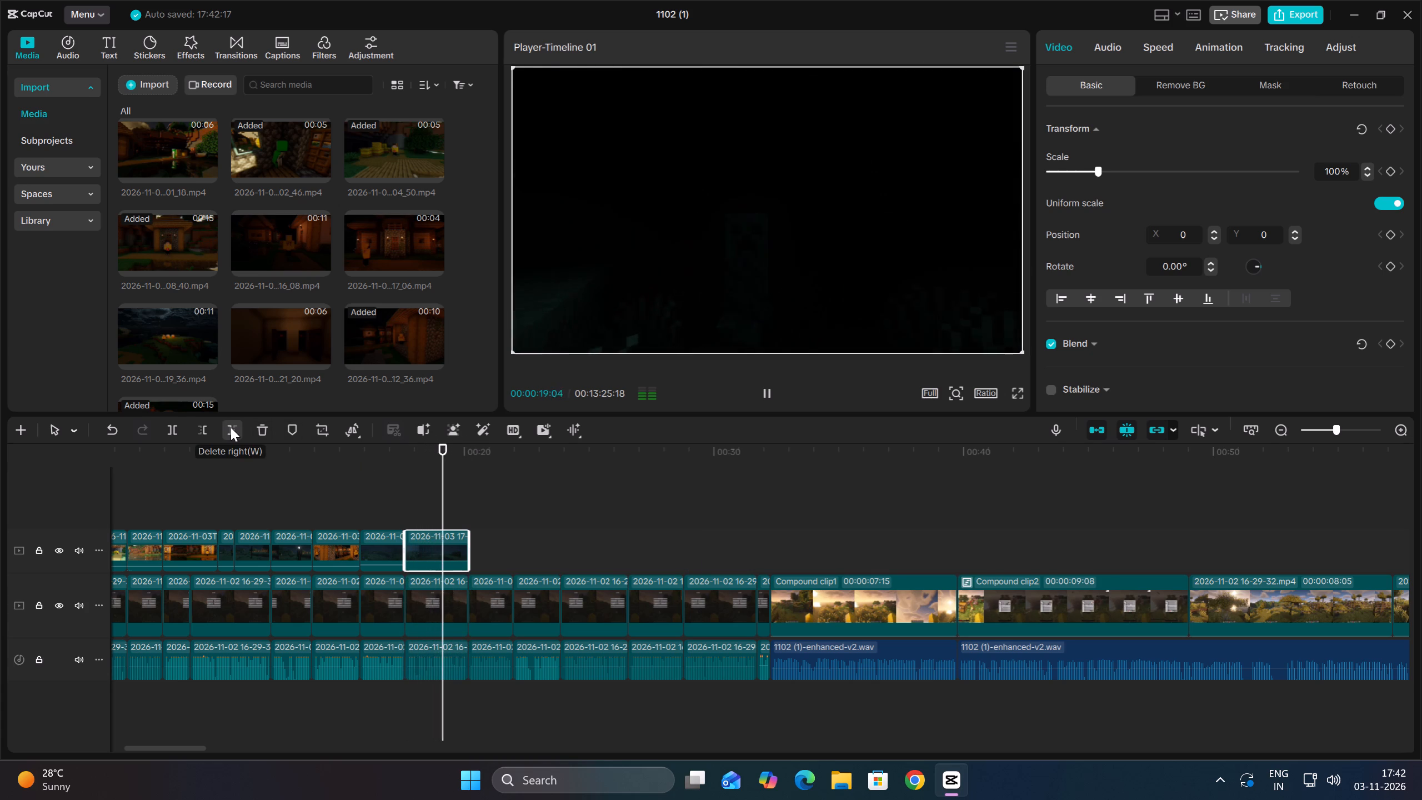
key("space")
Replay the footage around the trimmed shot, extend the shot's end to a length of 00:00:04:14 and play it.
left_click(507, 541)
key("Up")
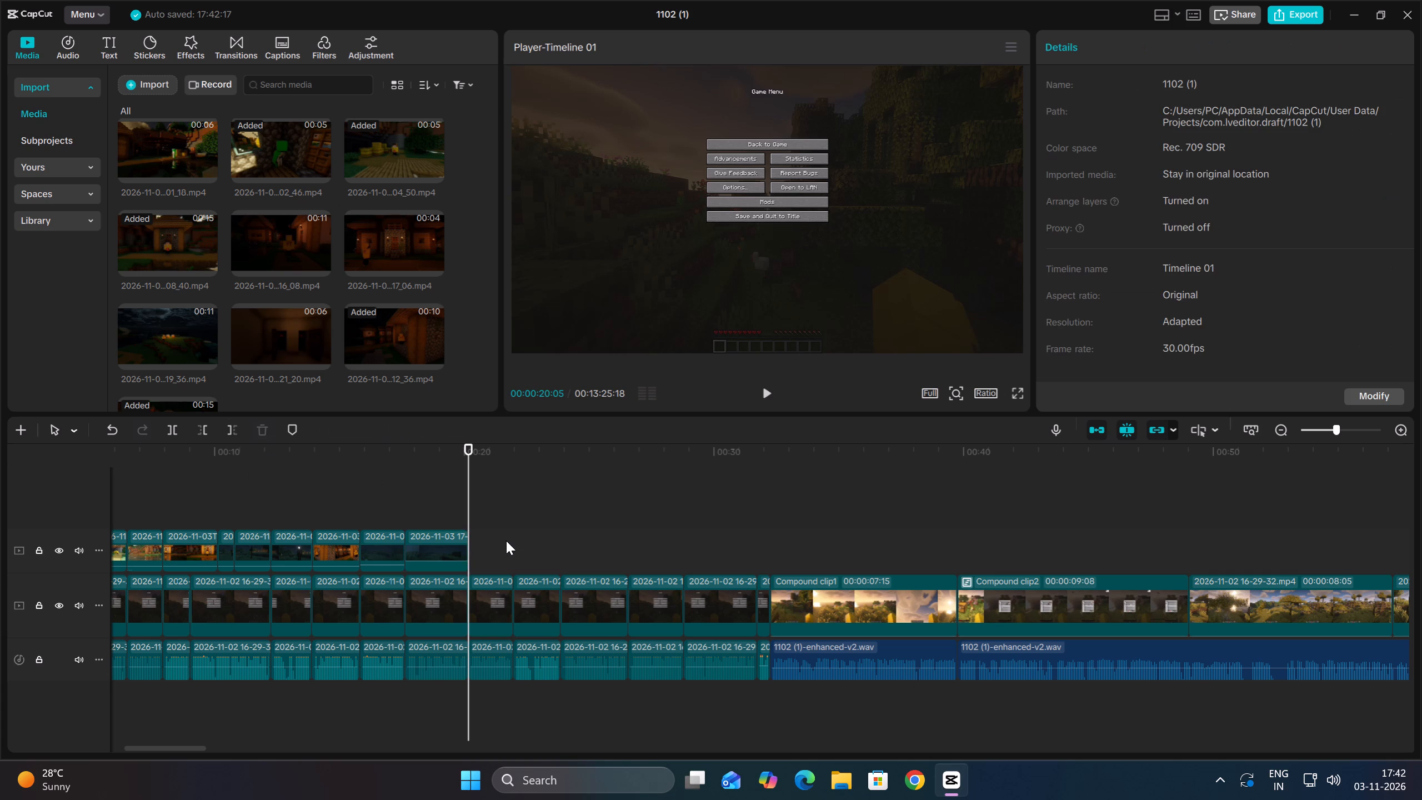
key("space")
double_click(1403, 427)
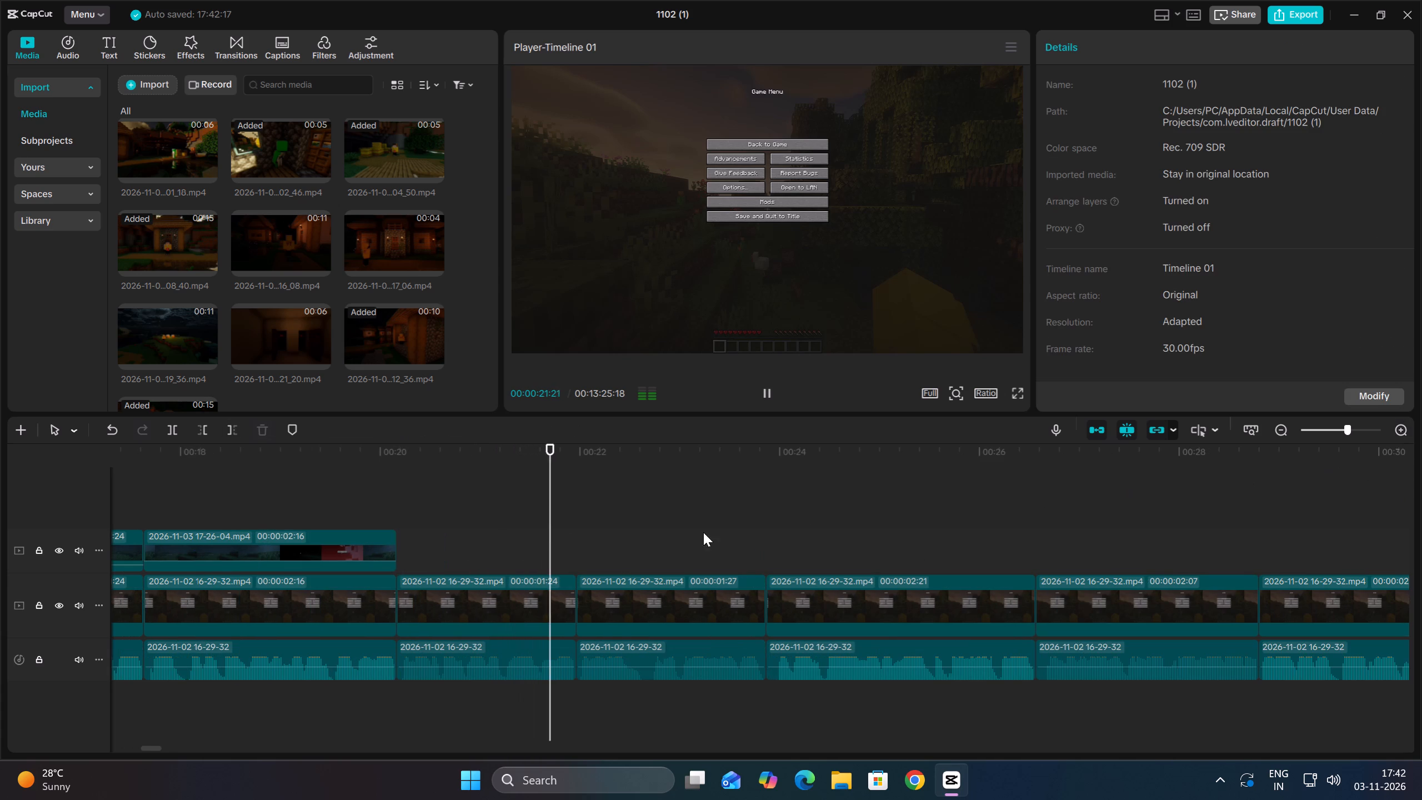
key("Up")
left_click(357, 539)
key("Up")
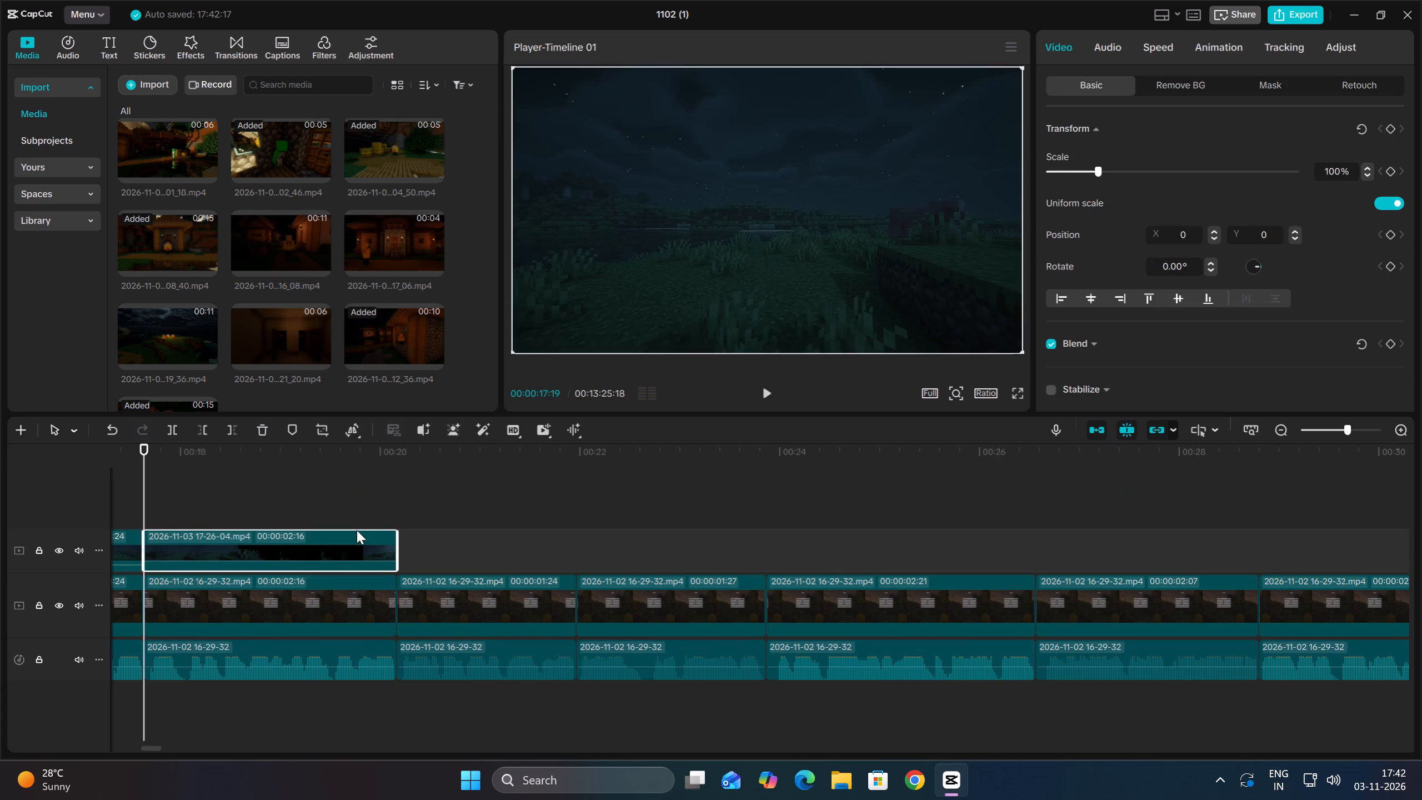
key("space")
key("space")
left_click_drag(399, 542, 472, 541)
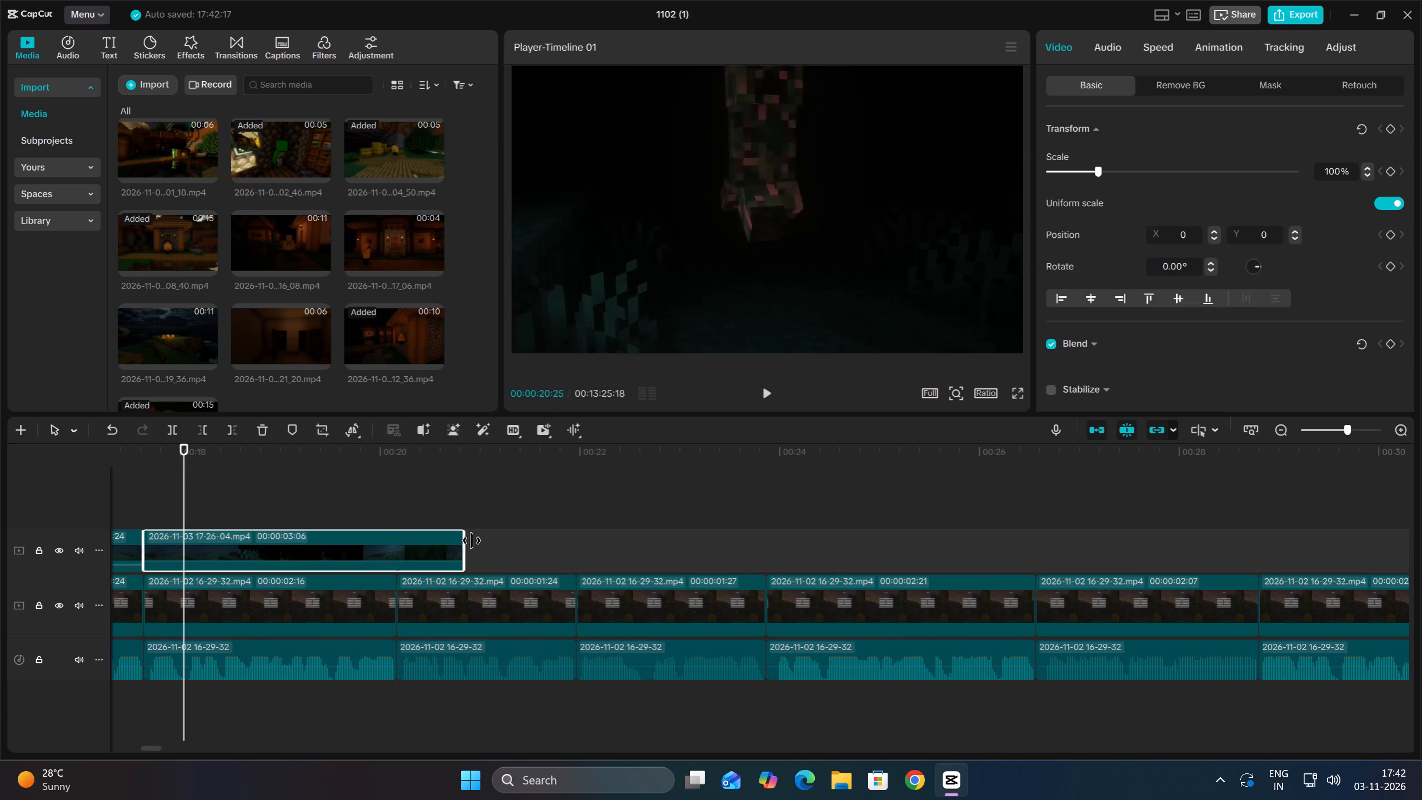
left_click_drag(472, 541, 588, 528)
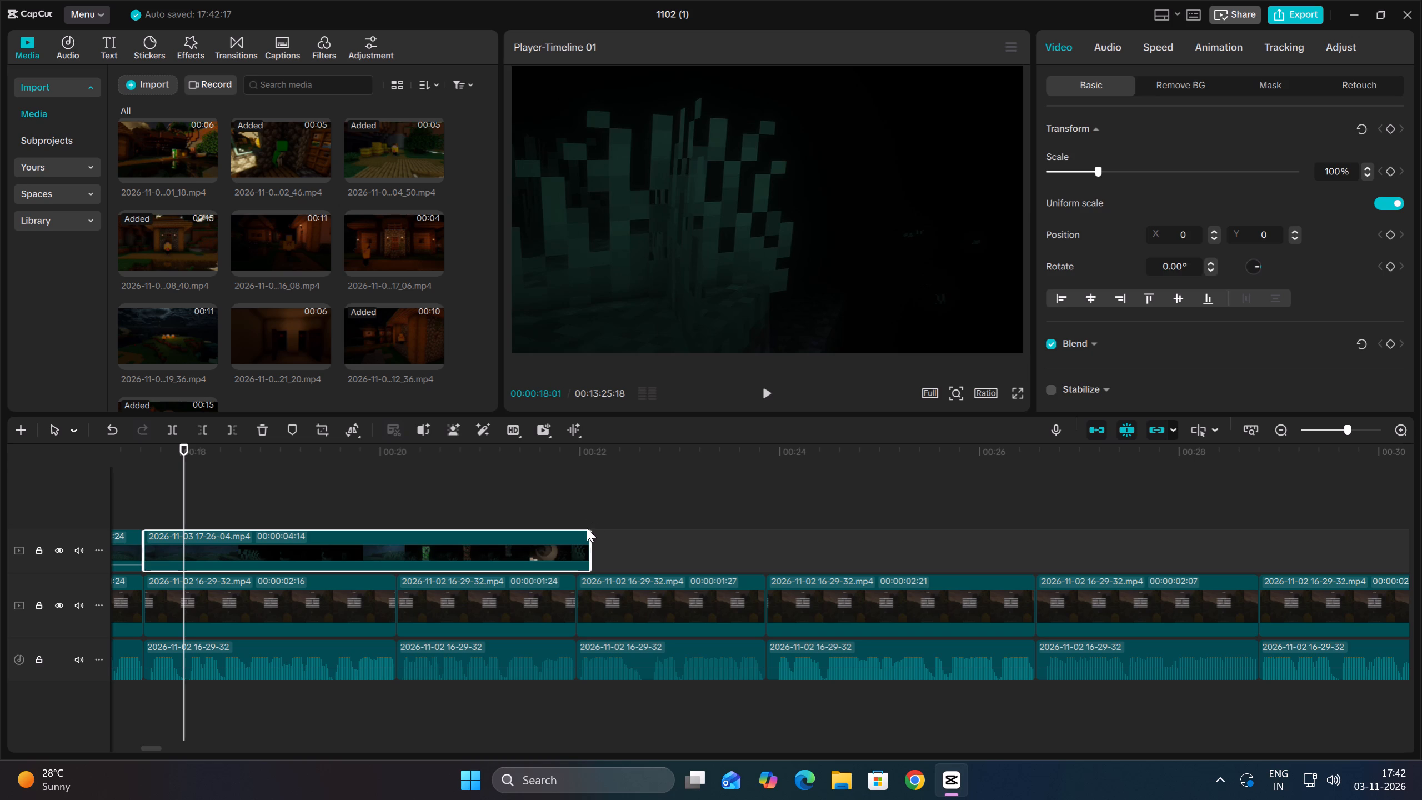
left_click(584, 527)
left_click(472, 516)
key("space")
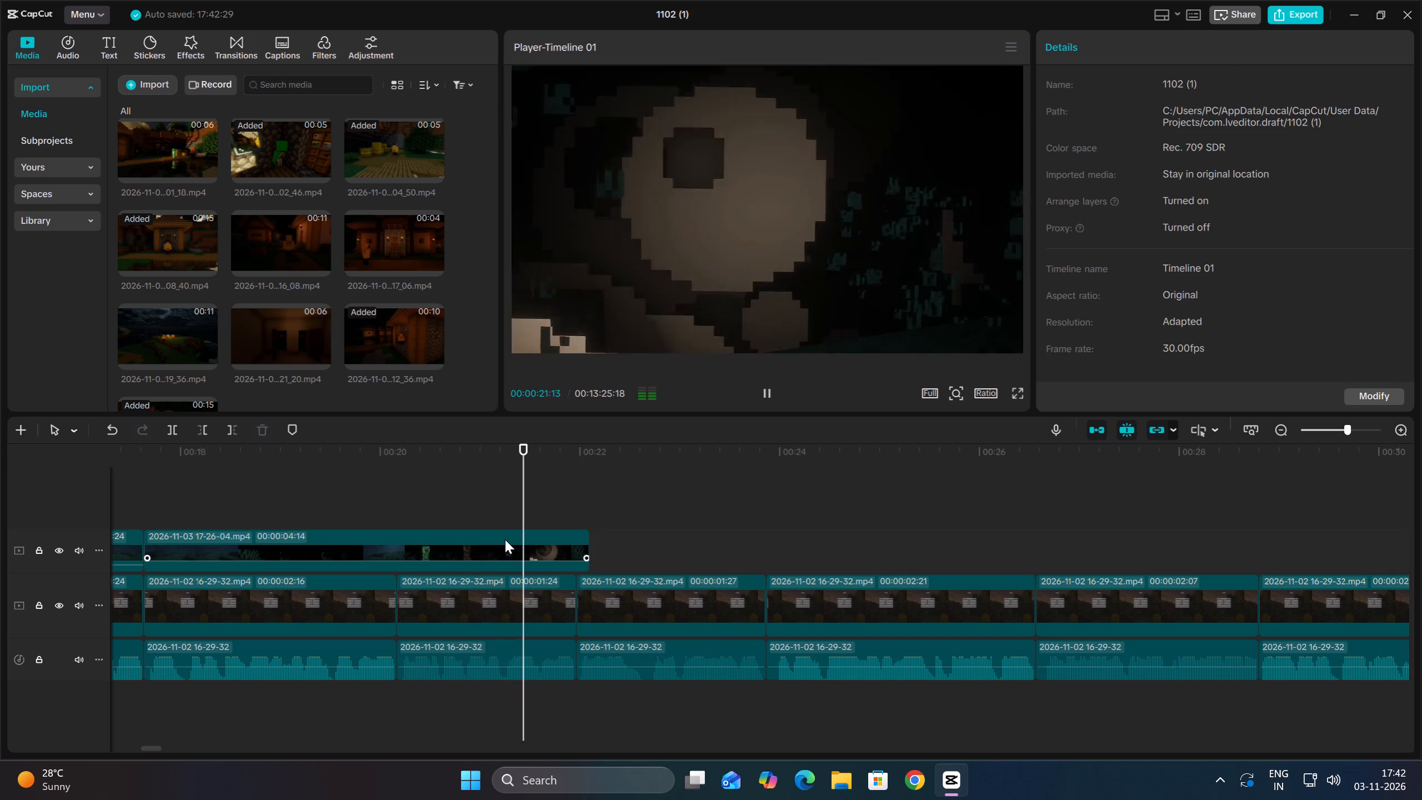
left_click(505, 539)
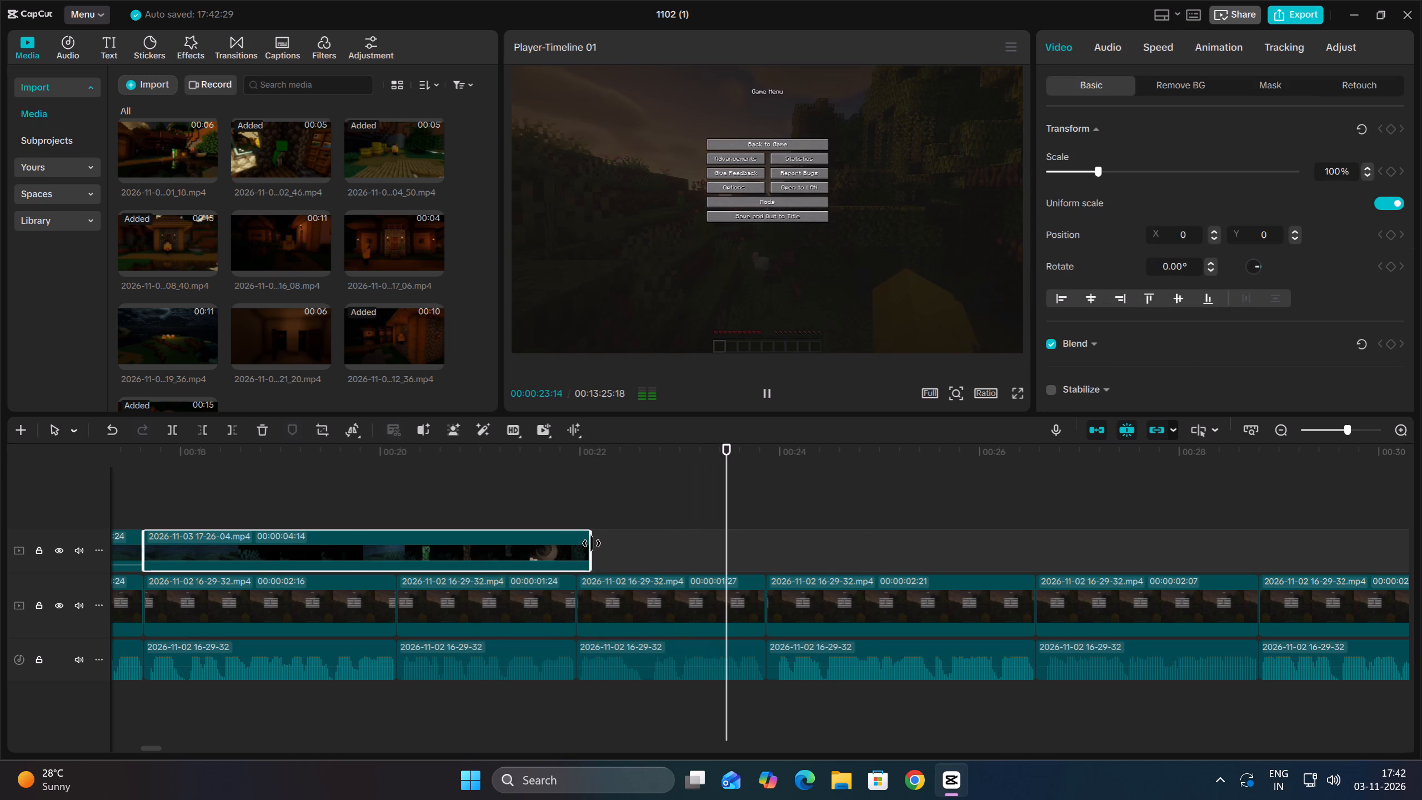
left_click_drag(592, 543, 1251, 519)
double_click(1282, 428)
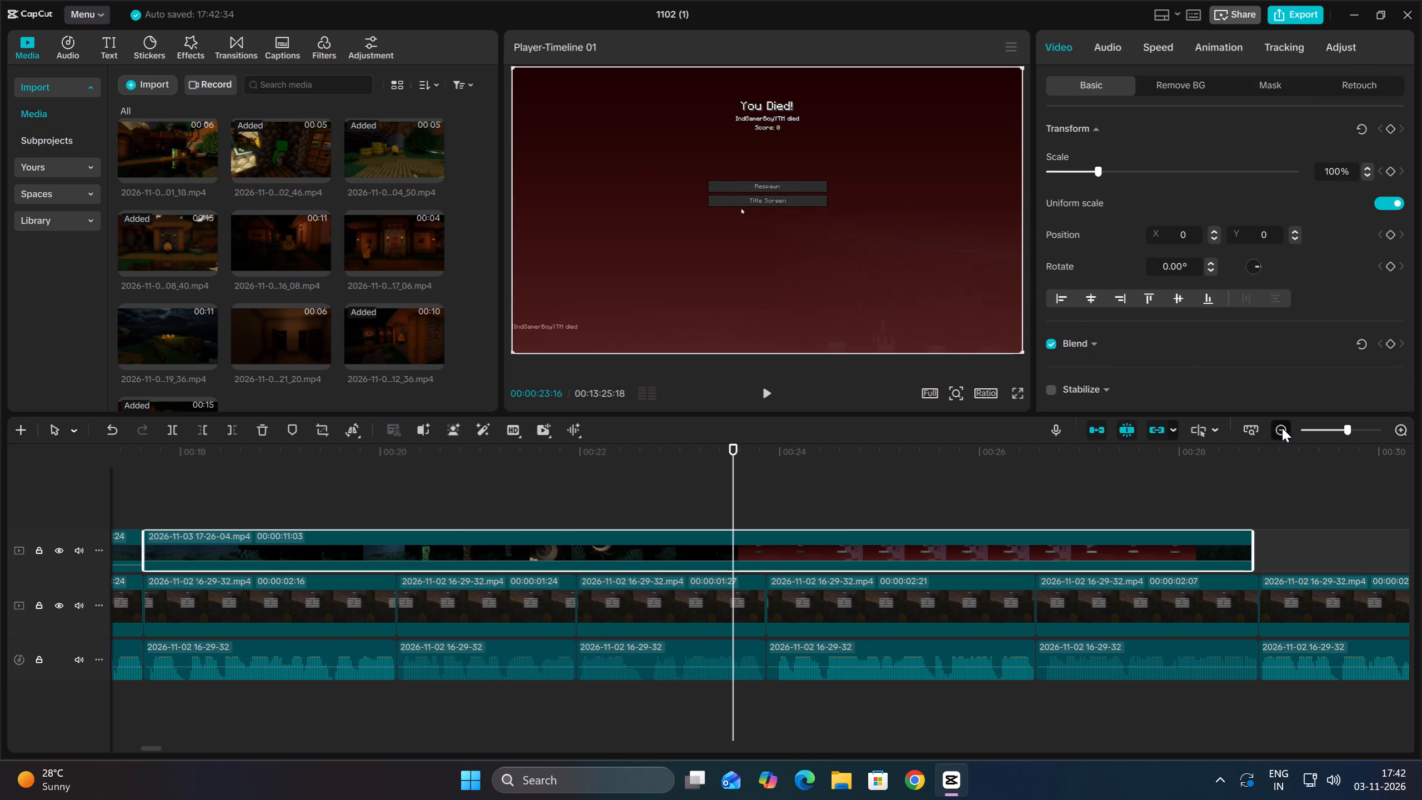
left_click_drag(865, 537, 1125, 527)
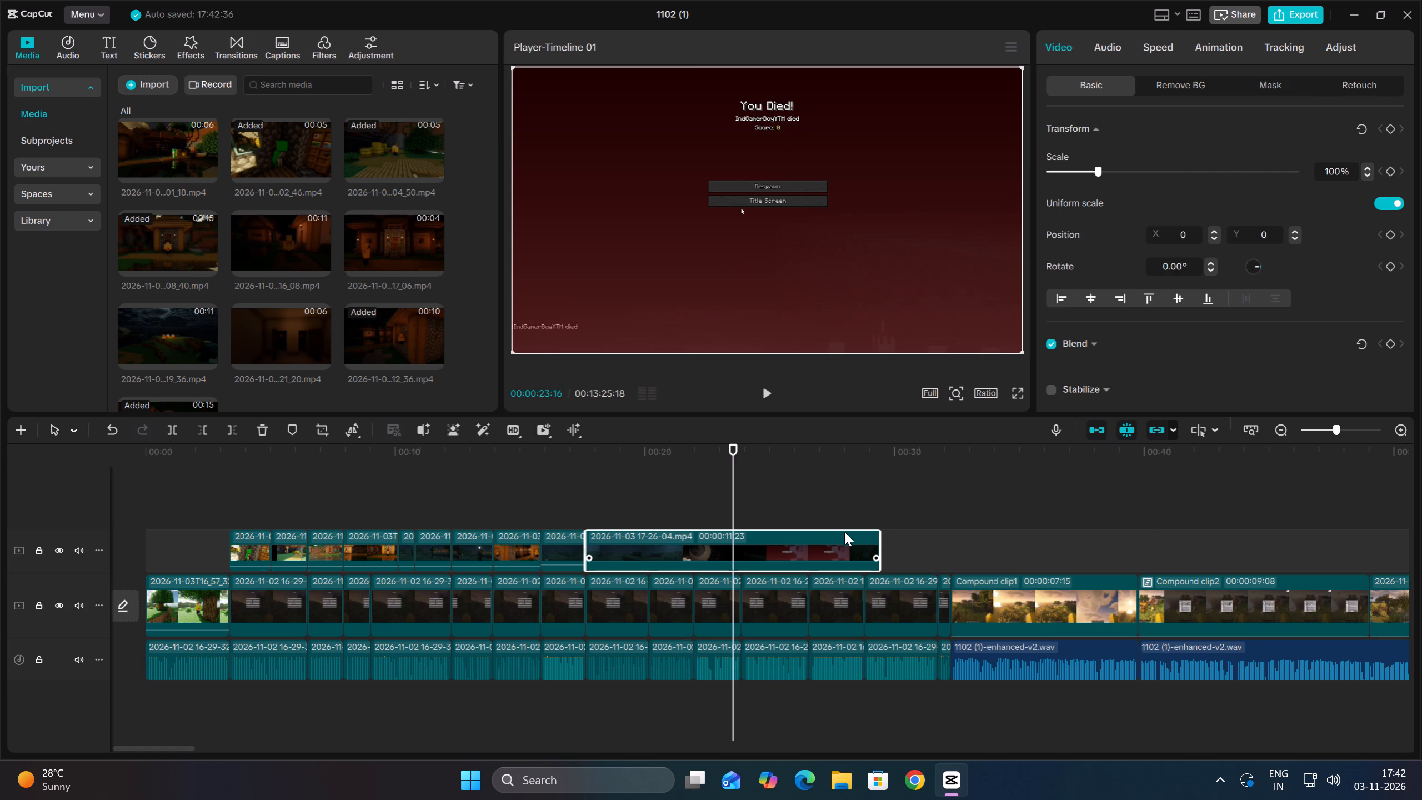
key("Up")
key("Delete")
key("Up")
key("Up")
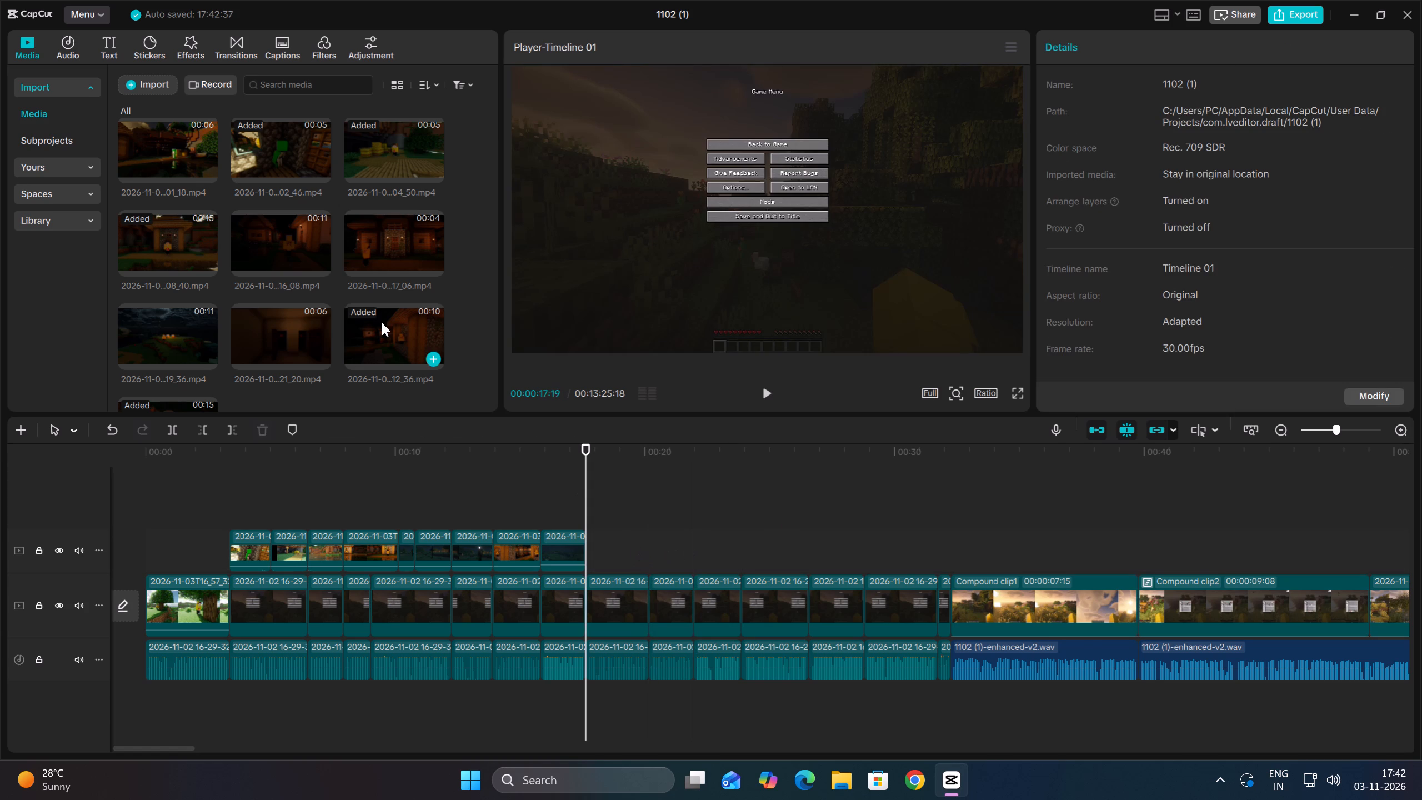
Play the opening from about 00:00:13 into the uncovered game-menu footage and return to 00:00:17:19.
scroll(373, 301, "up", 1)
left_click(471, 484)
key("space")
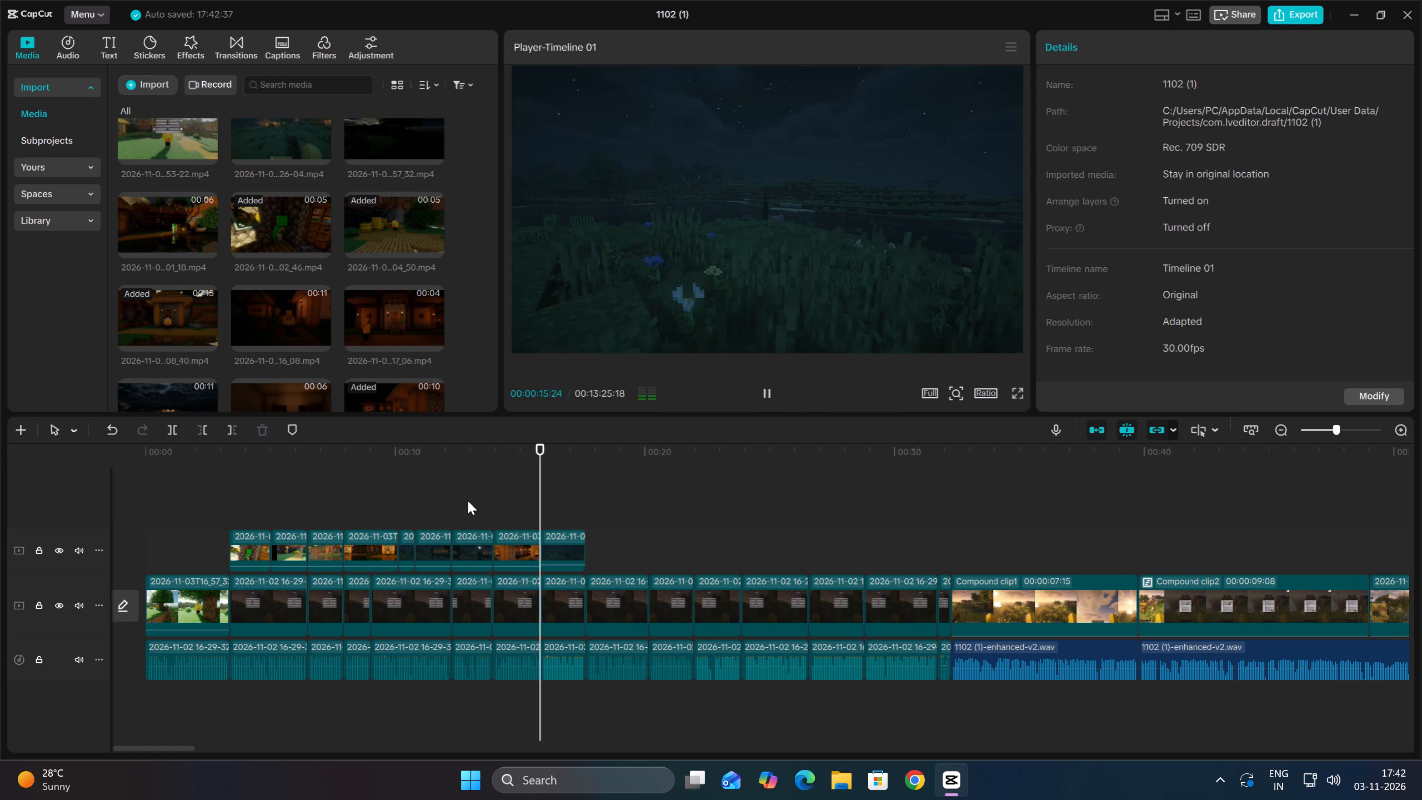
key("space")
left_click(614, 541)
key("Up")
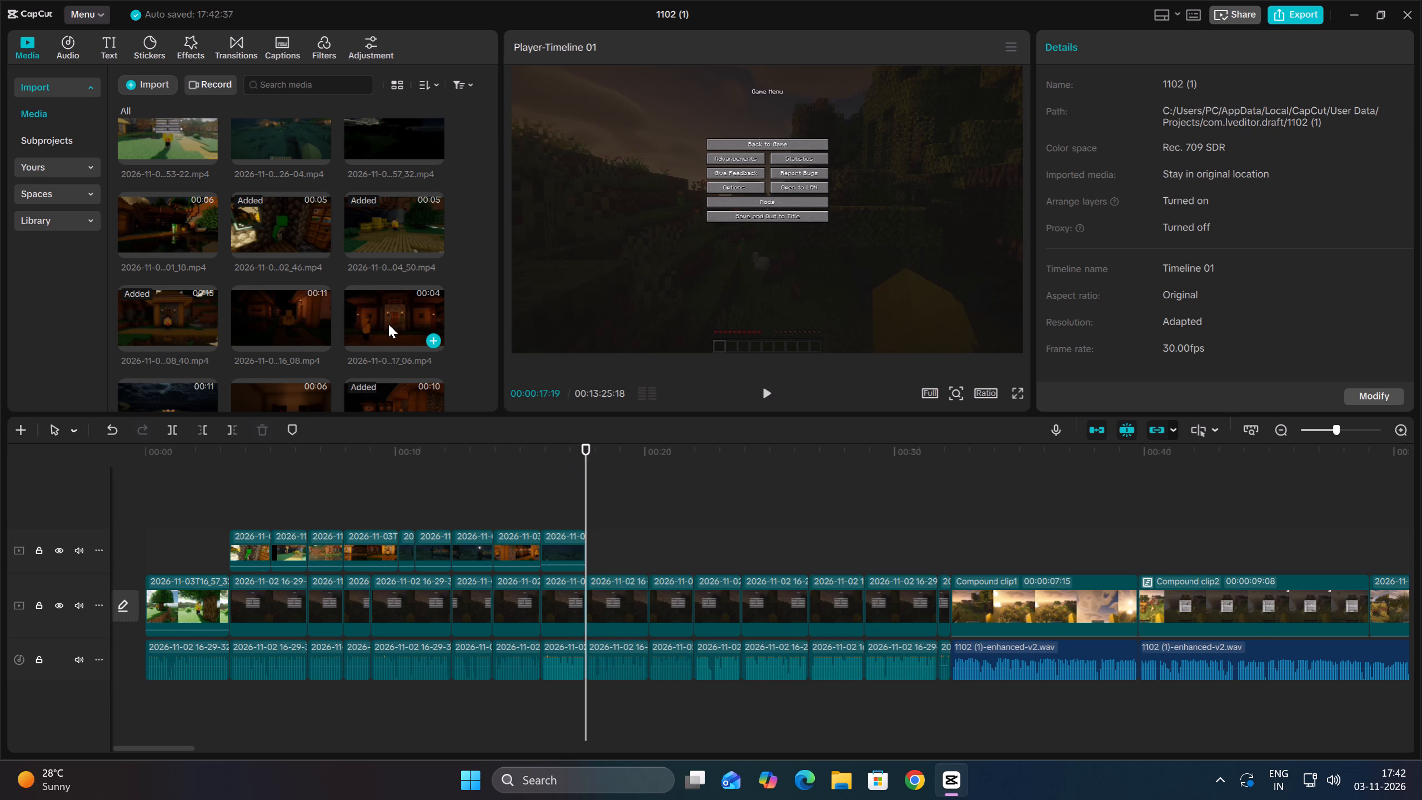
scroll(339, 315, "down", 3)
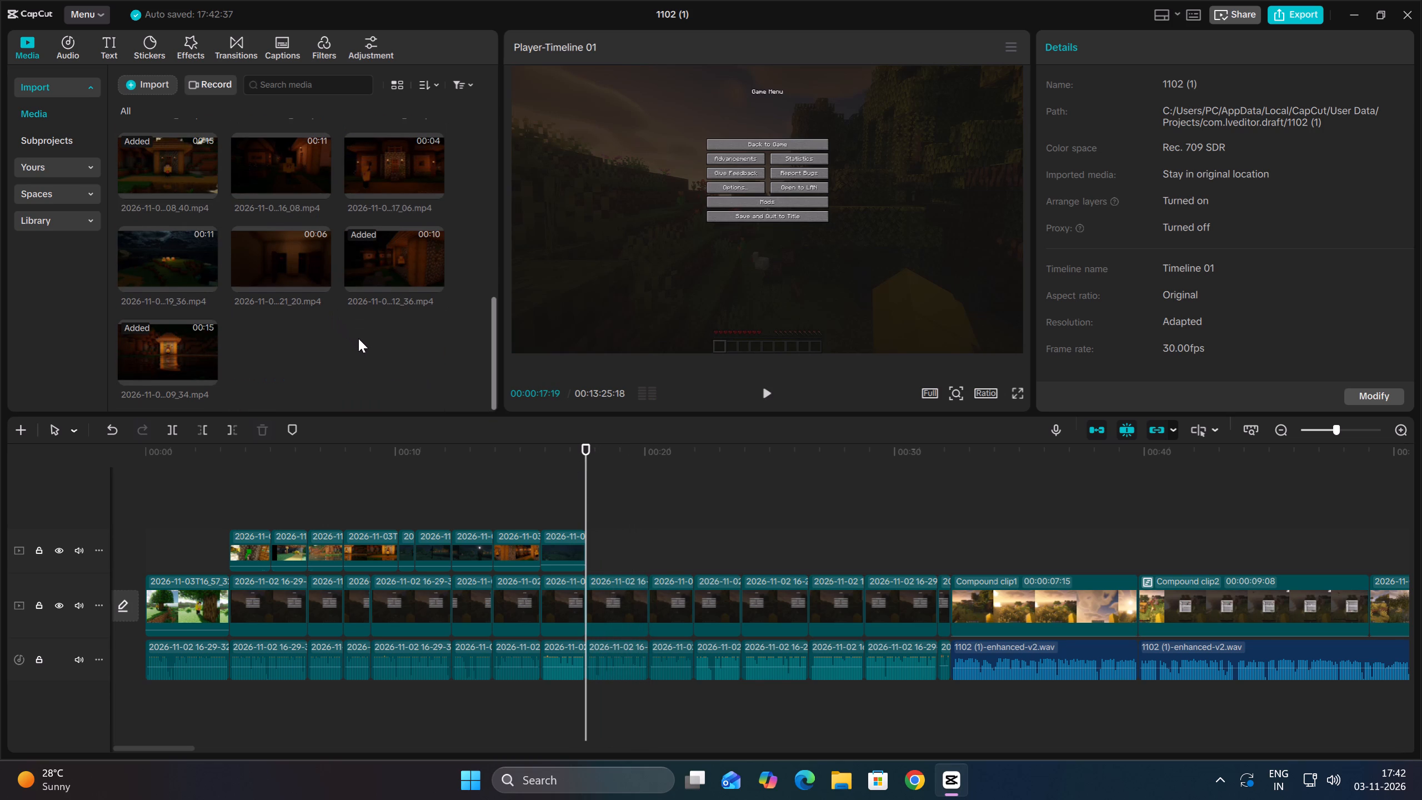
scroll(301, 306, "up", 4)
left_click(278, 284)
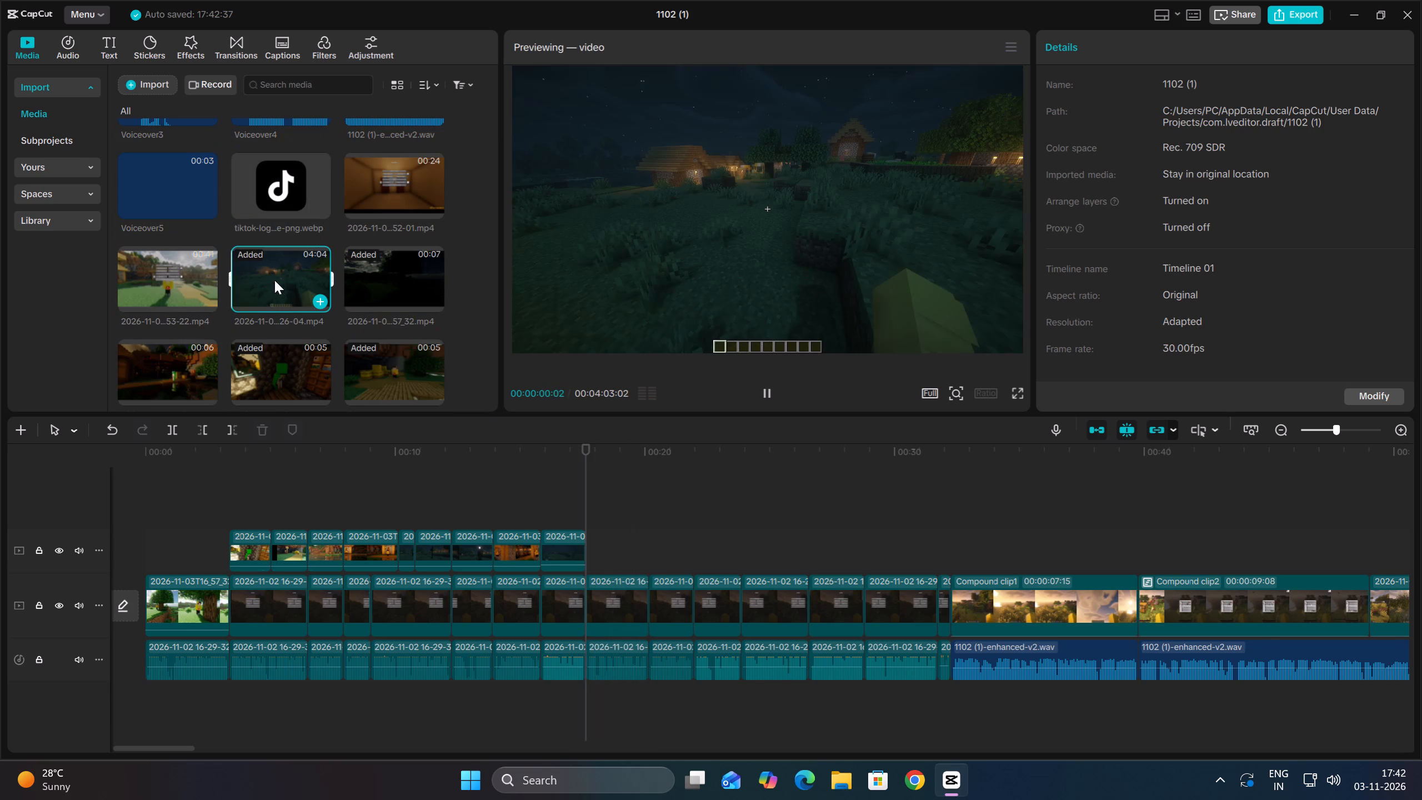
left_click(268, 275)
left_click(284, 274)
left_click_drag(302, 268, 620, 517)
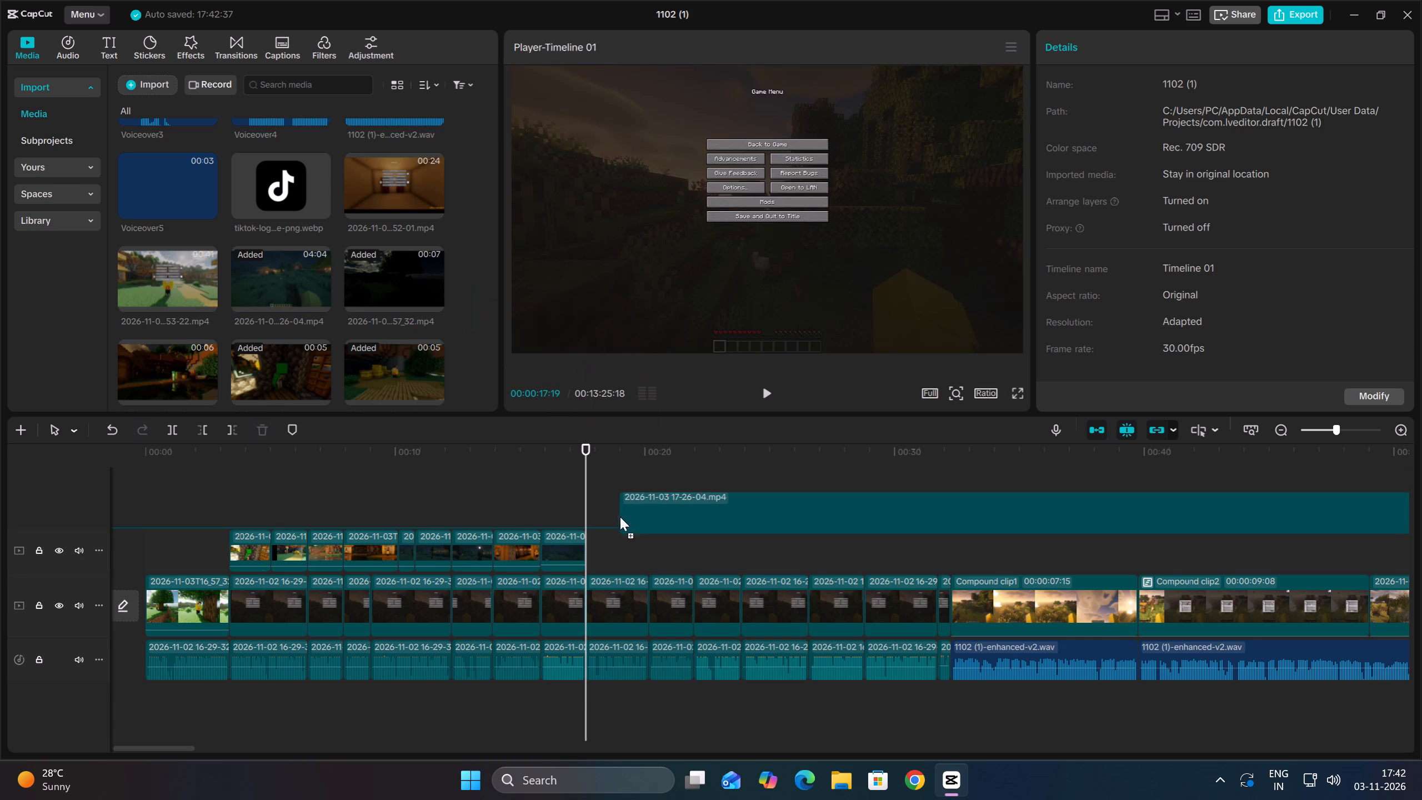
left_click_drag(620, 517, 621, 520)
left_click(721, 472)
left_click_drag(721, 469, 1020, 453)
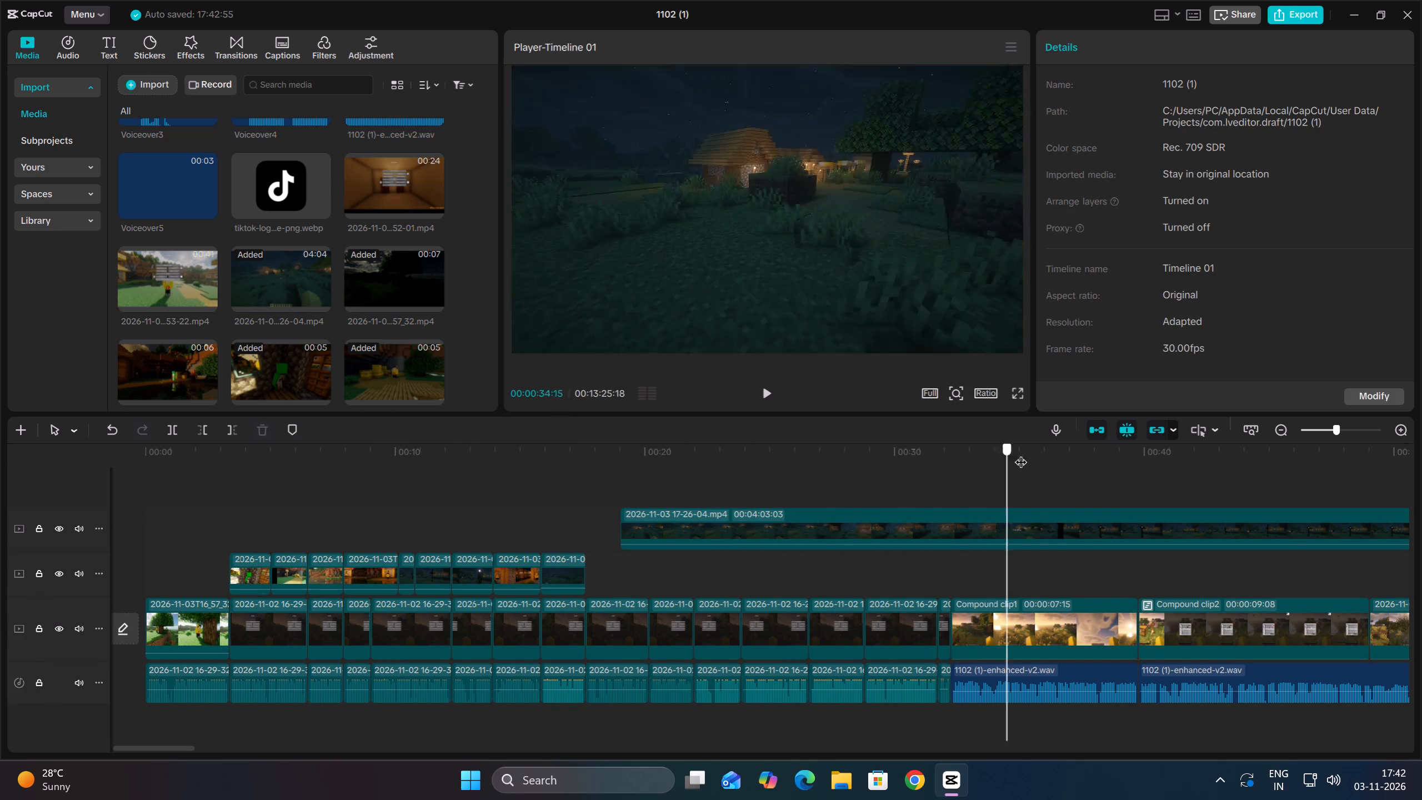
left_click_drag(1020, 453, 1253, 434)
double_click(1275, 421)
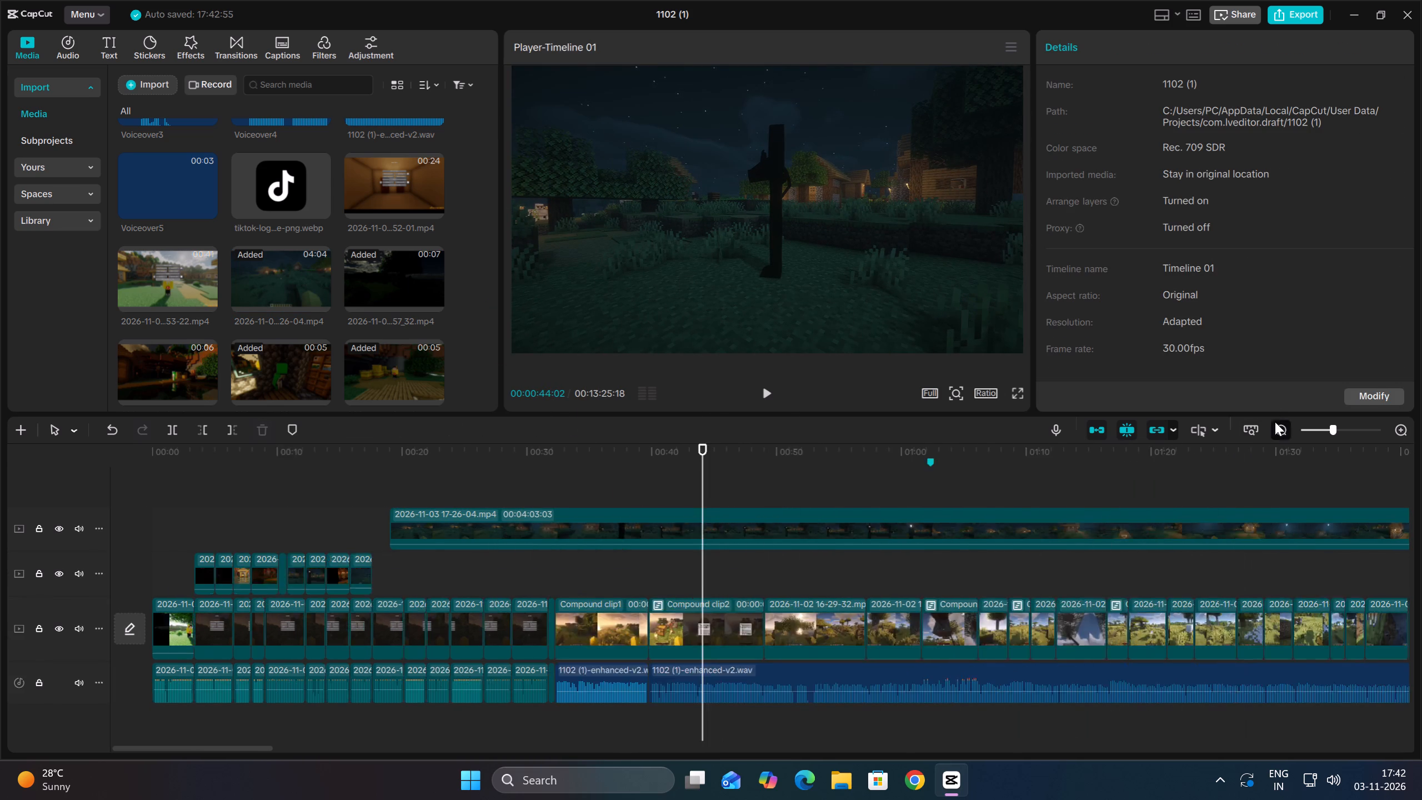
left_click(652, 556)
left_click_drag(652, 556, 820, 534)
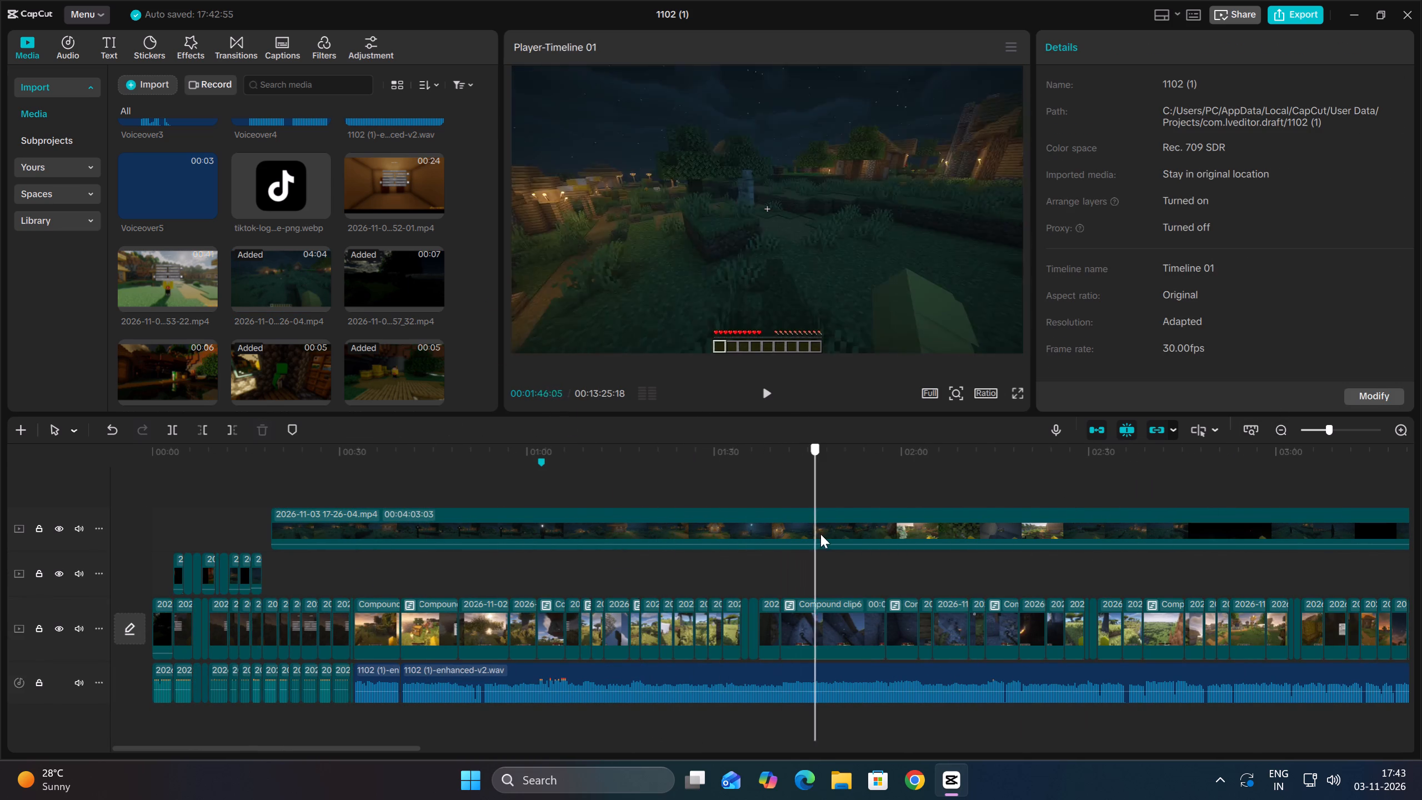
left_click_drag(820, 534, 1074, 509)
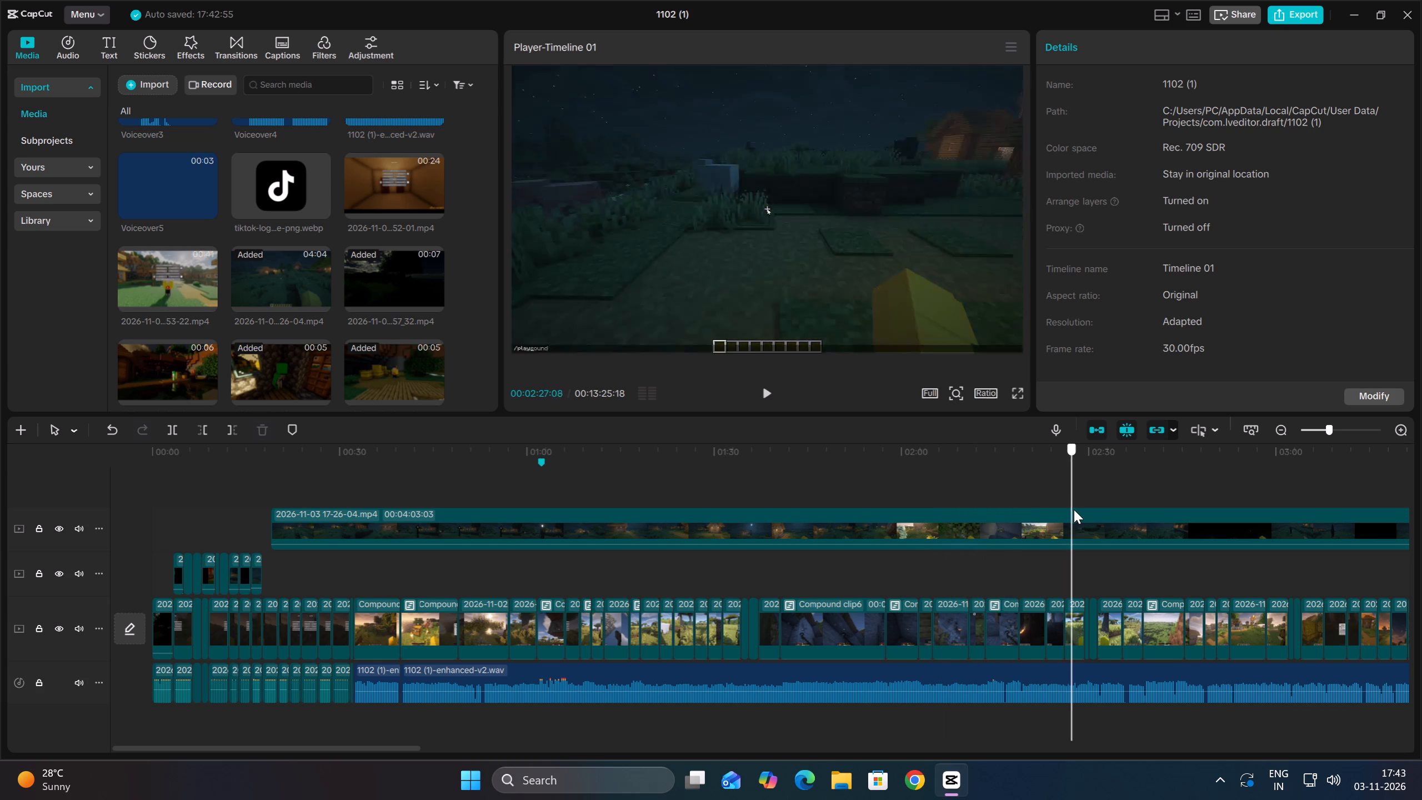
left_click_drag(1074, 509, 1144, 503)
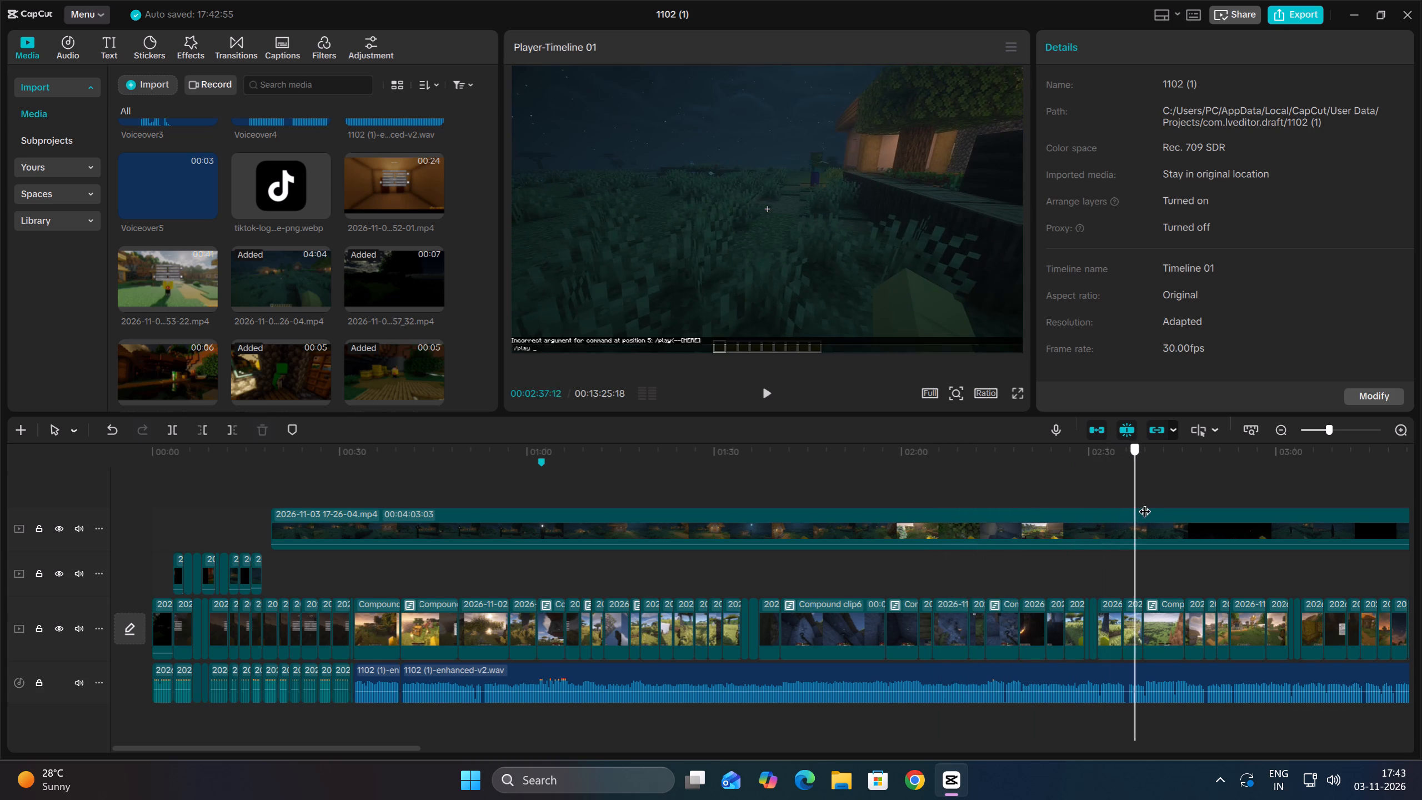
left_click_drag(1144, 503, 1260, 507)
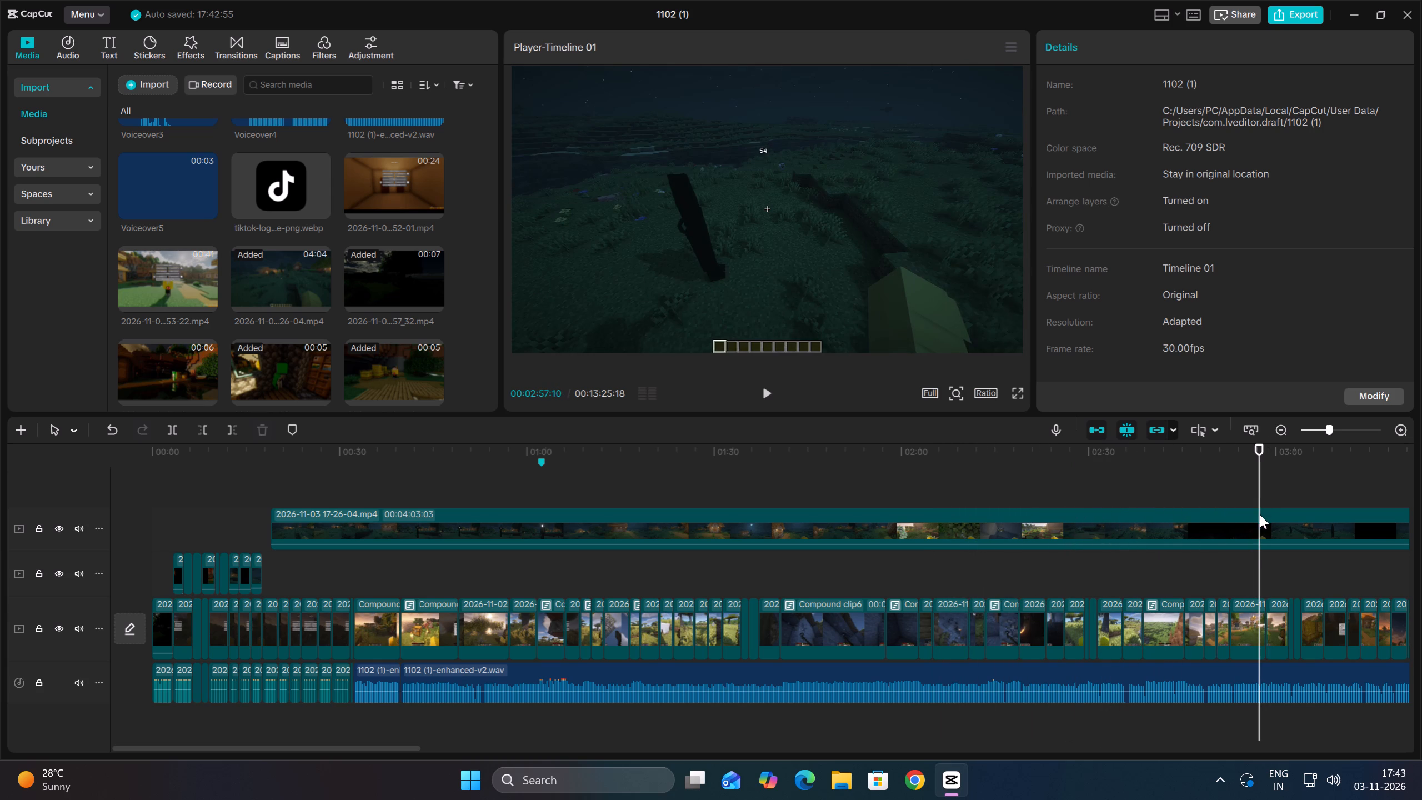
left_click(1262, 520)
left_click(203, 428)
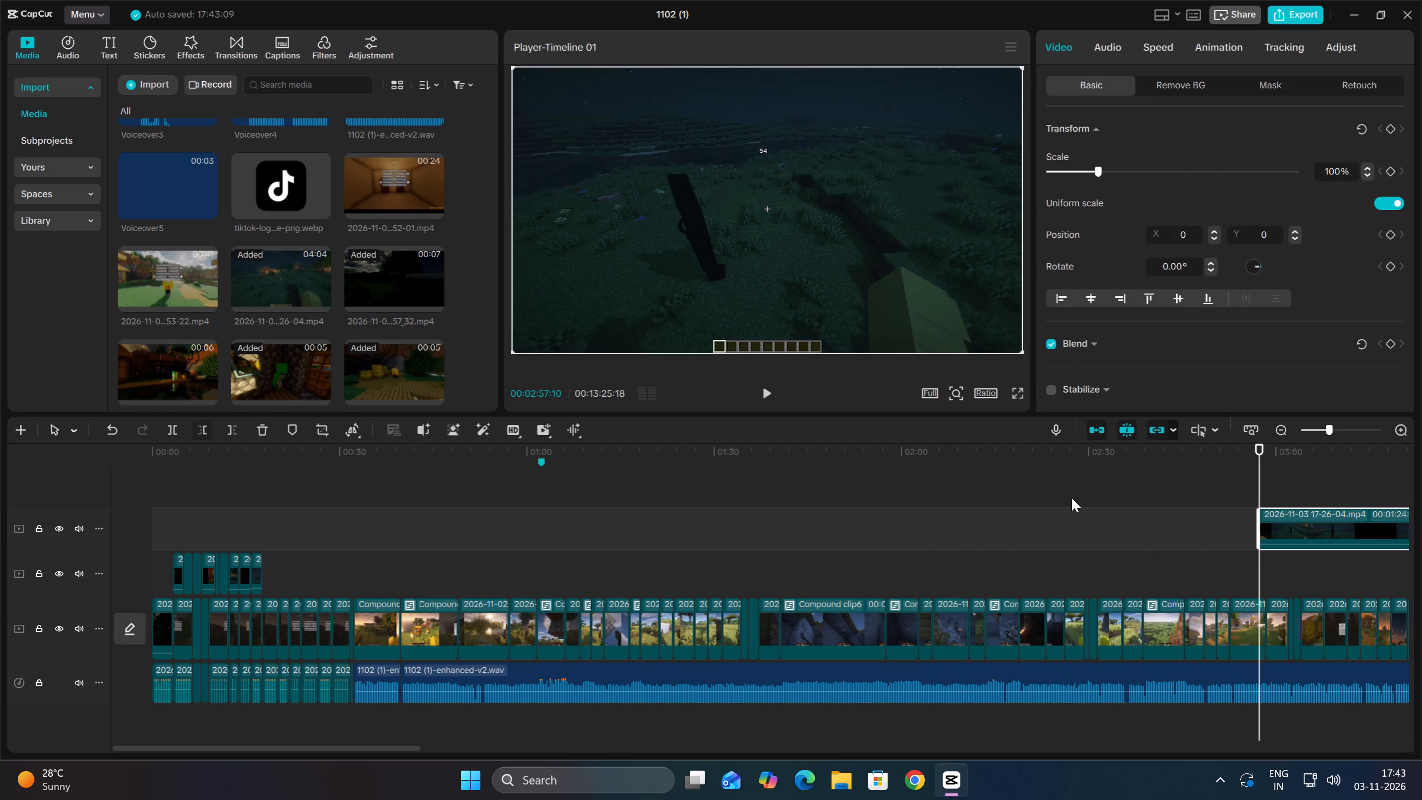
left_click_drag(1348, 523, 354, 578)
left_click(290, 495)
key("Up")
left_click(300, 541)
key("Up")
Play the moved clip and trim its start in stages down to a length of 00:01:17:03.
key("space")
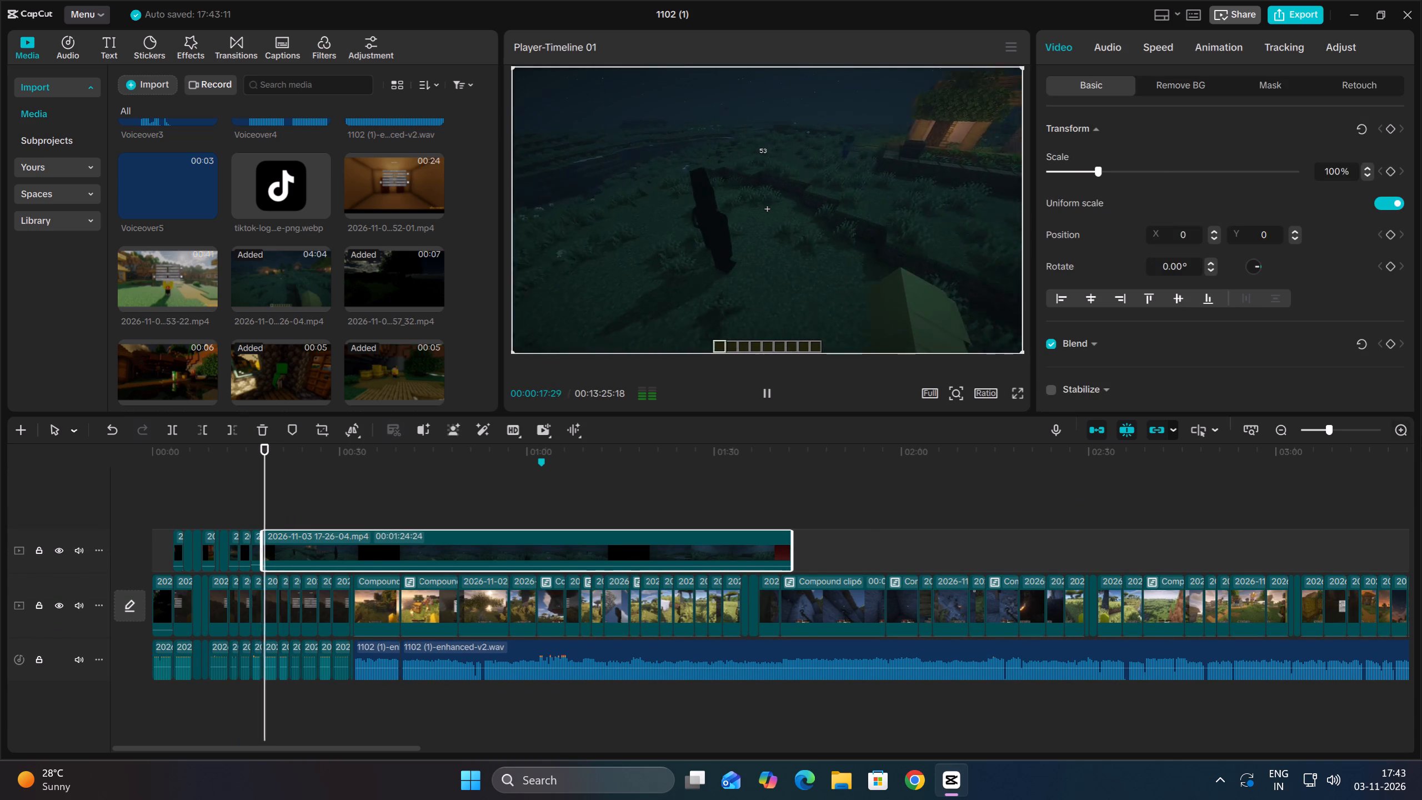
double_click(1401, 425)
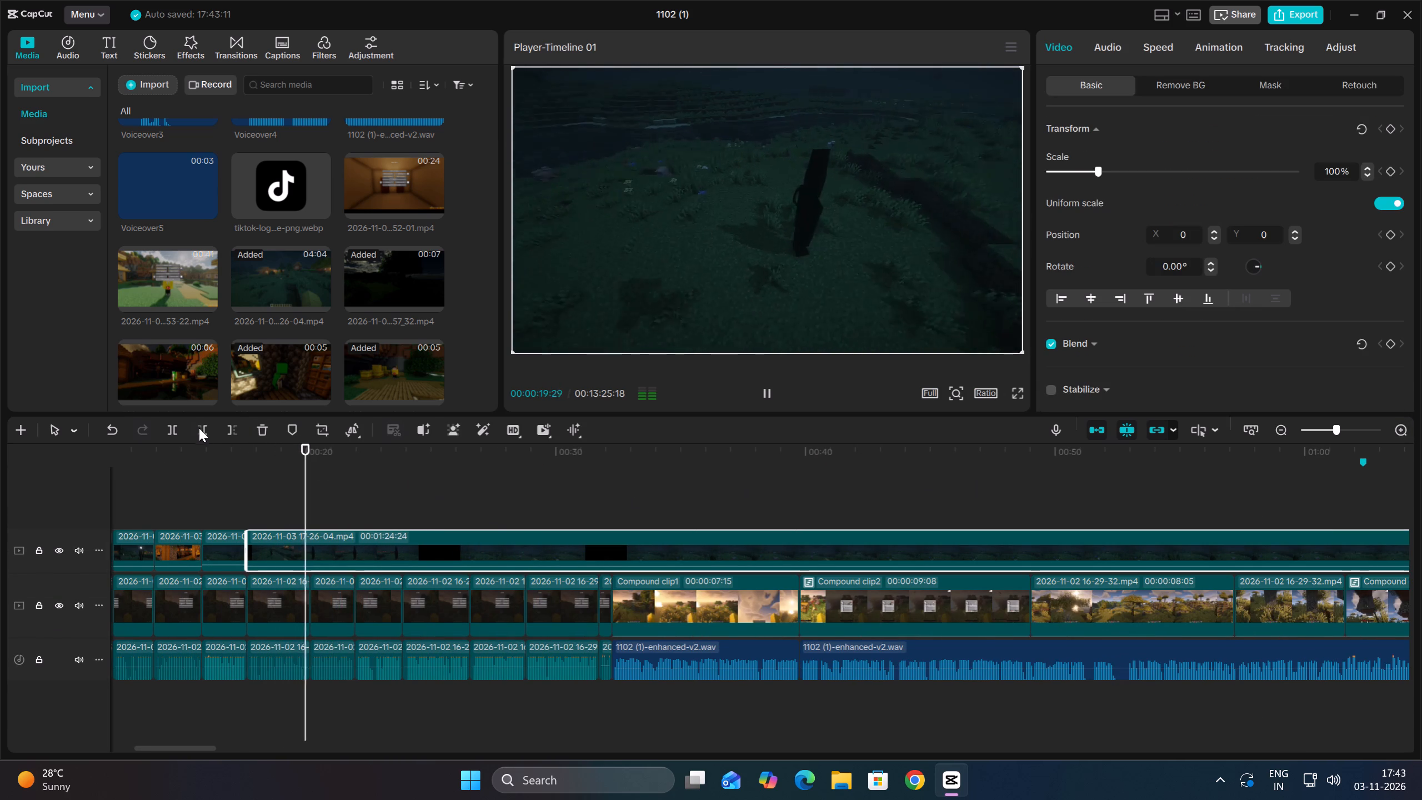
key("space")
left_click(202, 428)
key("space")
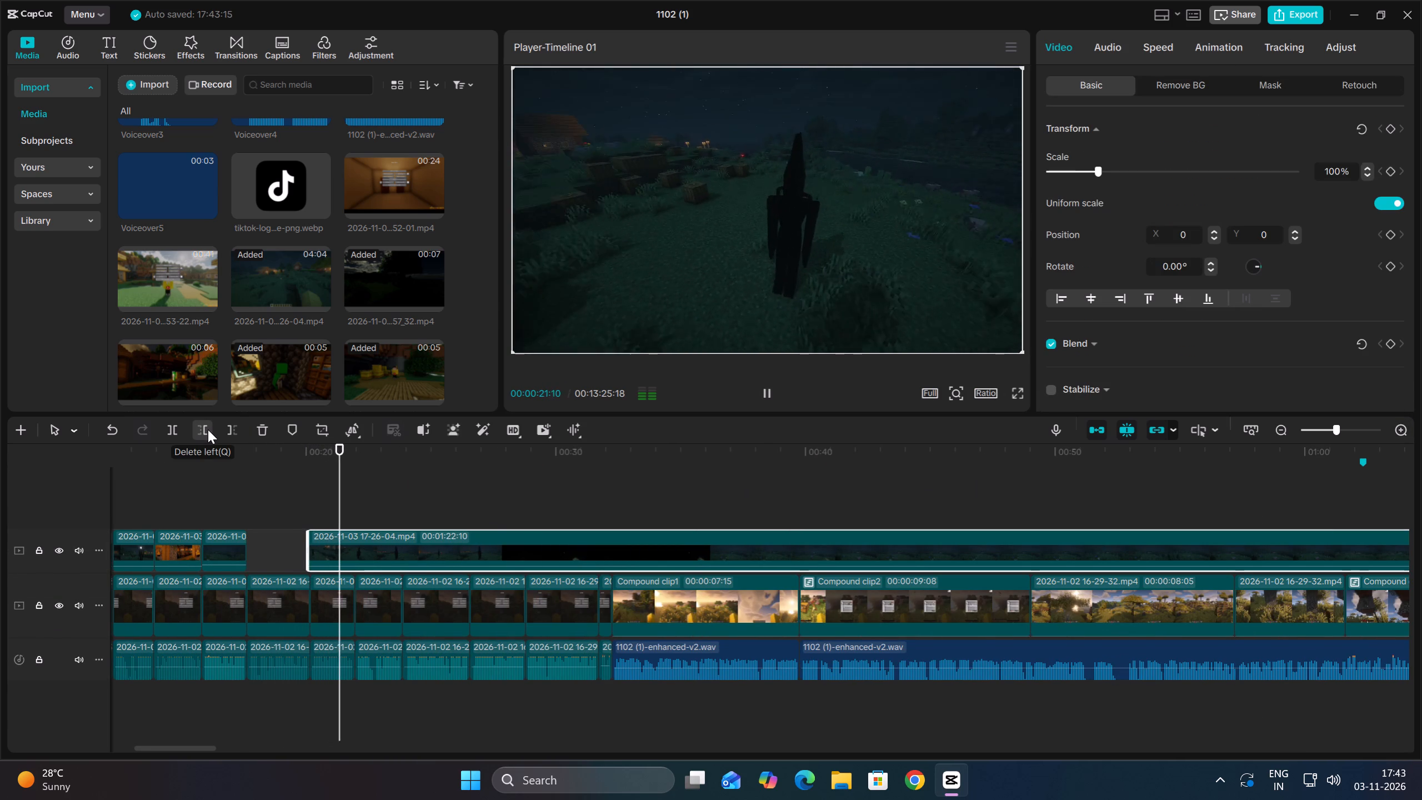
key("space")
left_click(208, 429)
key("space")
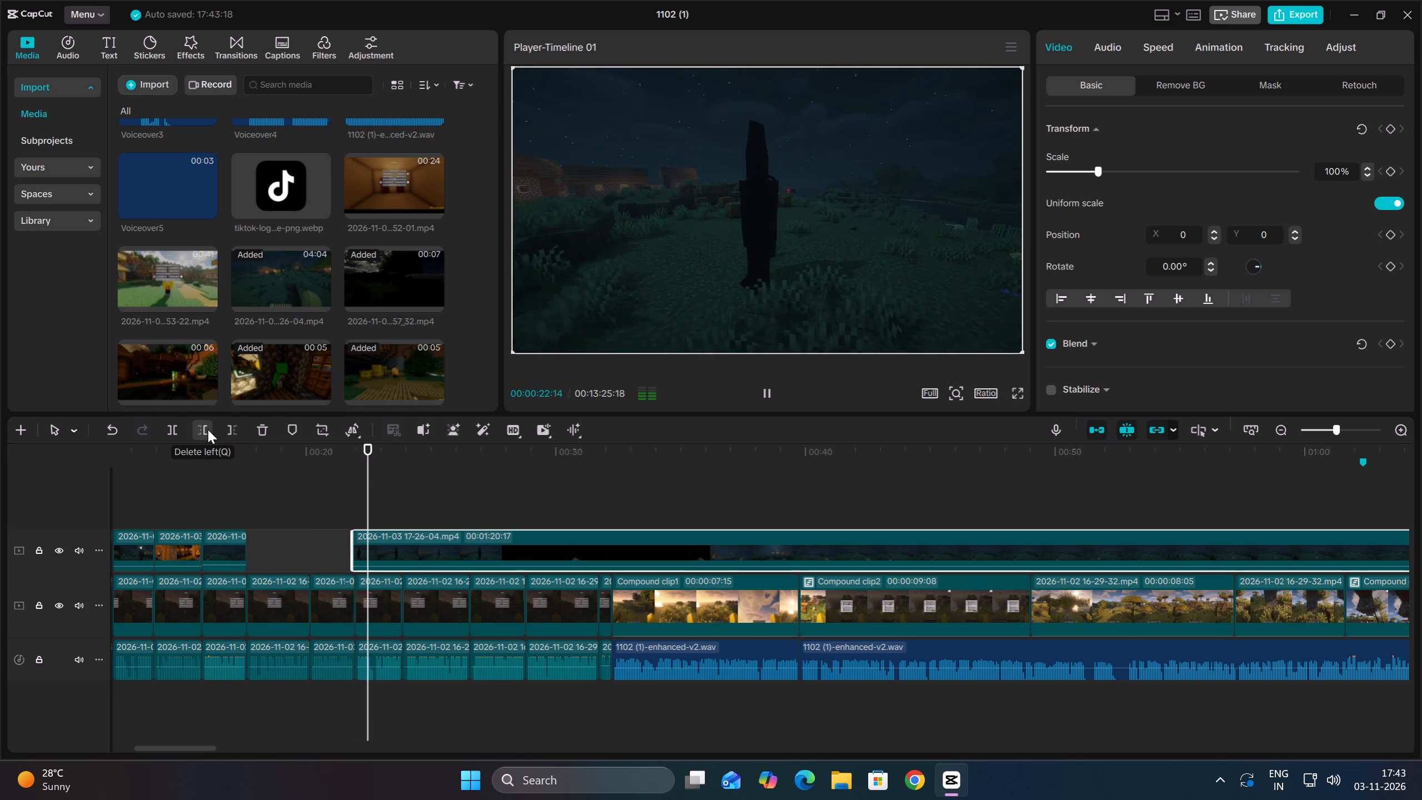
key("space")
left_click(208, 429)
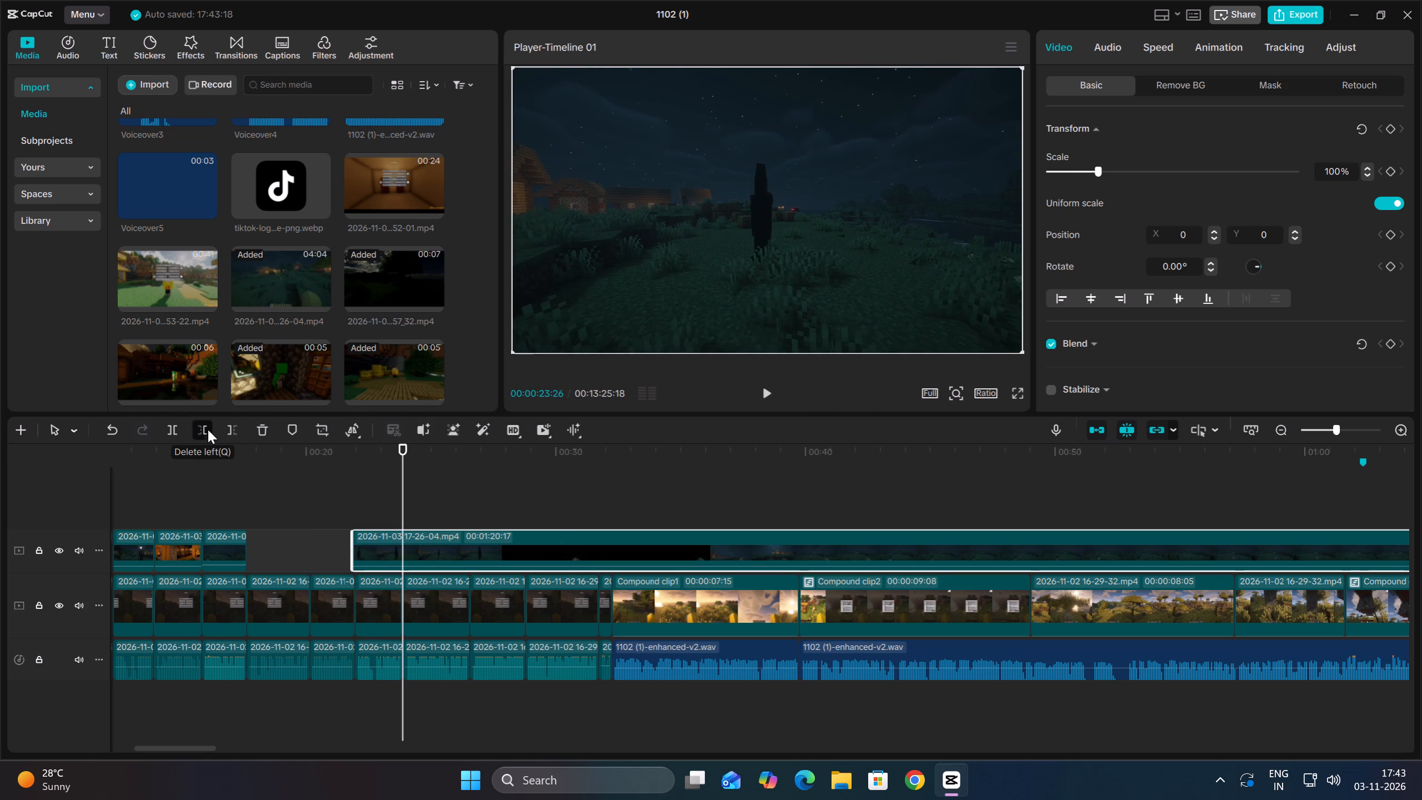
key("space")
left_click(208, 429)
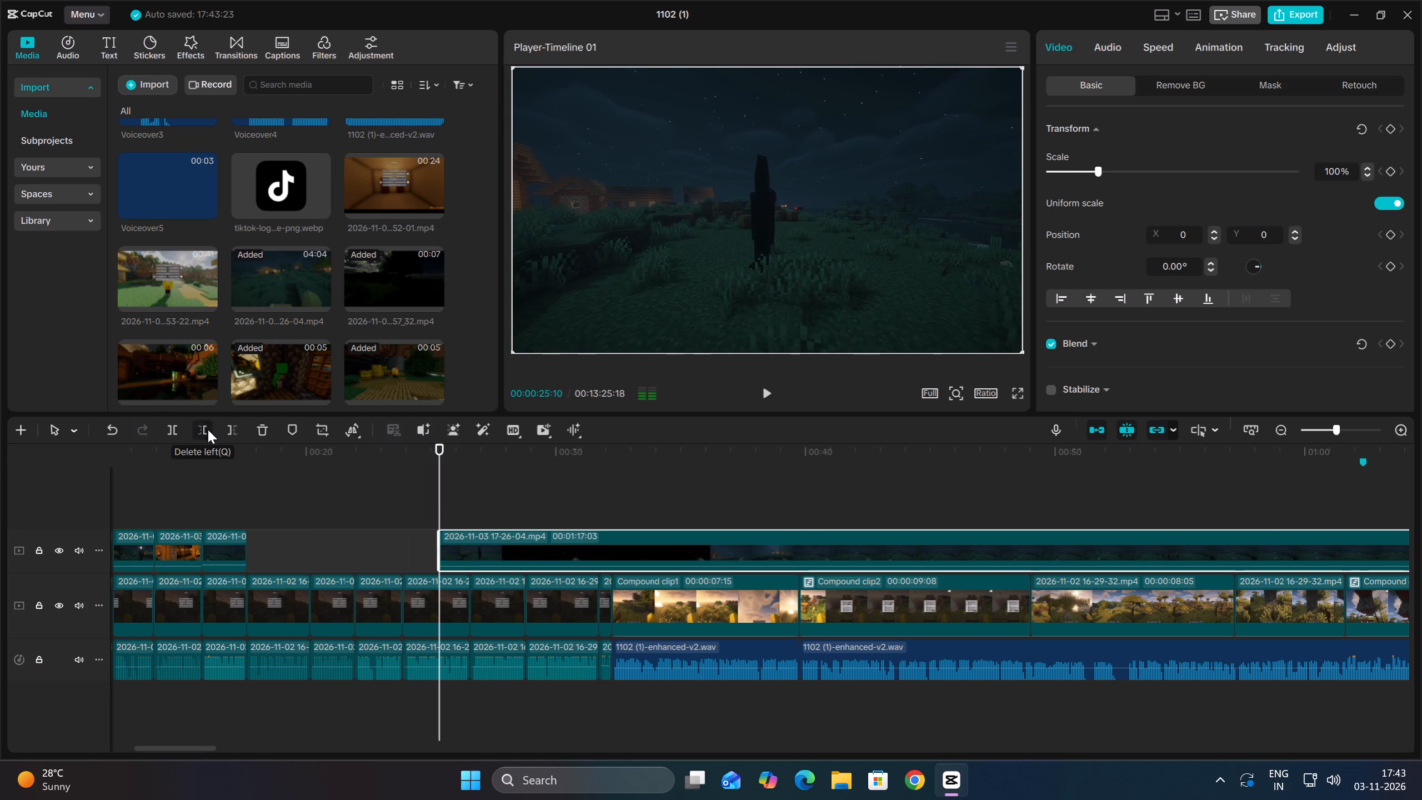
Move the trimmed clip back against the previous gameplay shot and return to its start.
left_click_drag(482, 537, 288, 558)
left_click(279, 501)
key("Up")
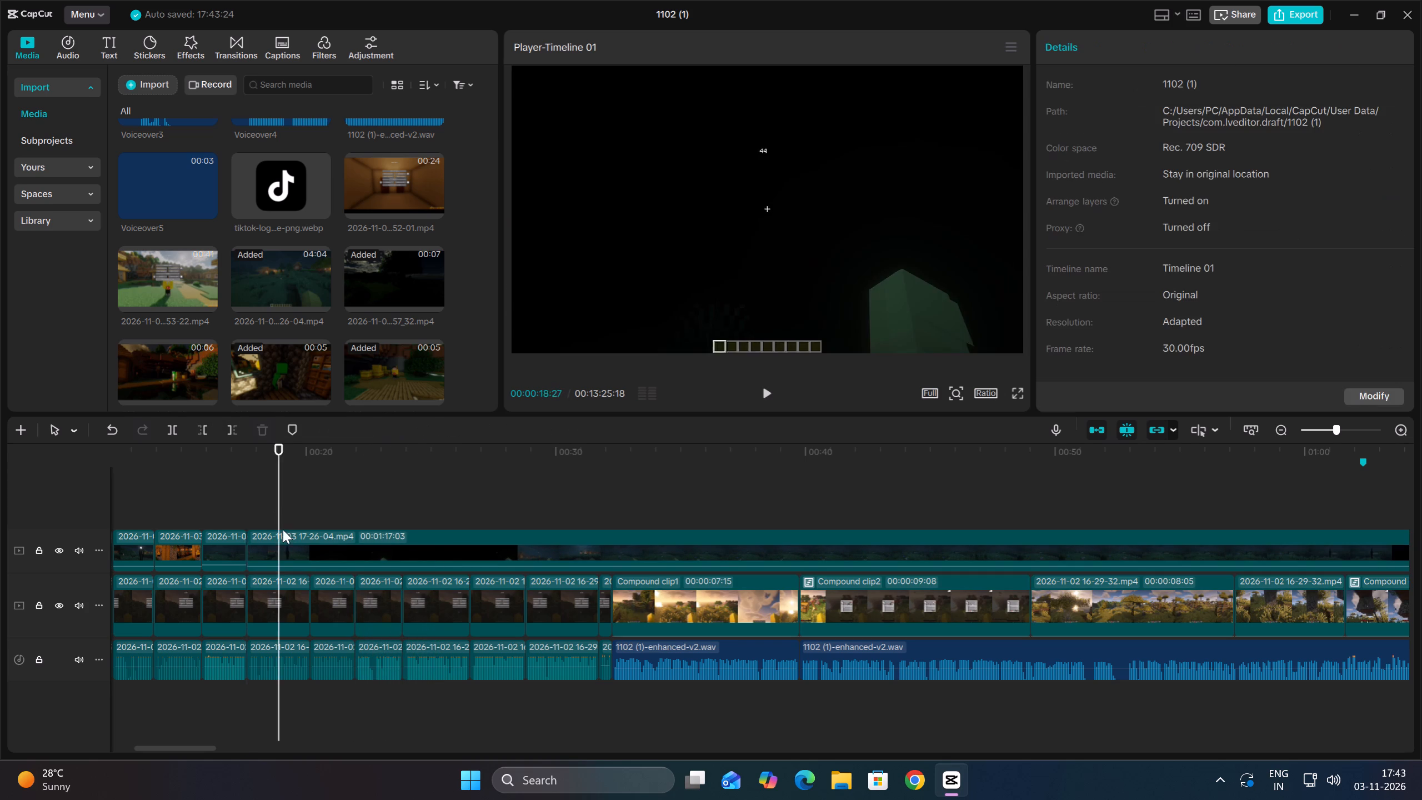
Replay the clip, trim its start further to a length of 00:01:16:03 and move it back against the previous shot.
left_click(283, 541)
key("space")
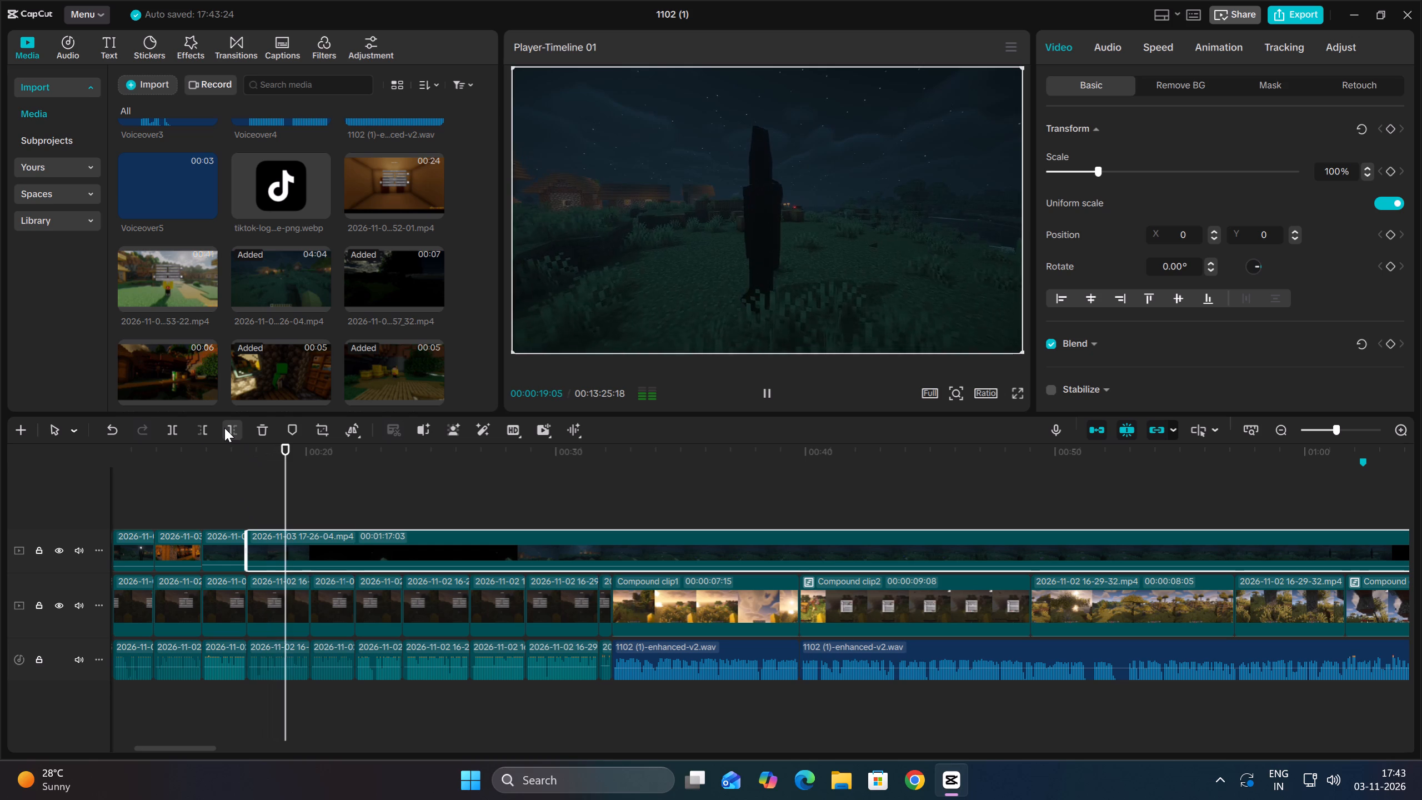
key("space")
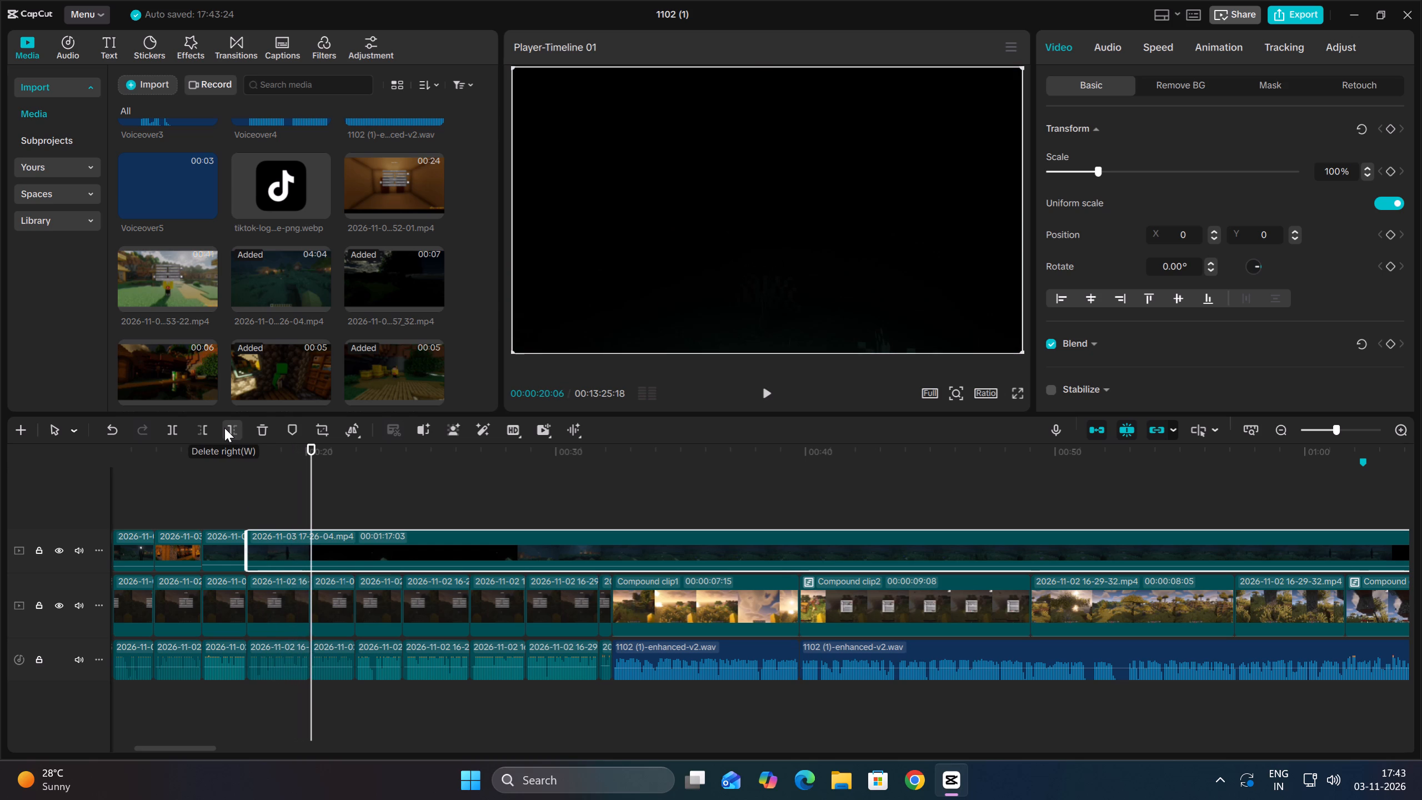
key("space")
key("space")
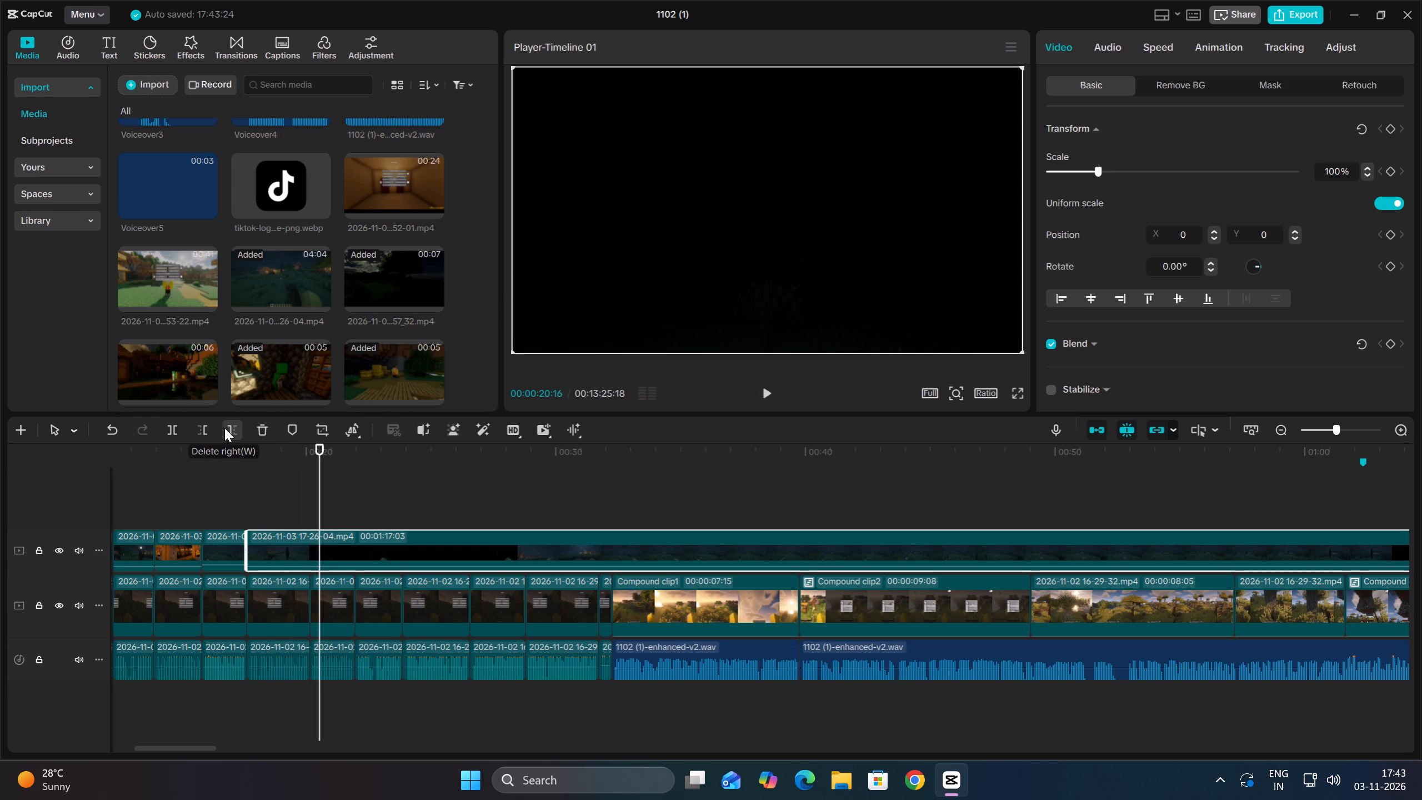
key("Up")
key("Up")
key("space")
key("space")
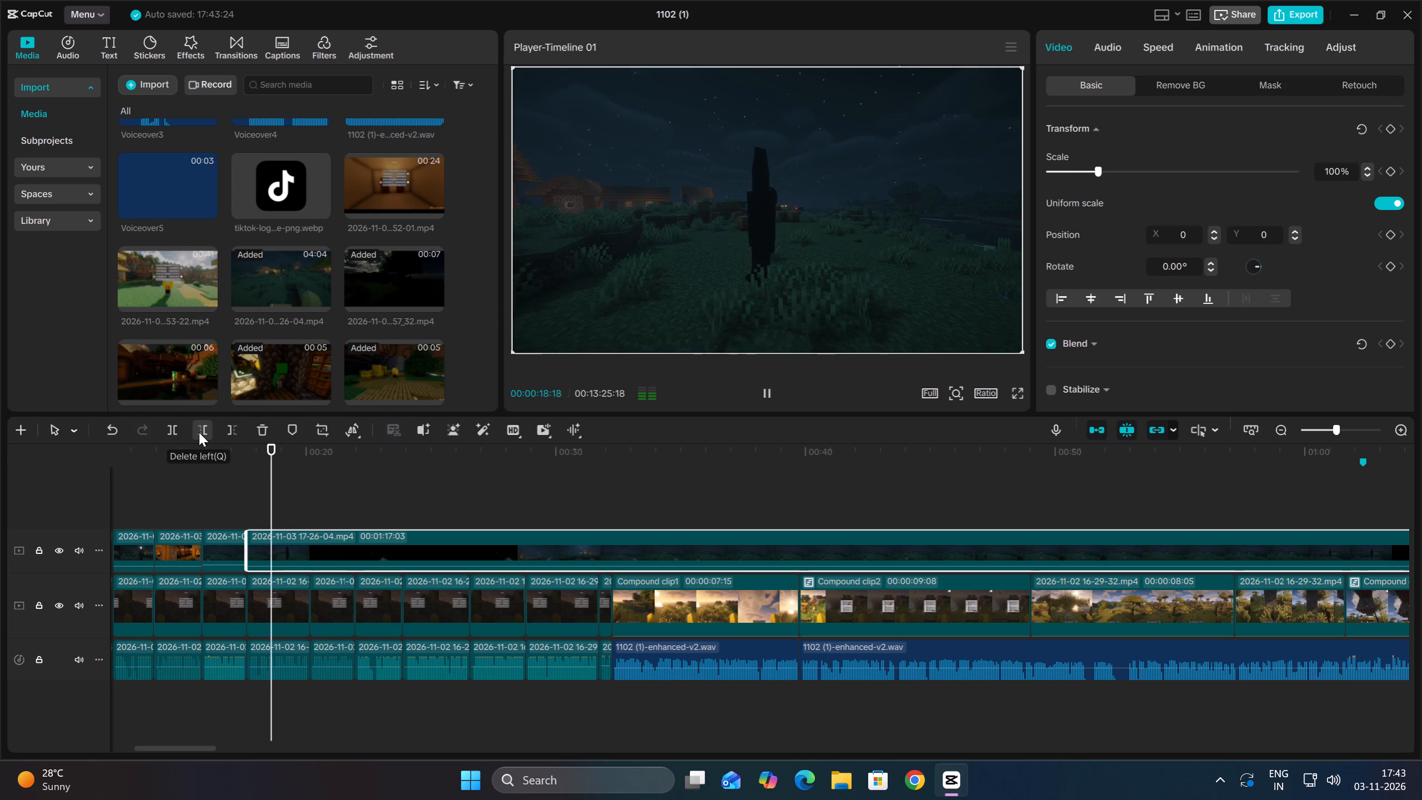
left_click(199, 432)
key("Up")
left_click_drag(368, 543, 344, 547)
key("space")
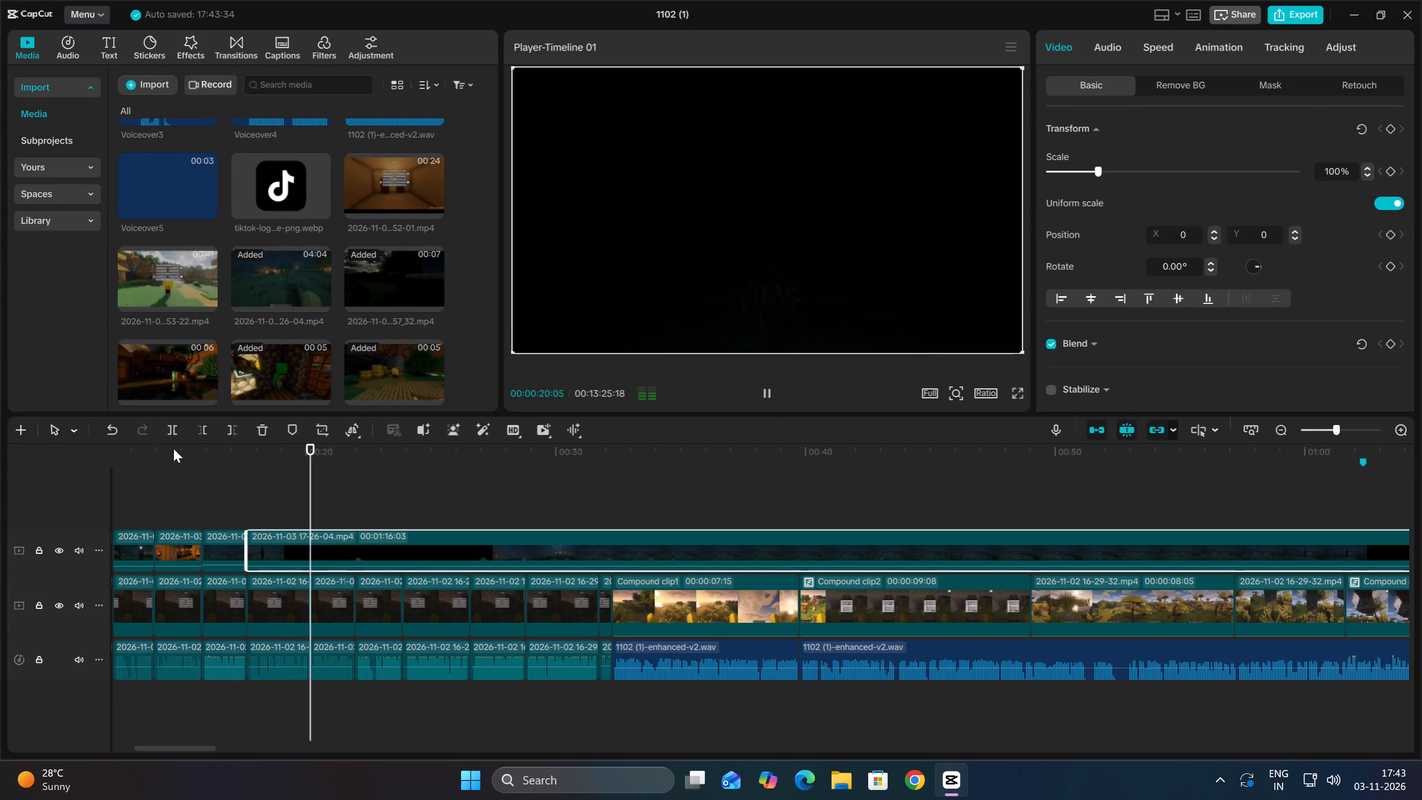
key("space")
key("Up")
left_click(229, 428)
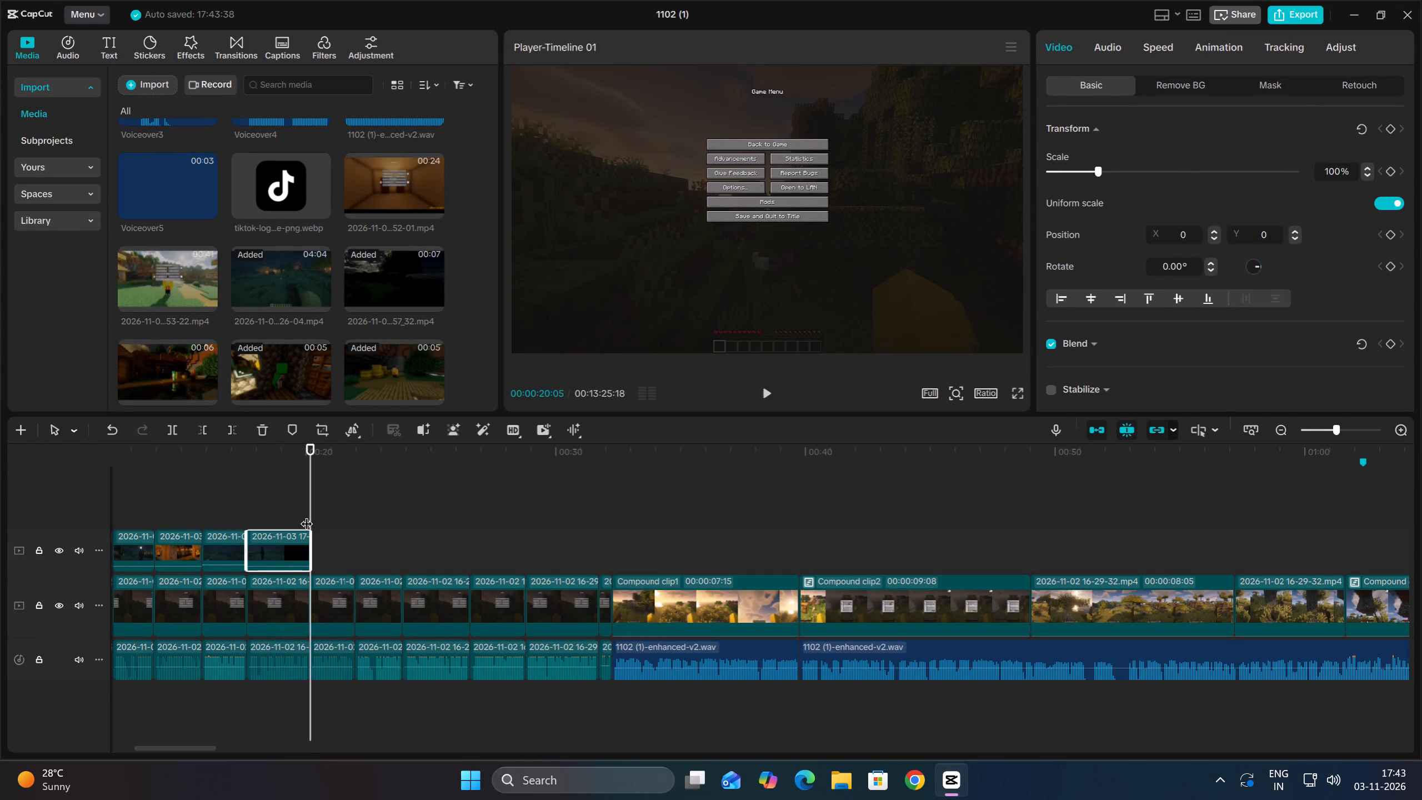
Play the uncovered footage after 00:00:20:05 and place 2026-11-03T17_19_36.mp4 on a new track above, starting at about 00:00:18.
left_click(327, 551)
key("Up")
key("space")
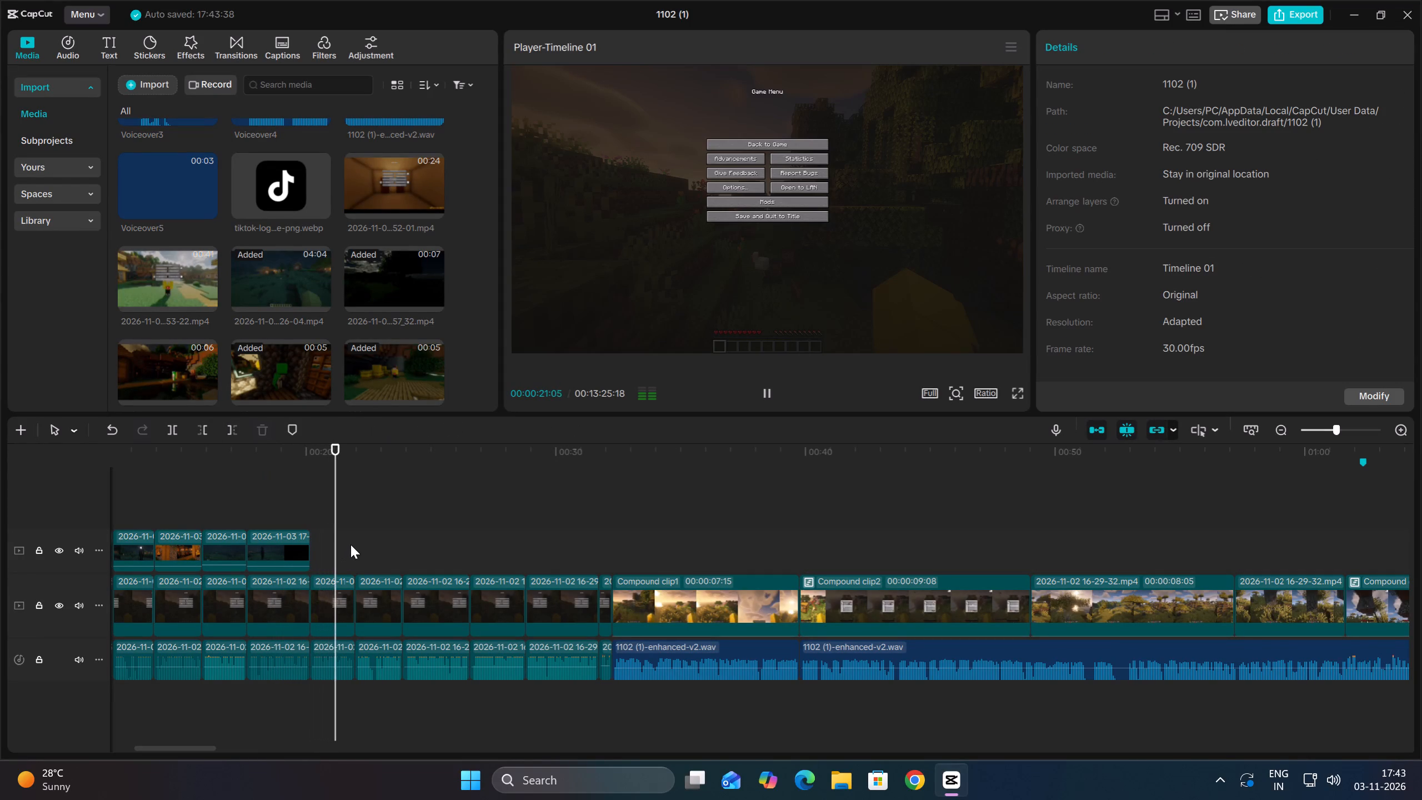
key("space")
key("Up")
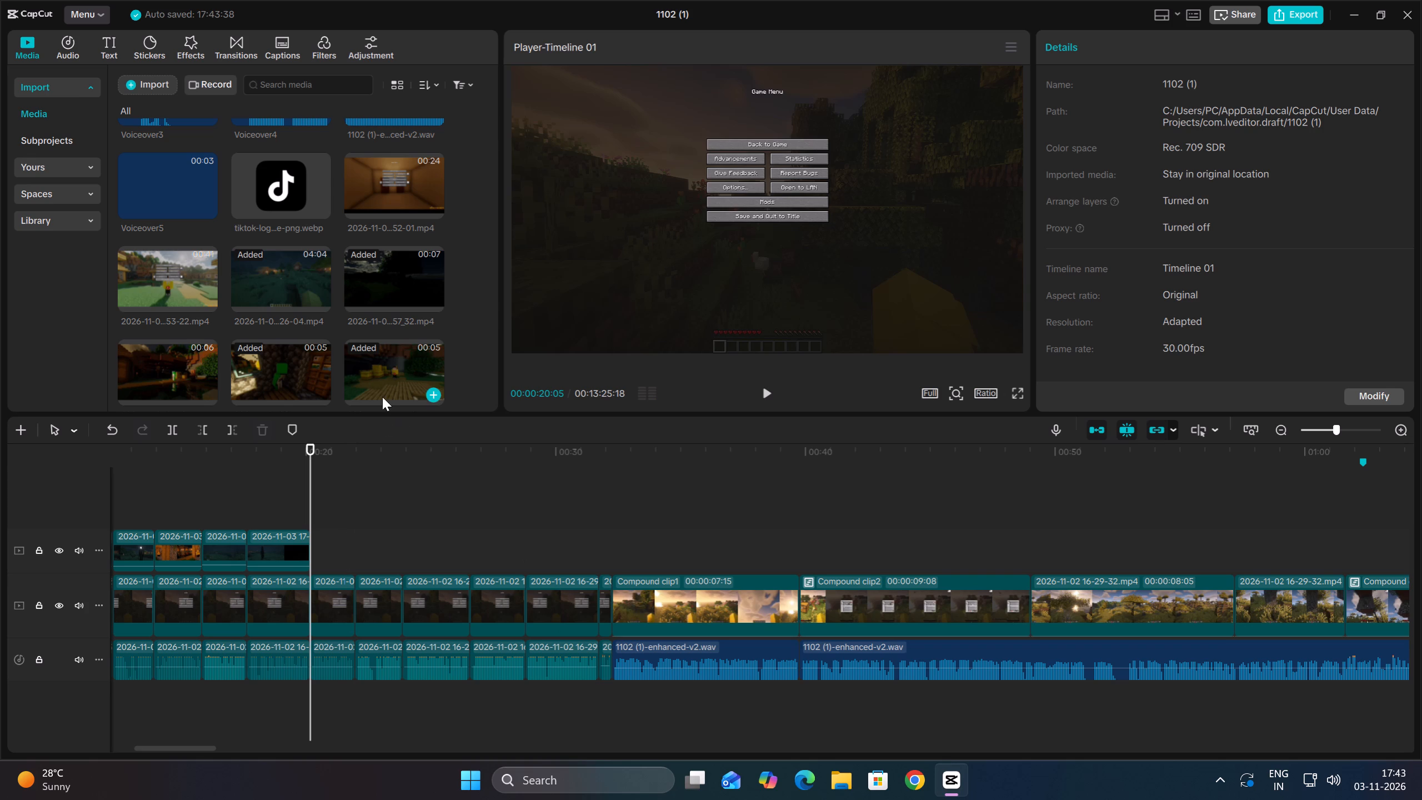
scroll(292, 309, "down", 6)
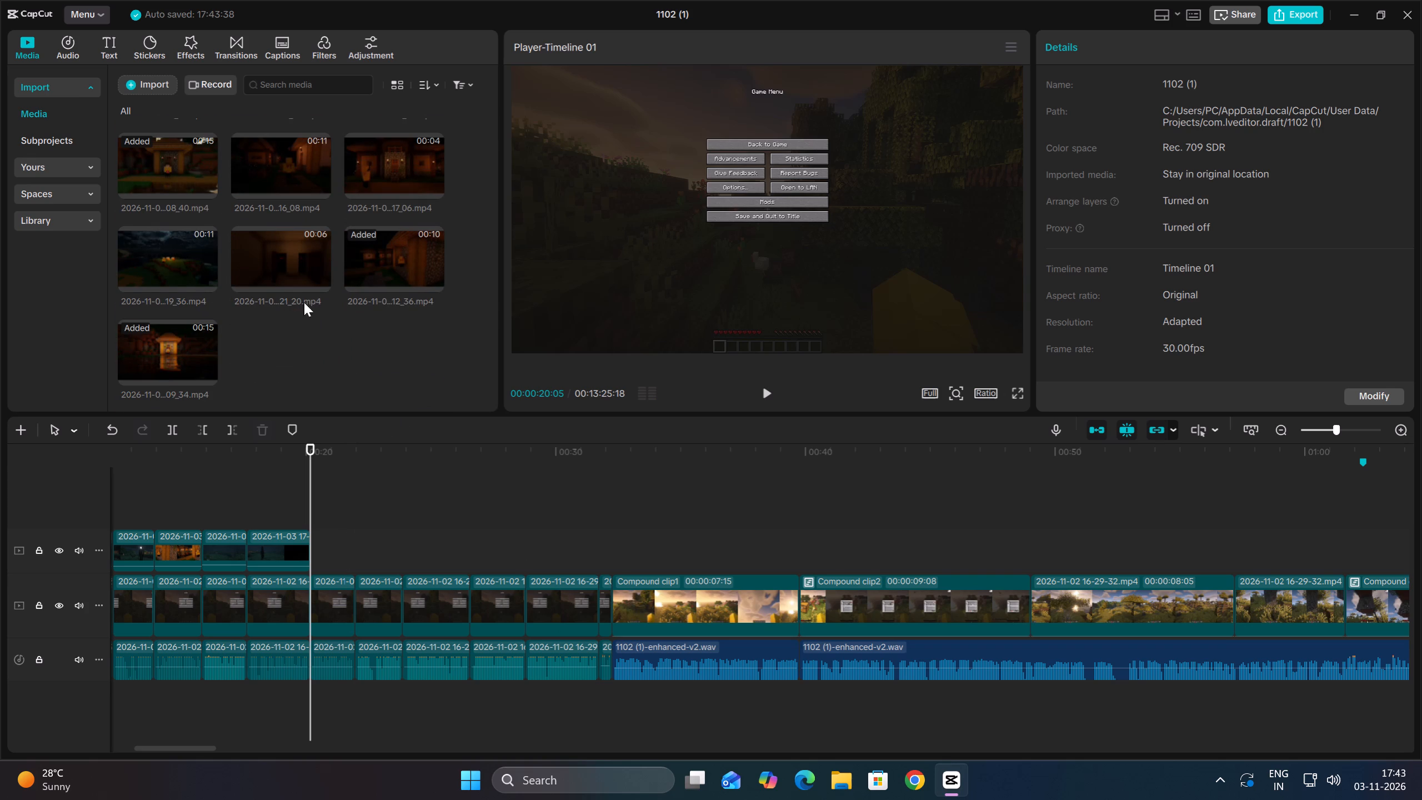
scroll(319, 288, "up", 2)
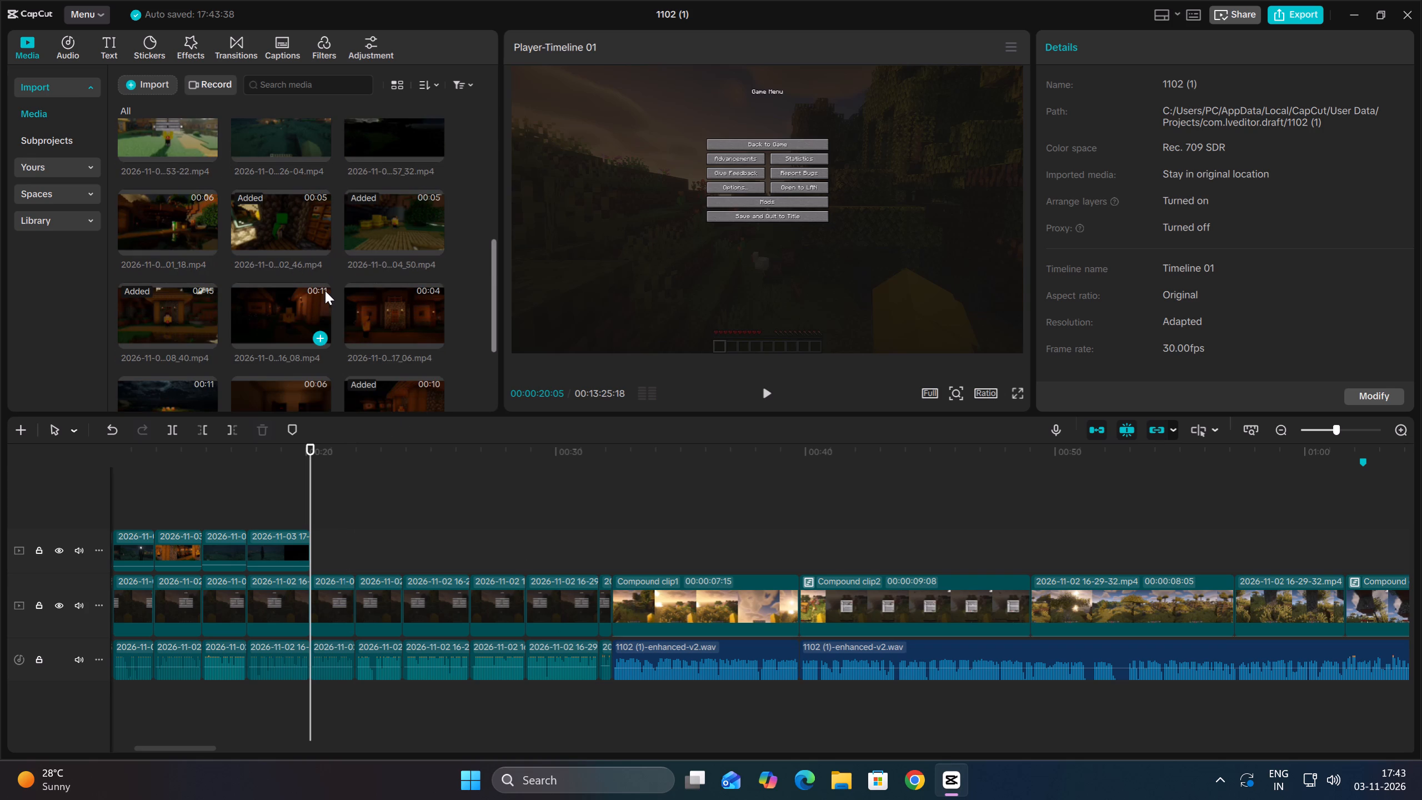
scroll(208, 334, "down", 1)
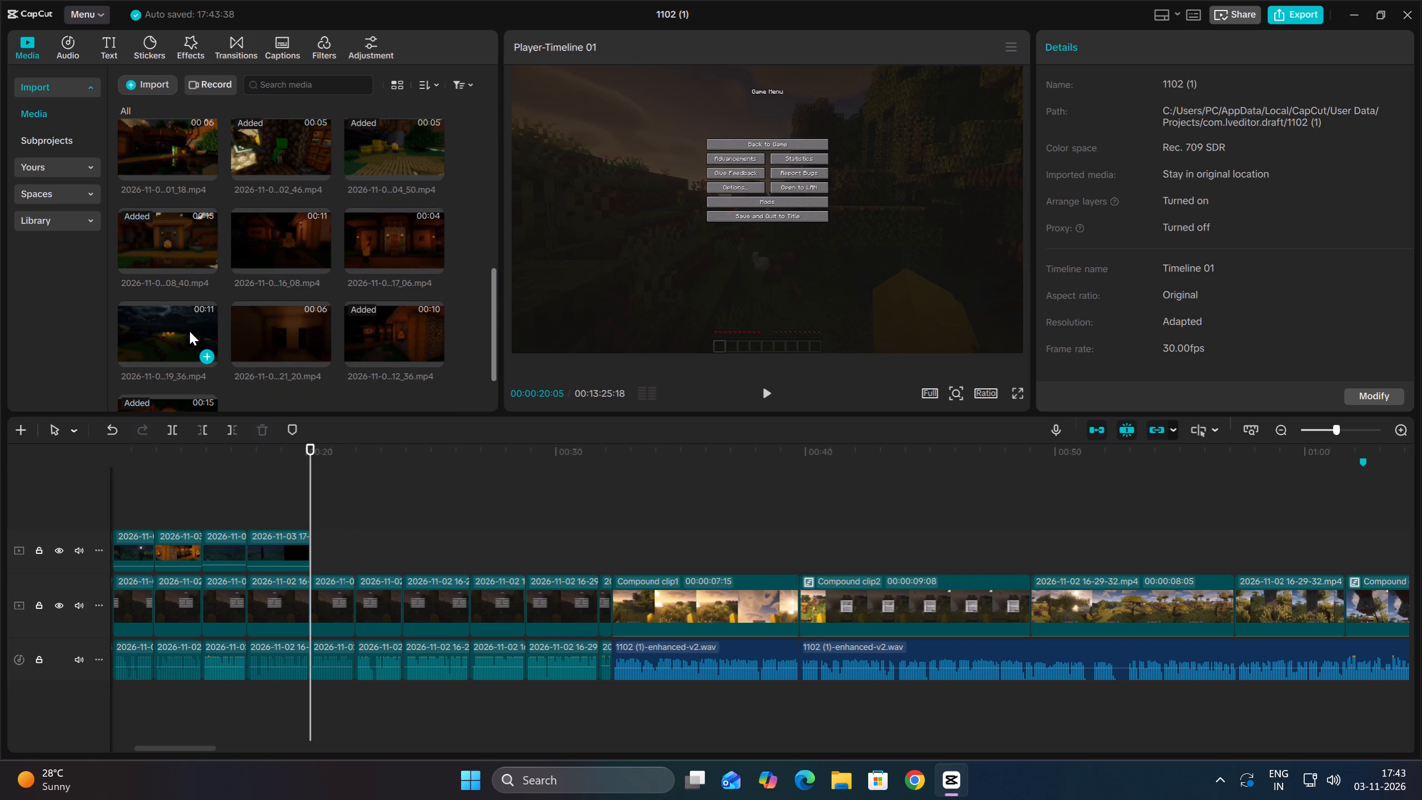
left_click(167, 326)
left_click_drag(163, 330, 284, 492)
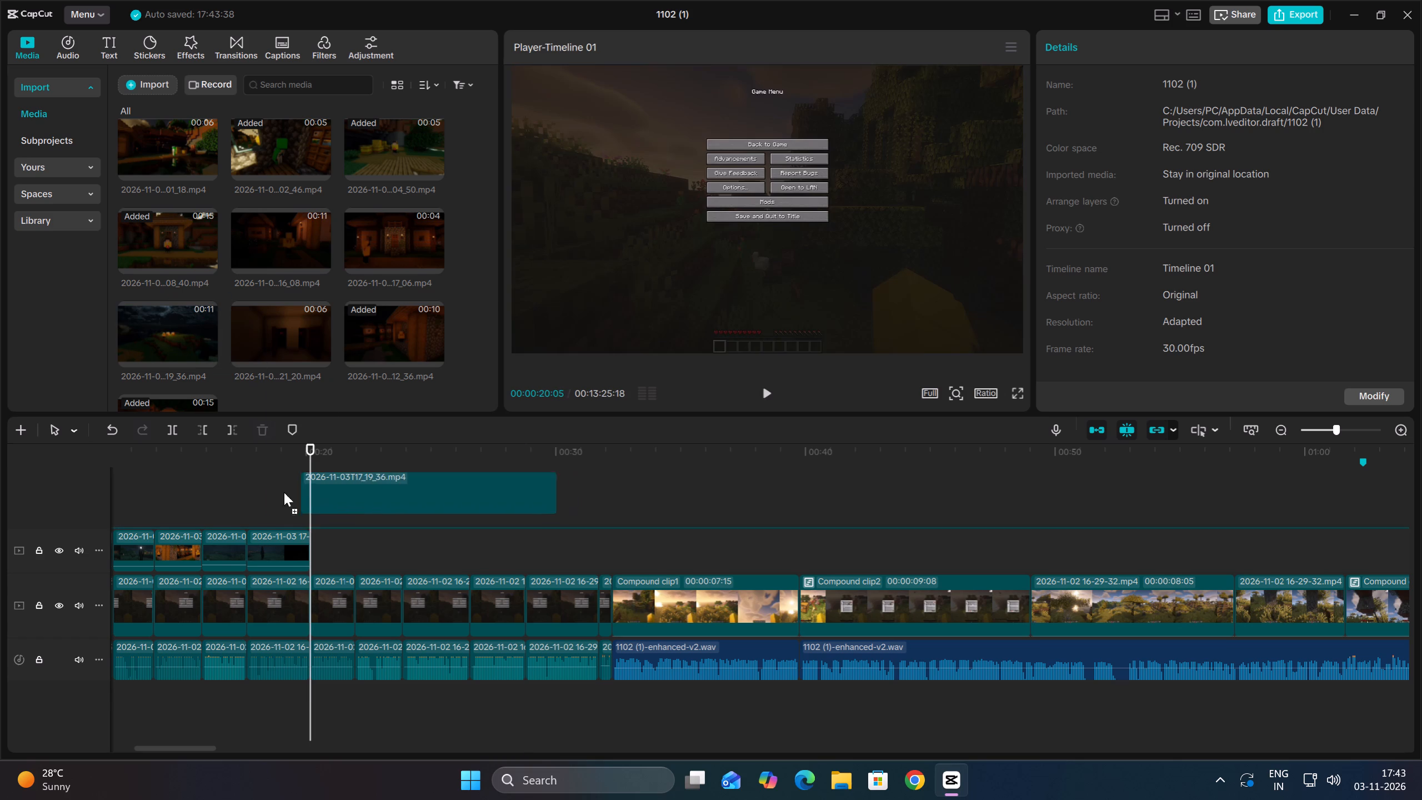
left_click_drag(284, 492, 271, 494)
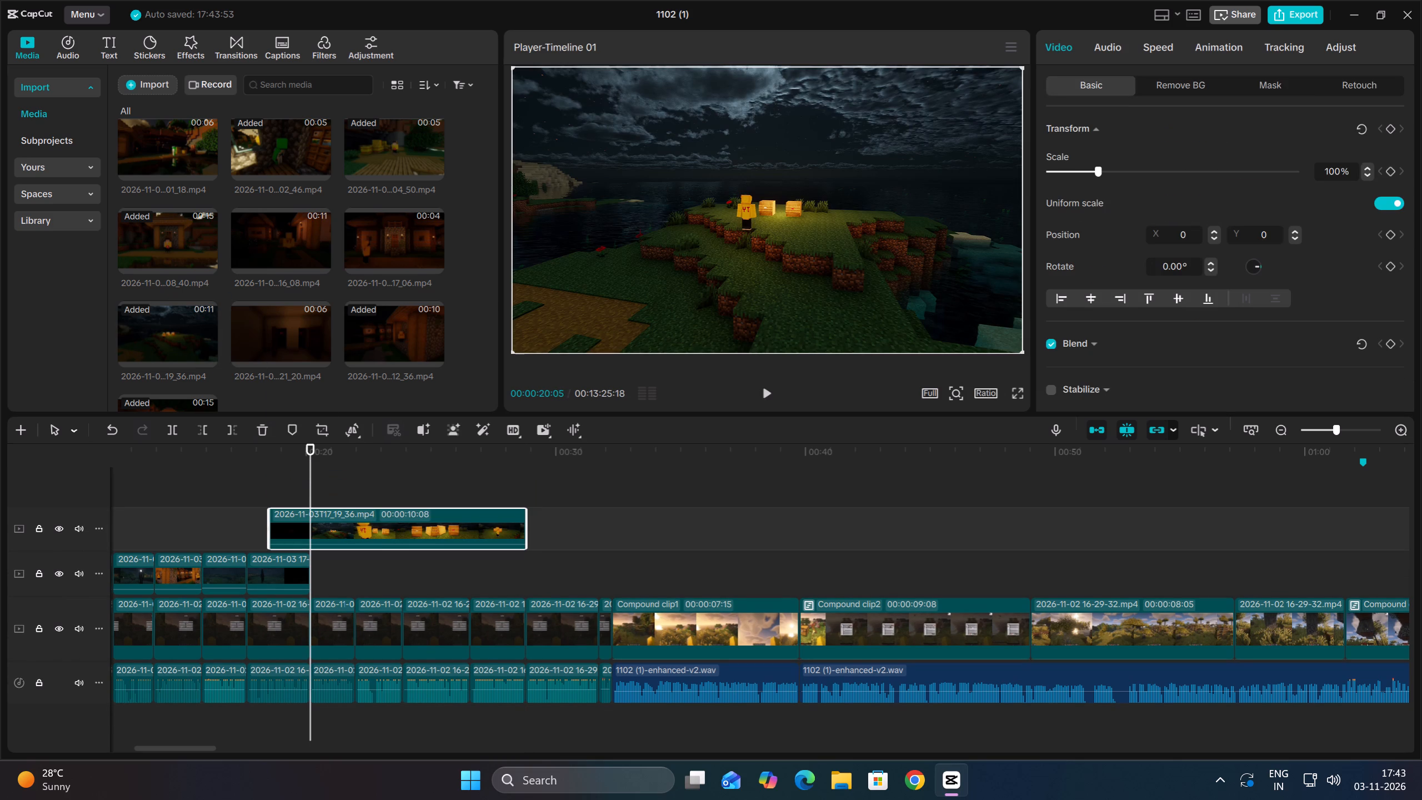
Trim the start of 2026-11-03T17_19_36.mp4 to a length of 00:00:08:09 and move it onto the gameplay track at 00:00:20:05.
scroll(273, 493, "up", 1)
key("space")
key("space")
left_click(211, 432)
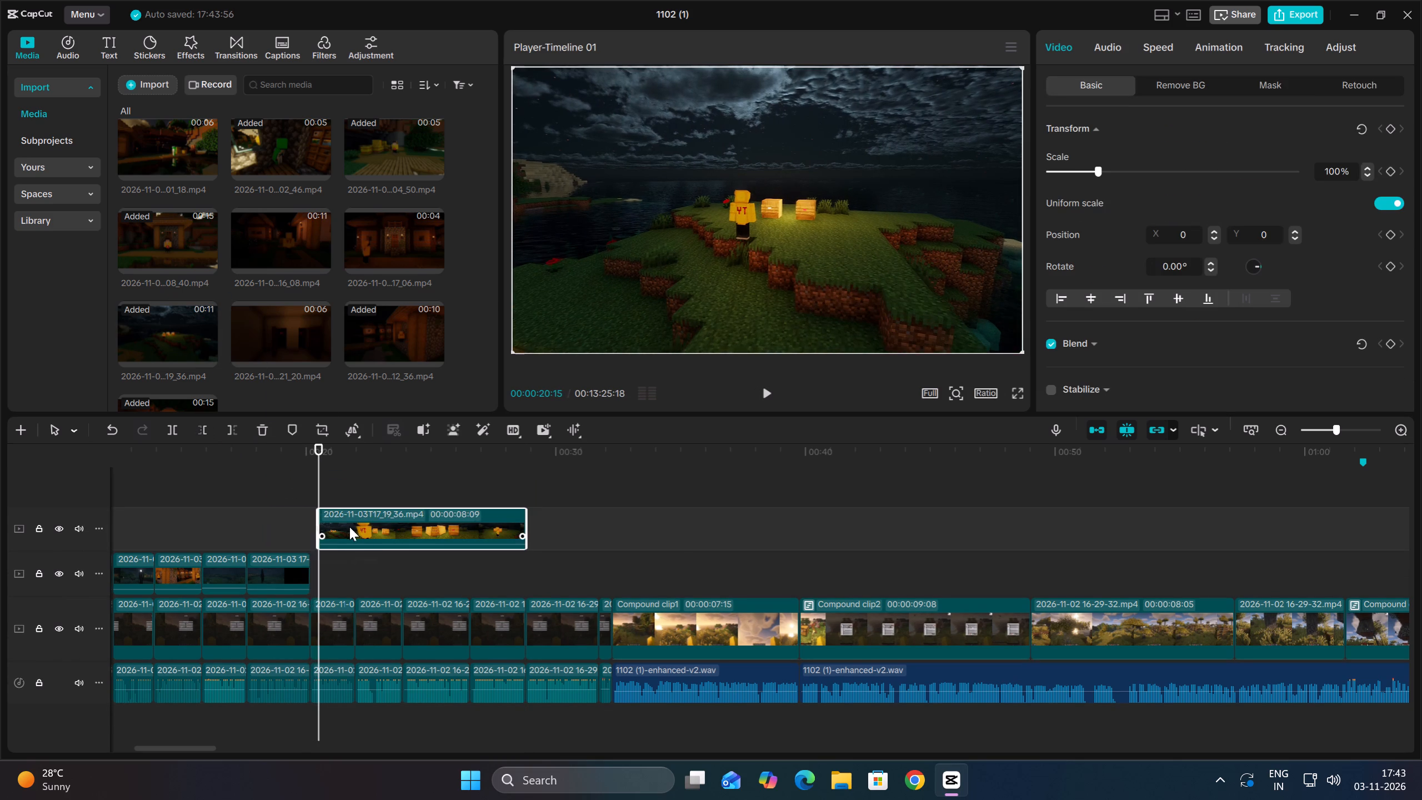
key("Up")
left_click_drag(352, 523, 339, 578)
Play the 2026-11-03T17_19_36.mp4 shot, cut off its end at 00:00:26:17 and return to its start at 00:00:20:05.
key("space")
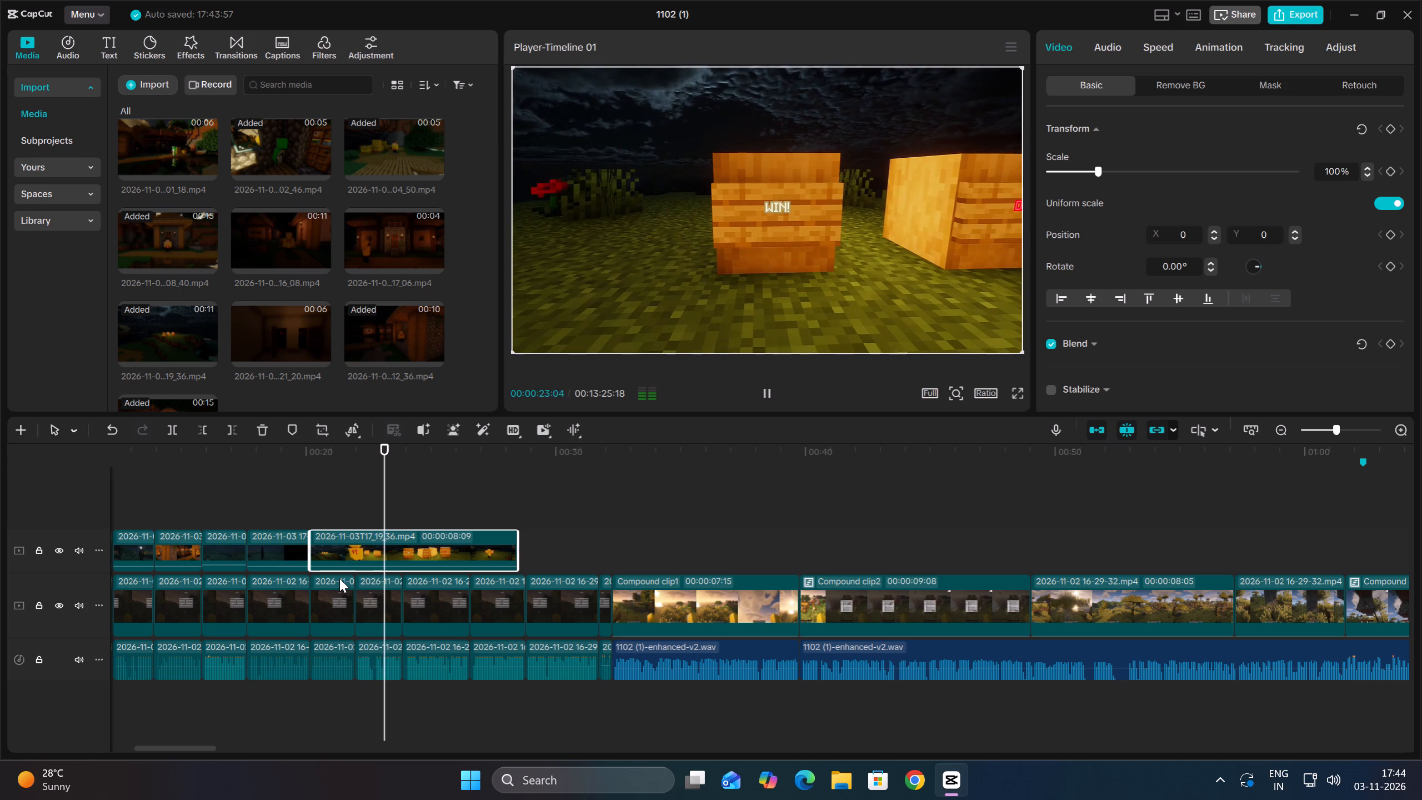
key("space")
key("space")
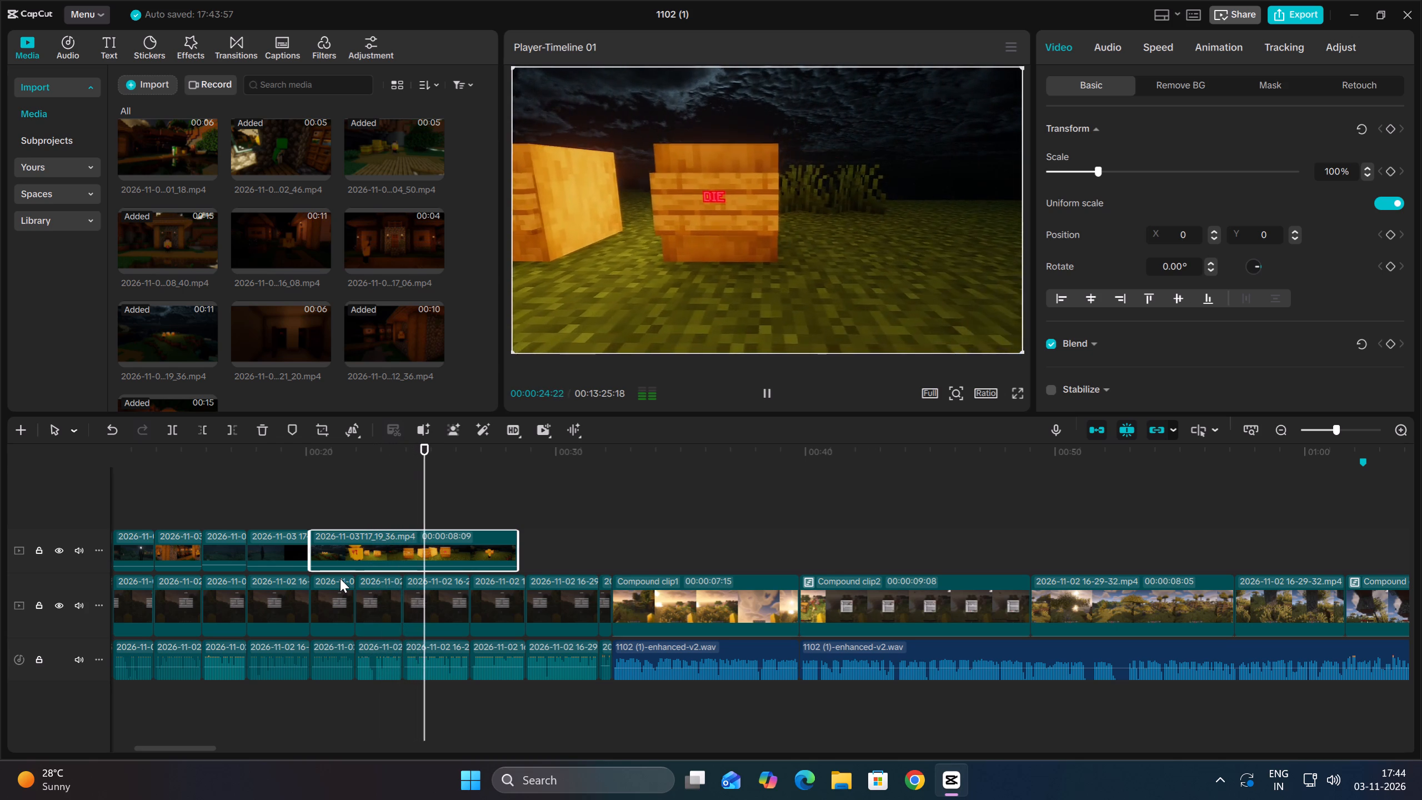
key("space")
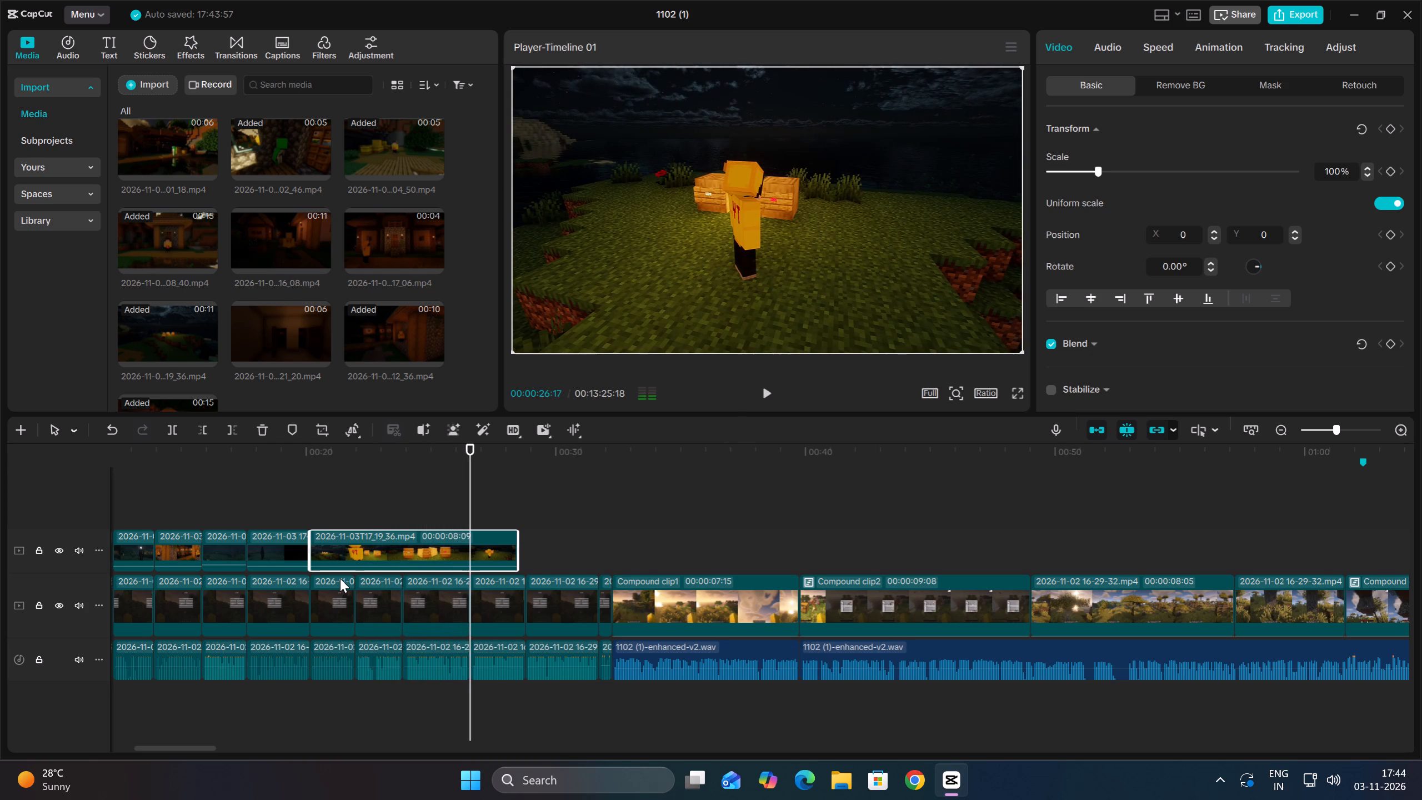
left_click(228, 426)
left_click(317, 500)
key("Up")
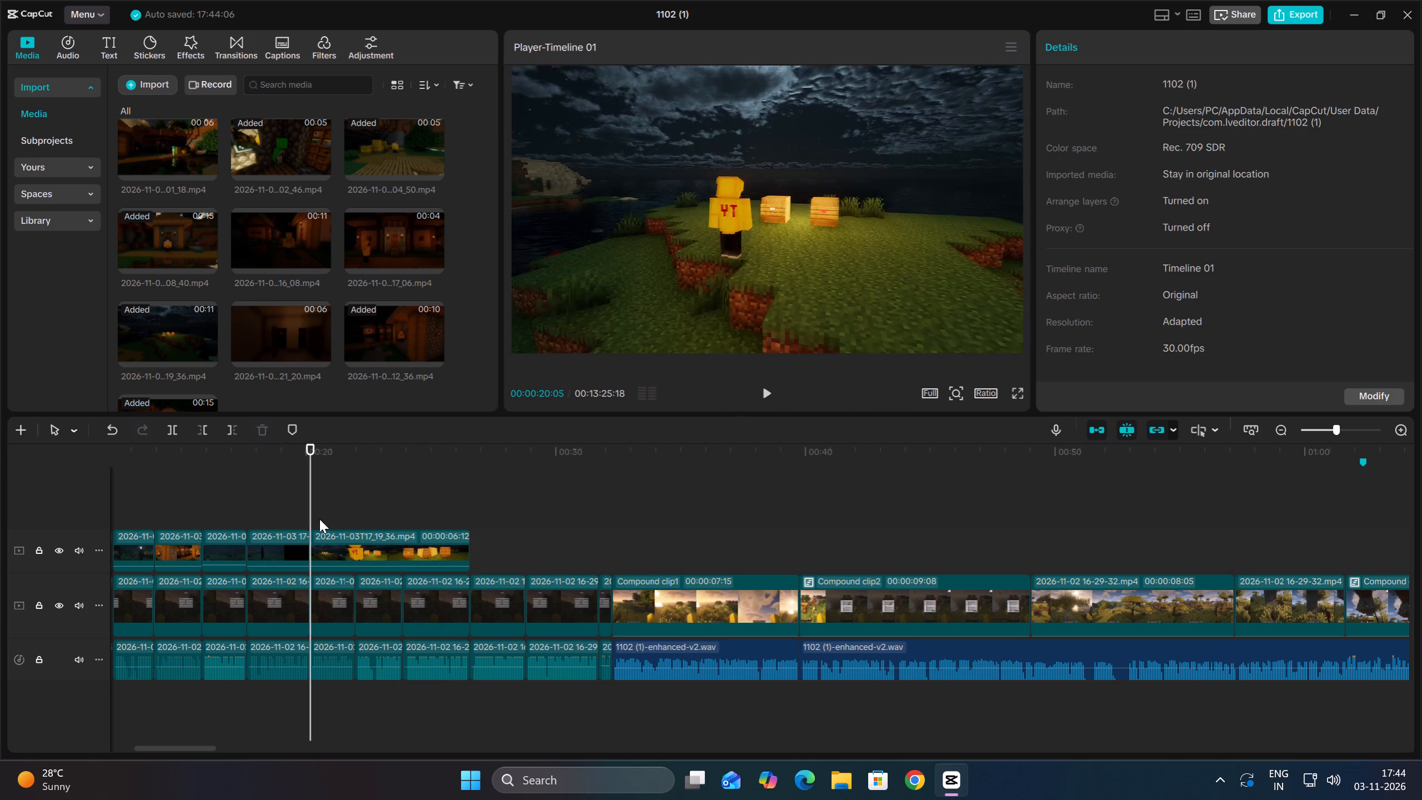
Play the 2026-11-03T17_19_36.mp4 shot and the uncovered footage following it, returning to 00:00:26:17.
left_click(321, 529)
key("space")
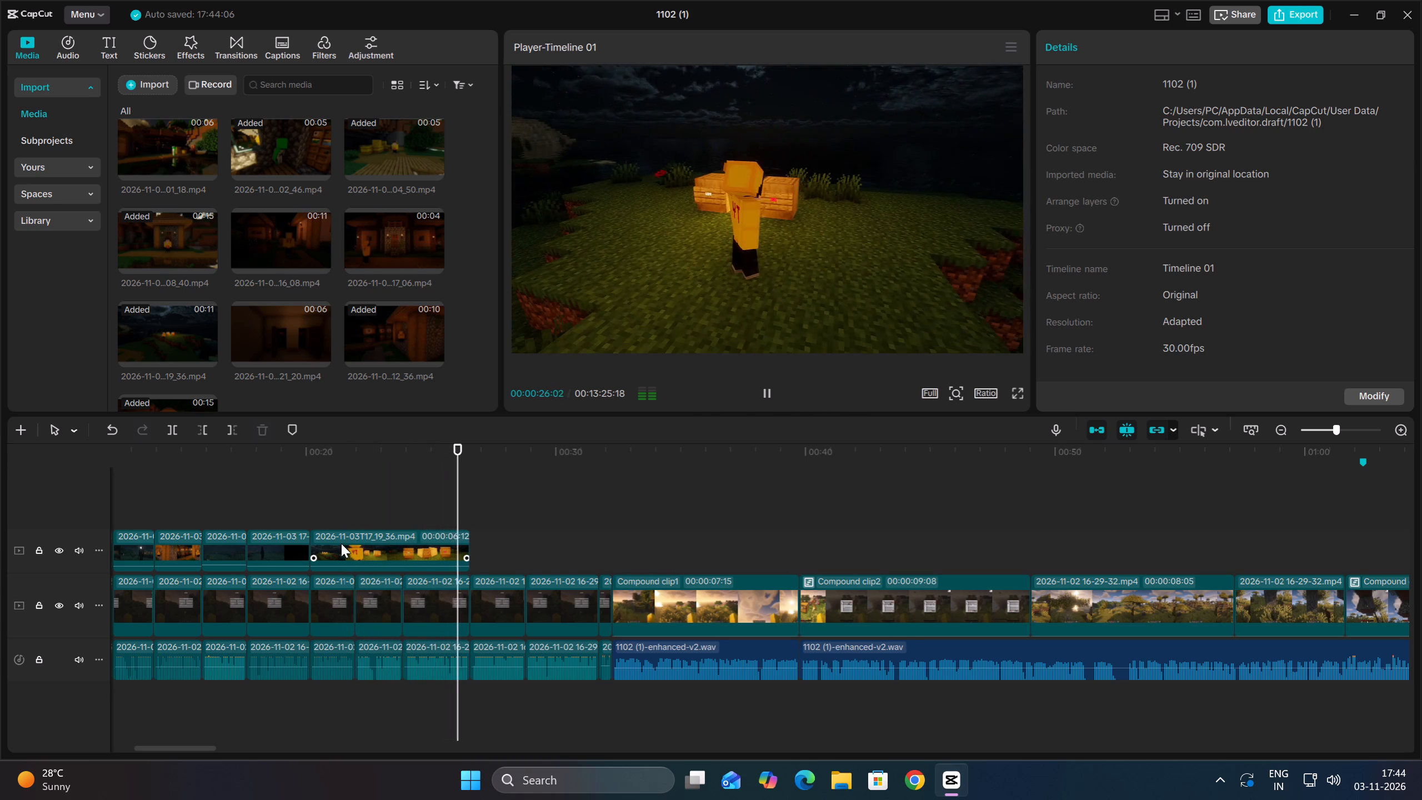
key("space")
left_click(484, 545)
key("Up")
key("space")
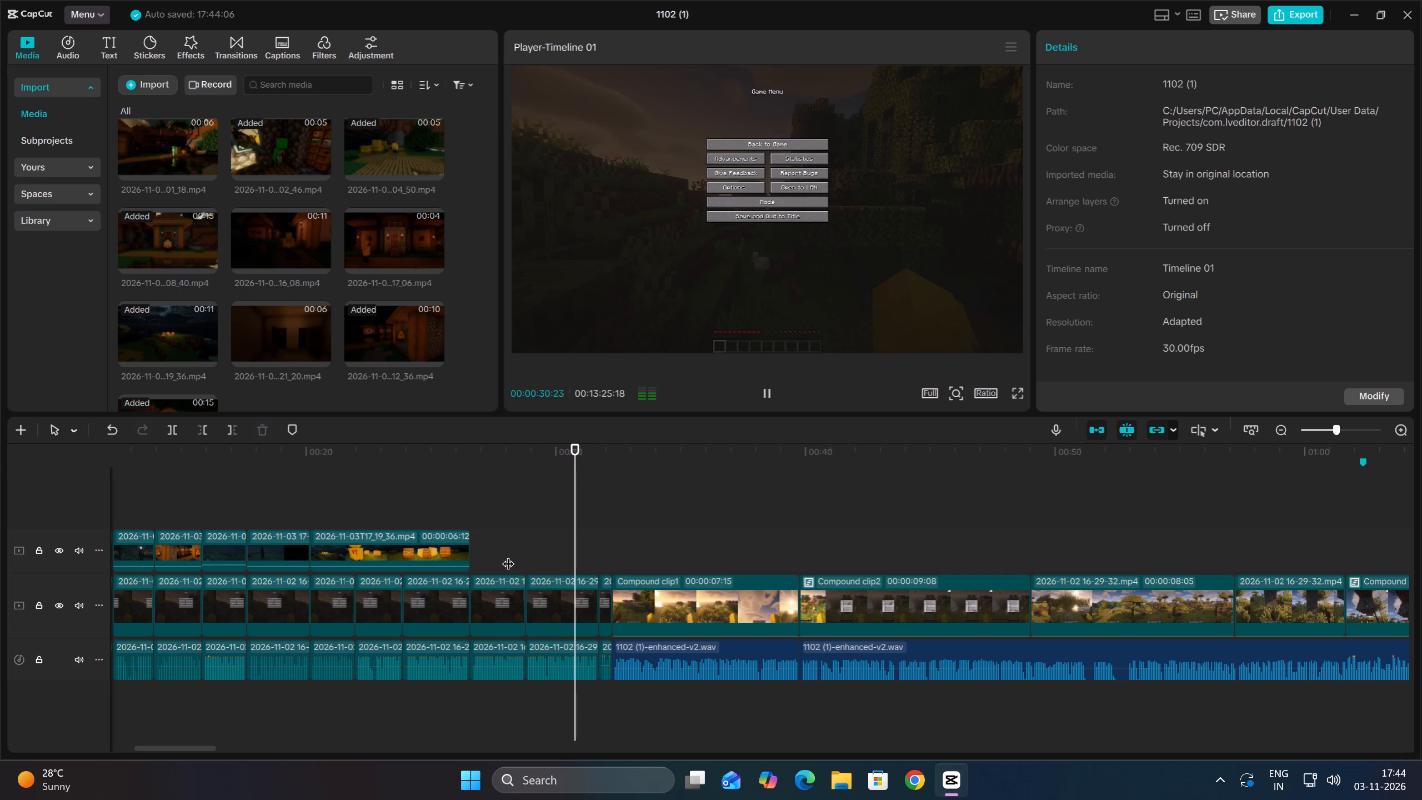
left_click(508, 555)
key("Up")
Preview the imported gameplay clips, including 2026-11-03T17_17_06.mp4 and 2026-11-03T17_16_08.mp4, to choose the shot for 00:00:26:17.
left_click(389, 229)
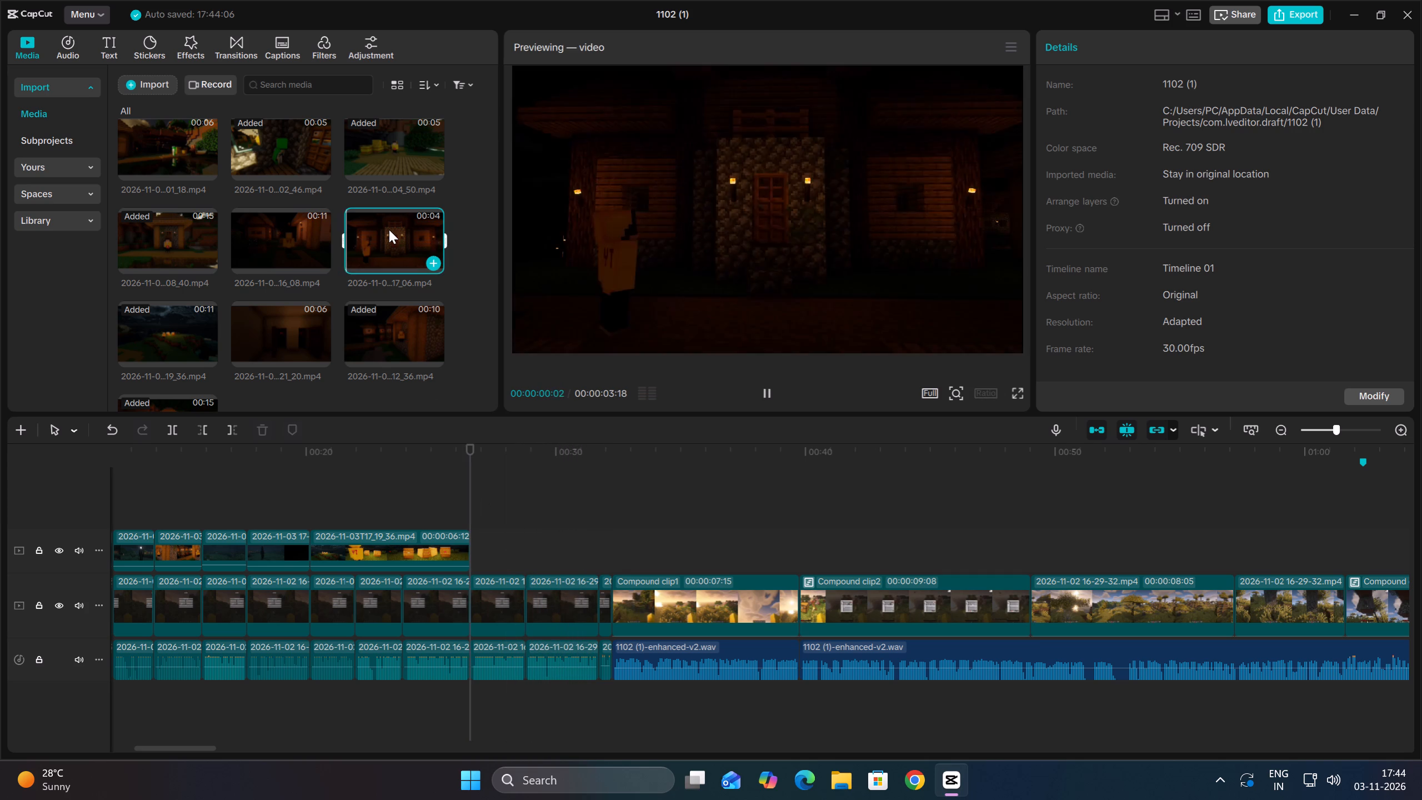
left_click_drag(389, 229, 390, 251)
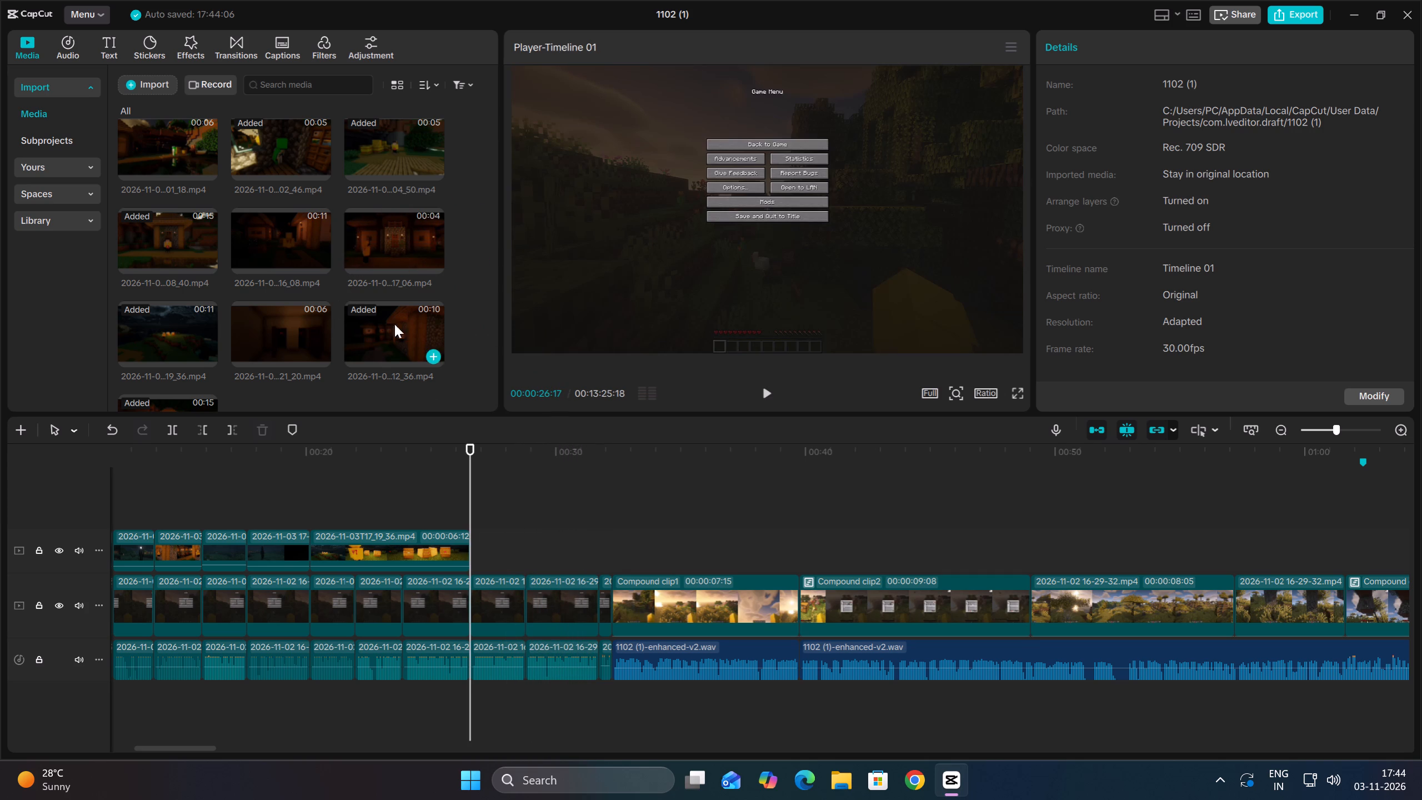
left_click(389, 231)
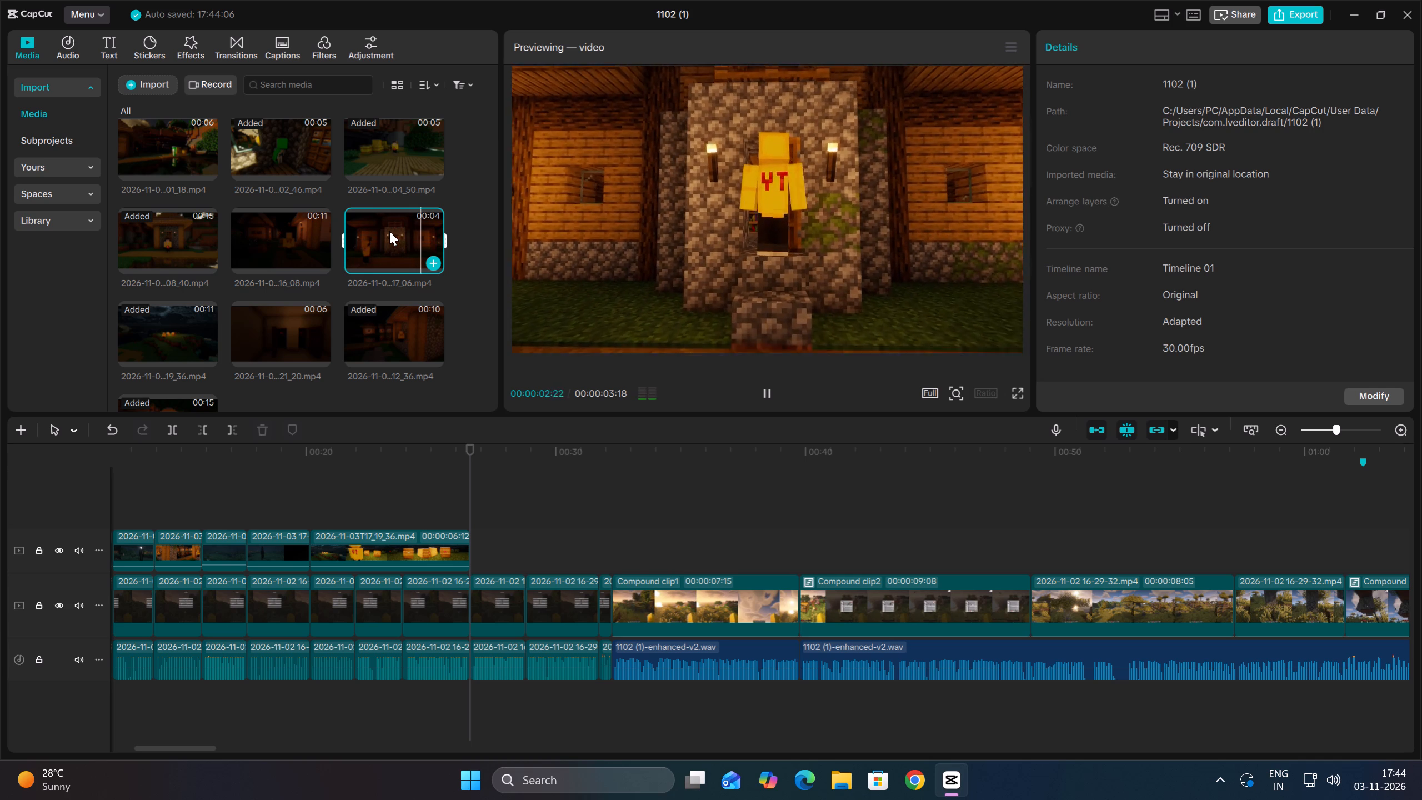
left_click(298, 315)
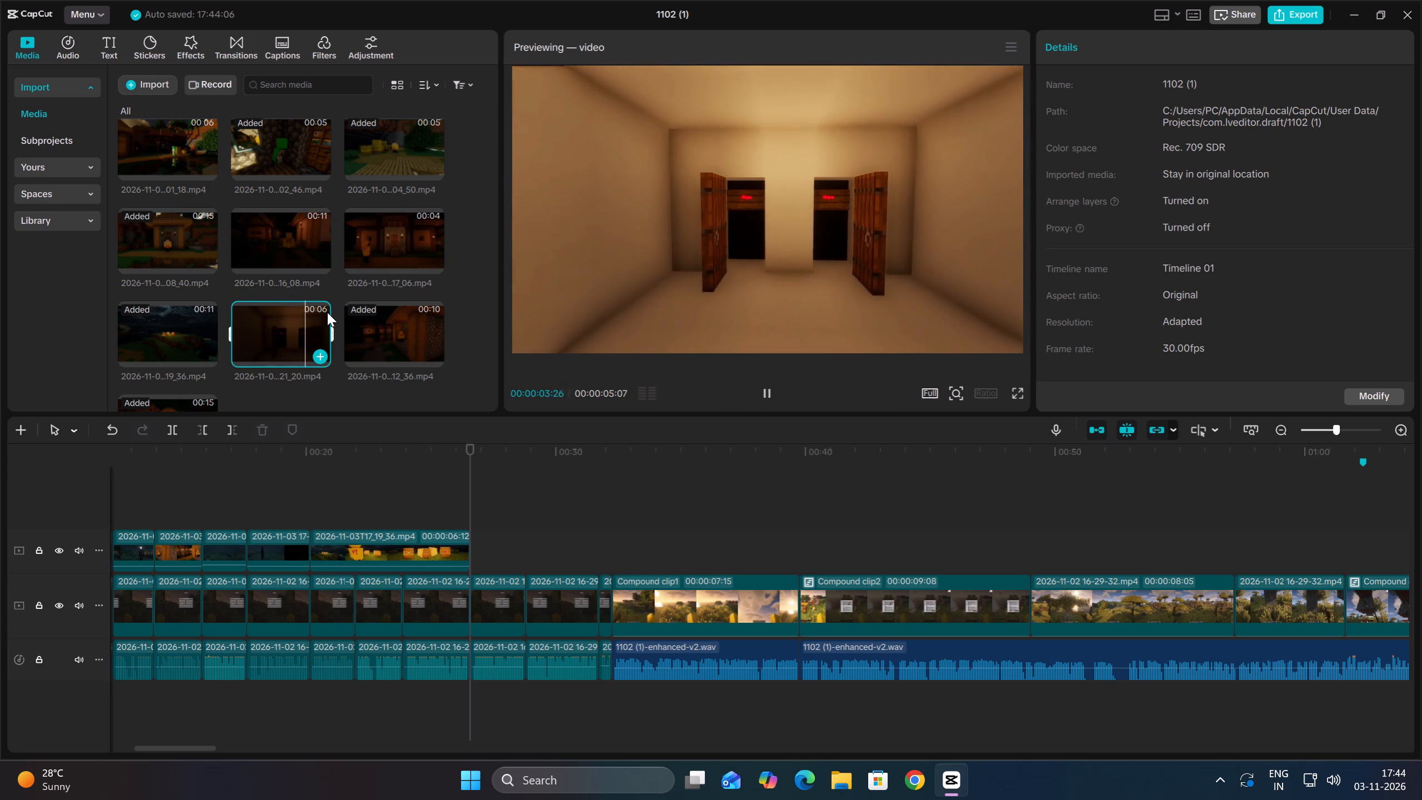
scroll(327, 319, "up", 1)
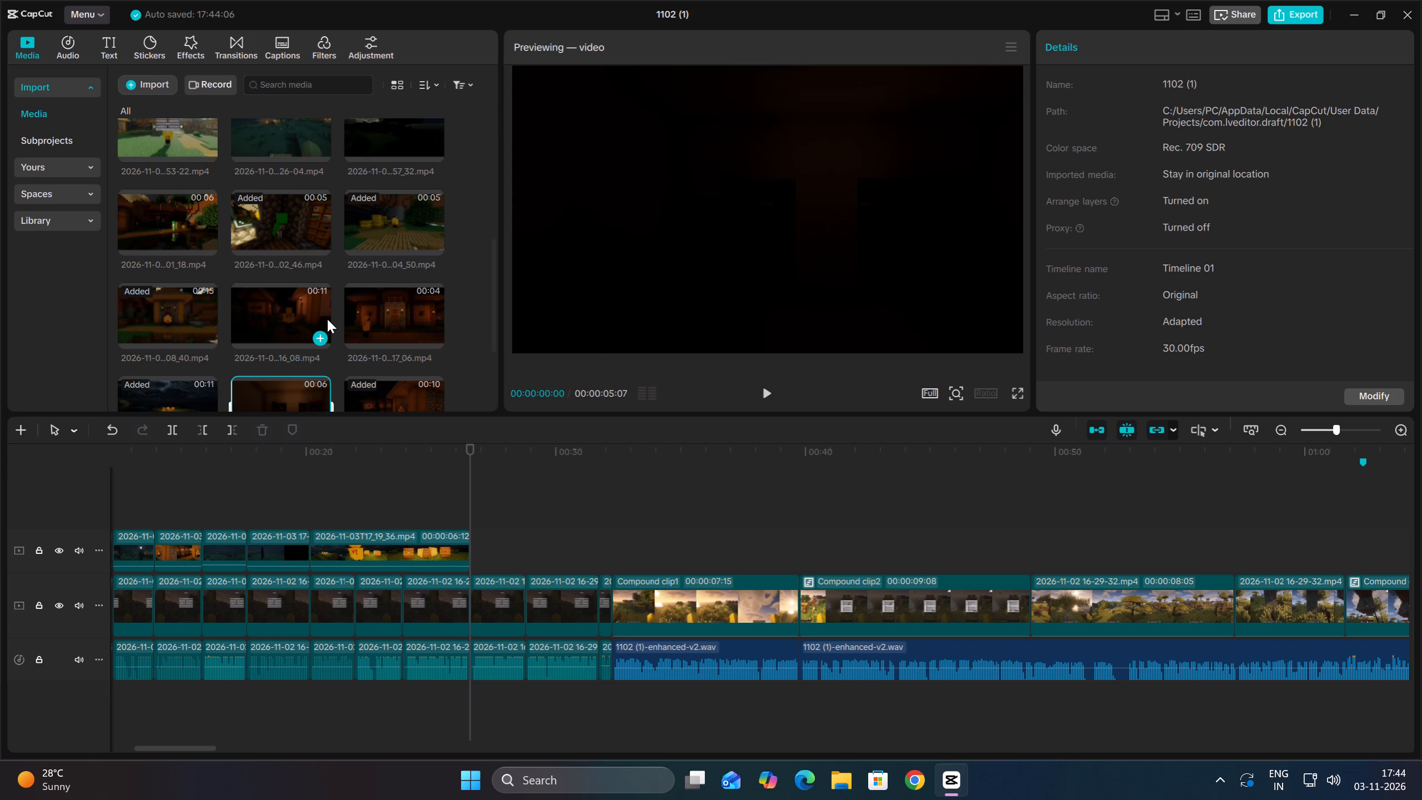
left_click(187, 219)
left_click(270, 226)
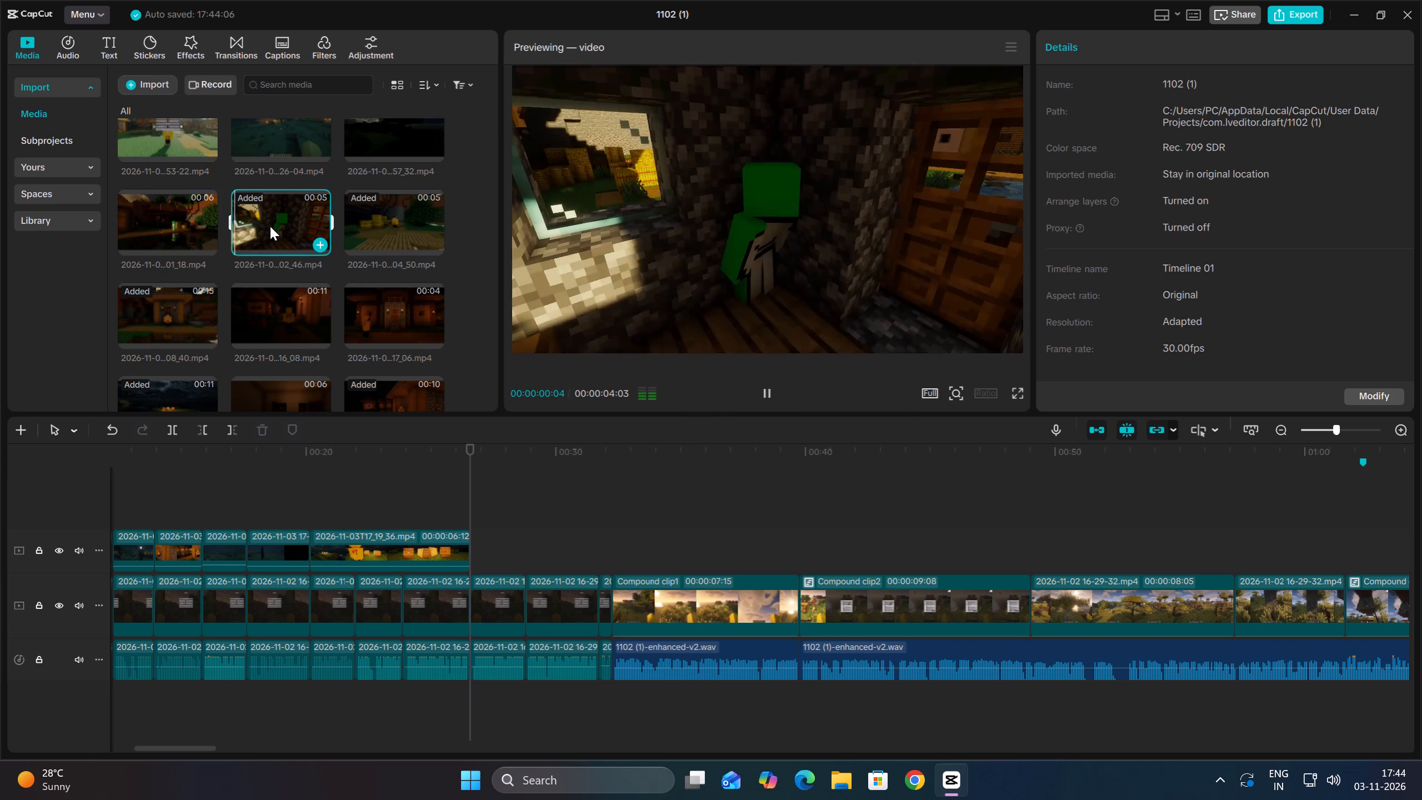
scroll(270, 226, "up", 1)
left_click(282, 228)
left_click(377, 204)
left_click(387, 316)
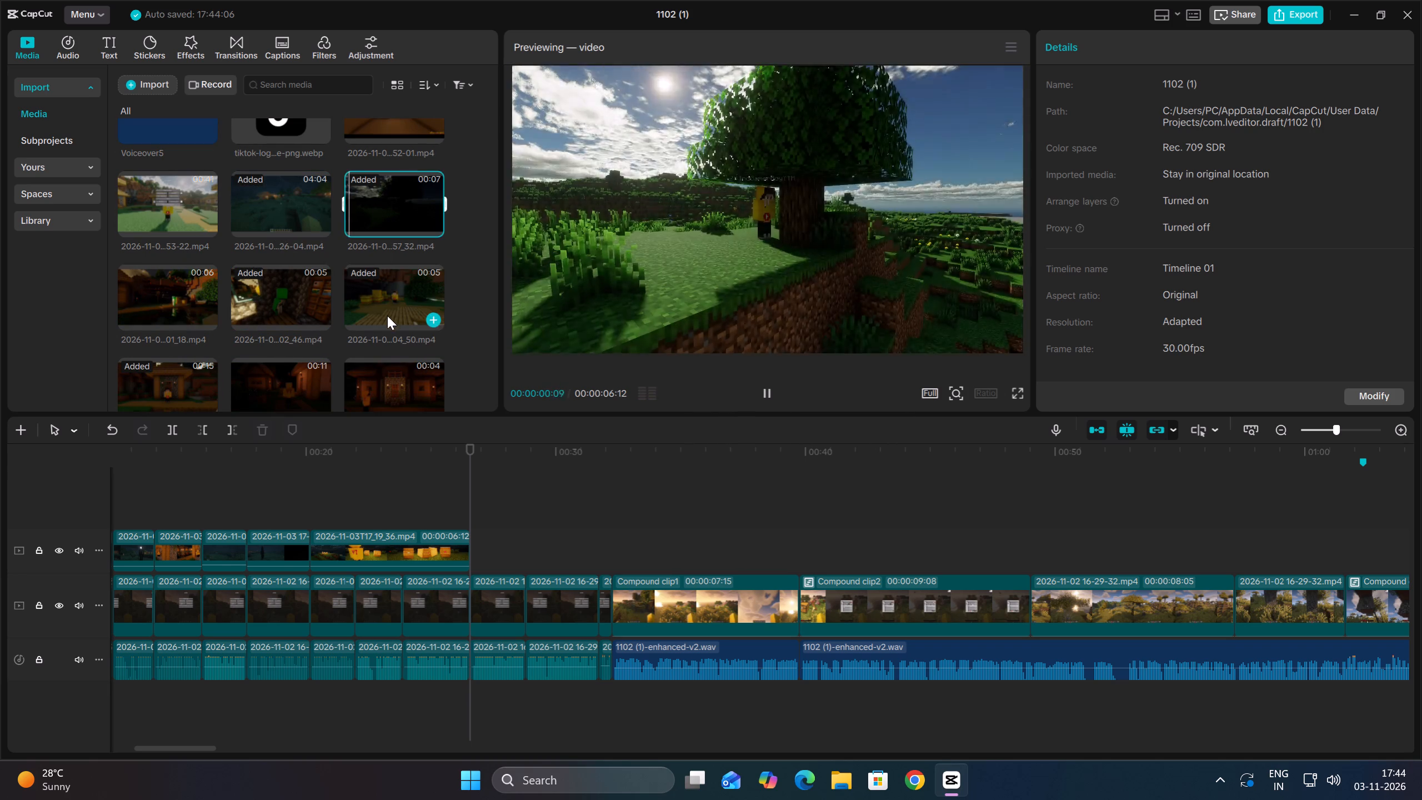
left_click(163, 181)
scroll(344, 280, "down", 1)
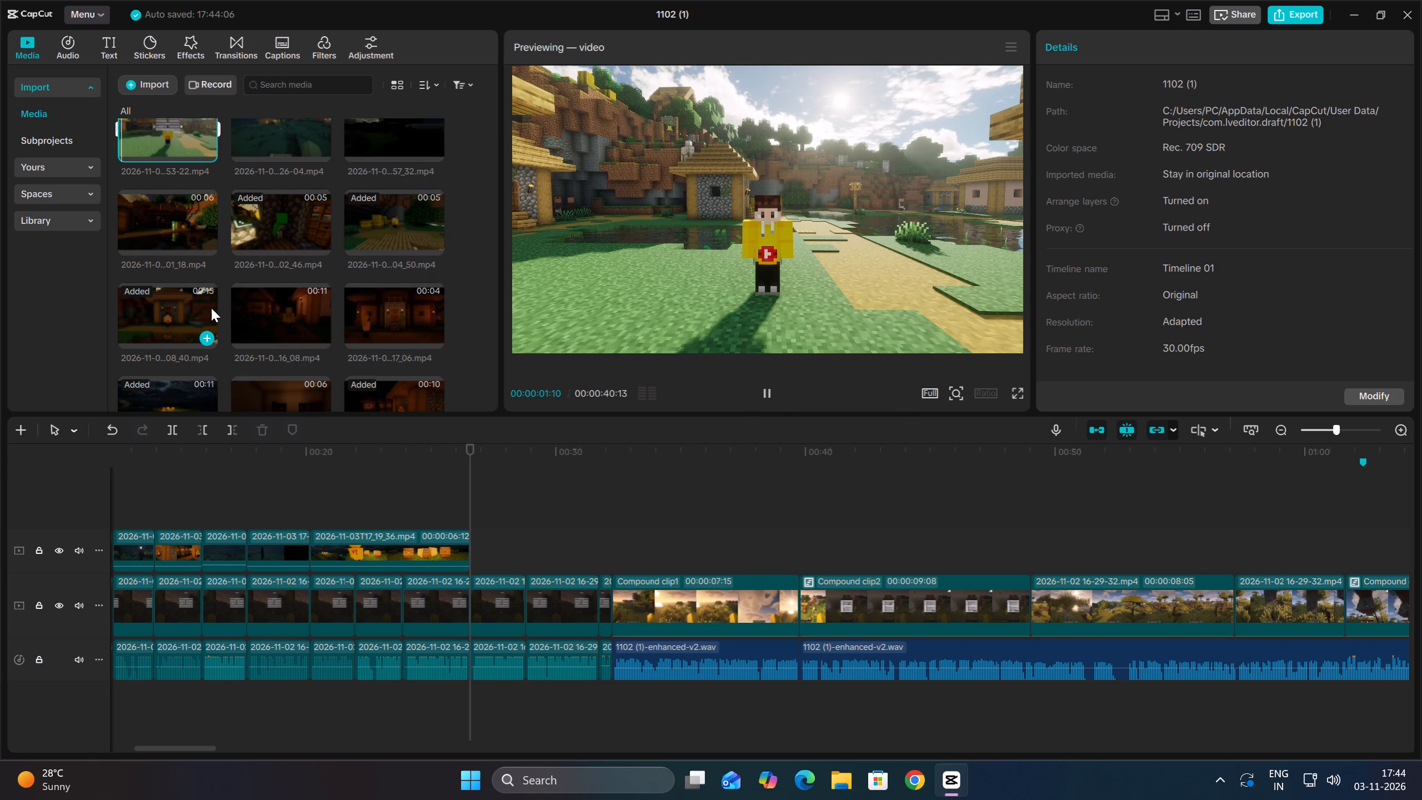
scroll(285, 299, "down", 1)
left_click(295, 236)
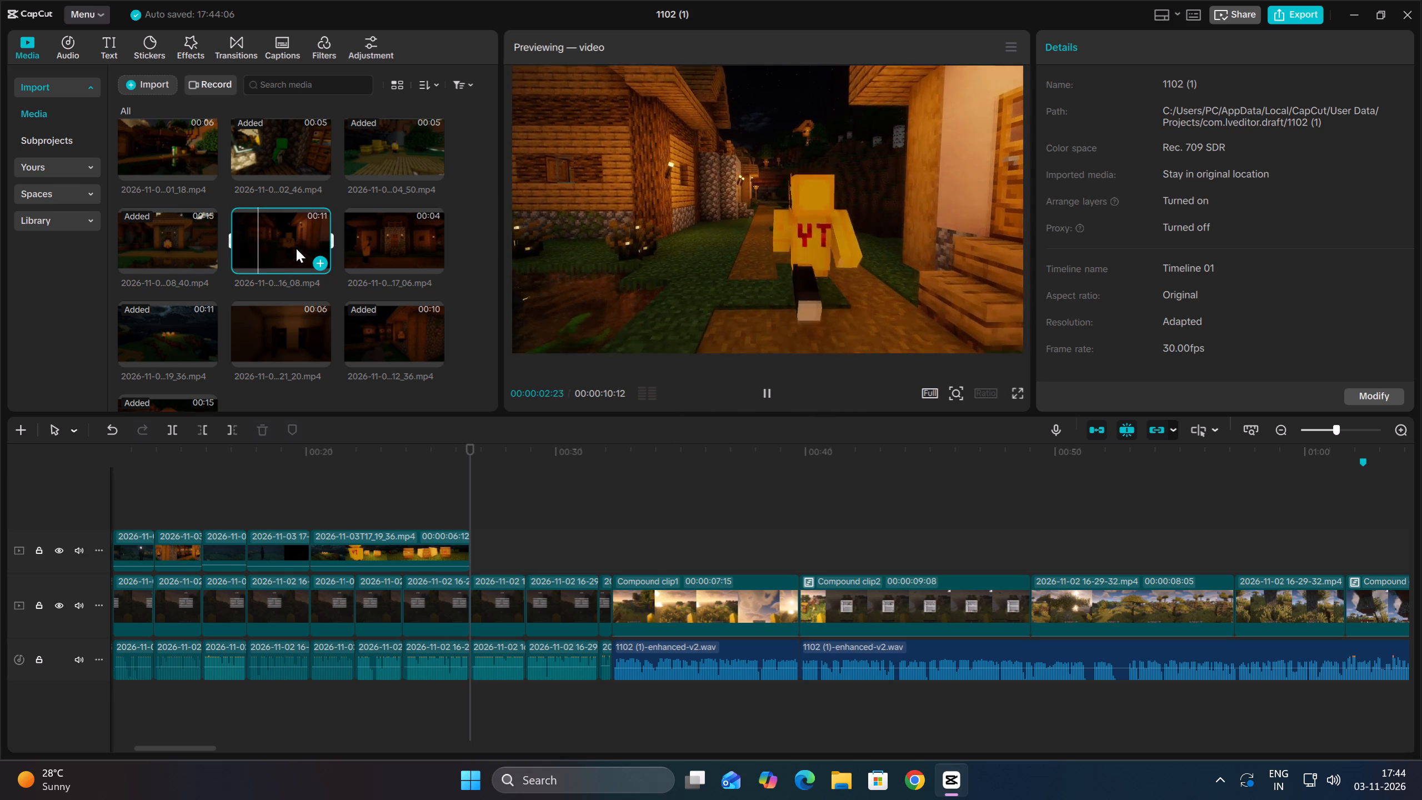
Place 2026-11-03T17_16_08.mp4 above the gameplay track, trim its start to a length of 00:00:07:21 and move it onto that track at 00:00:26:17.
left_click_drag(296, 248, 368, 452)
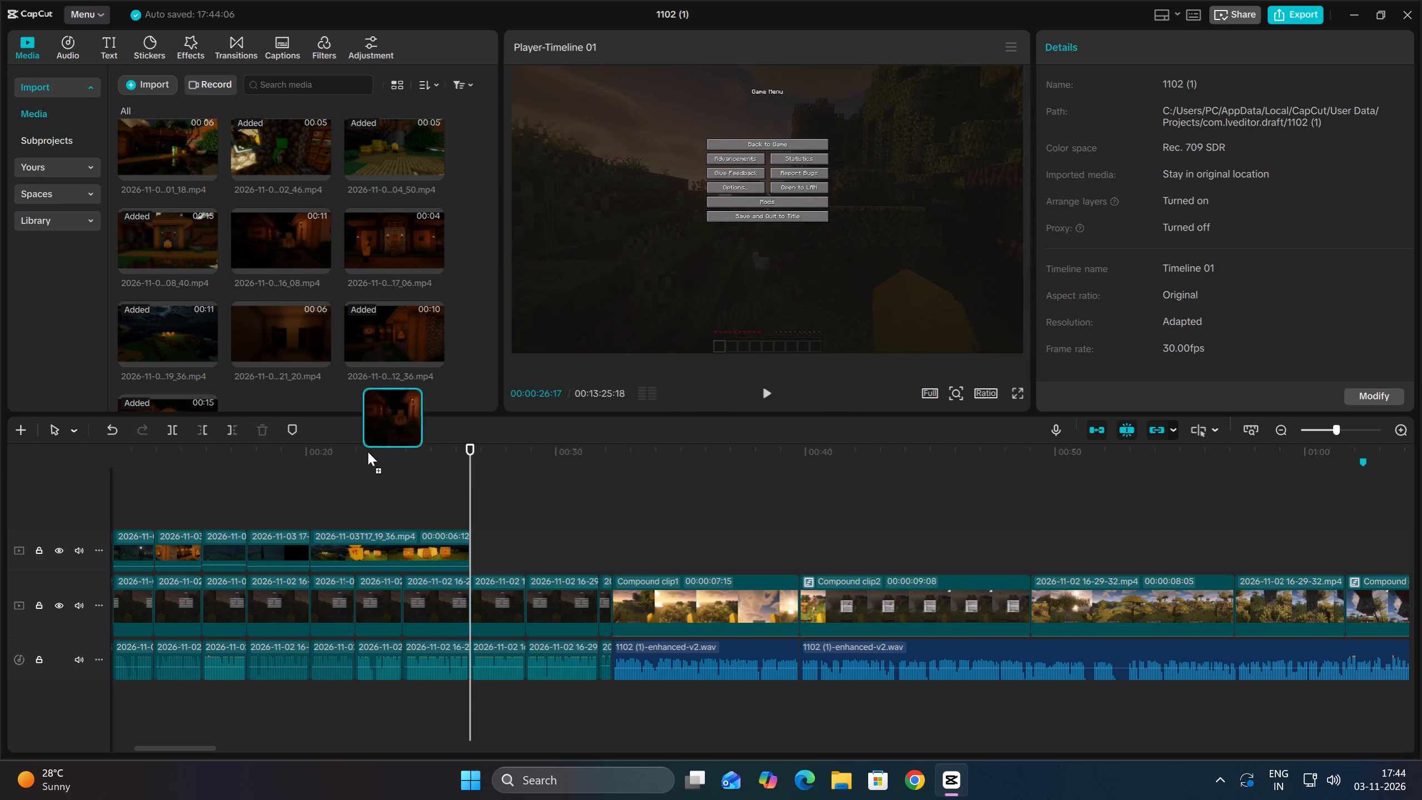
left_click_drag(368, 452, 390, 507)
left_click_drag(464, 519, 472, 518)
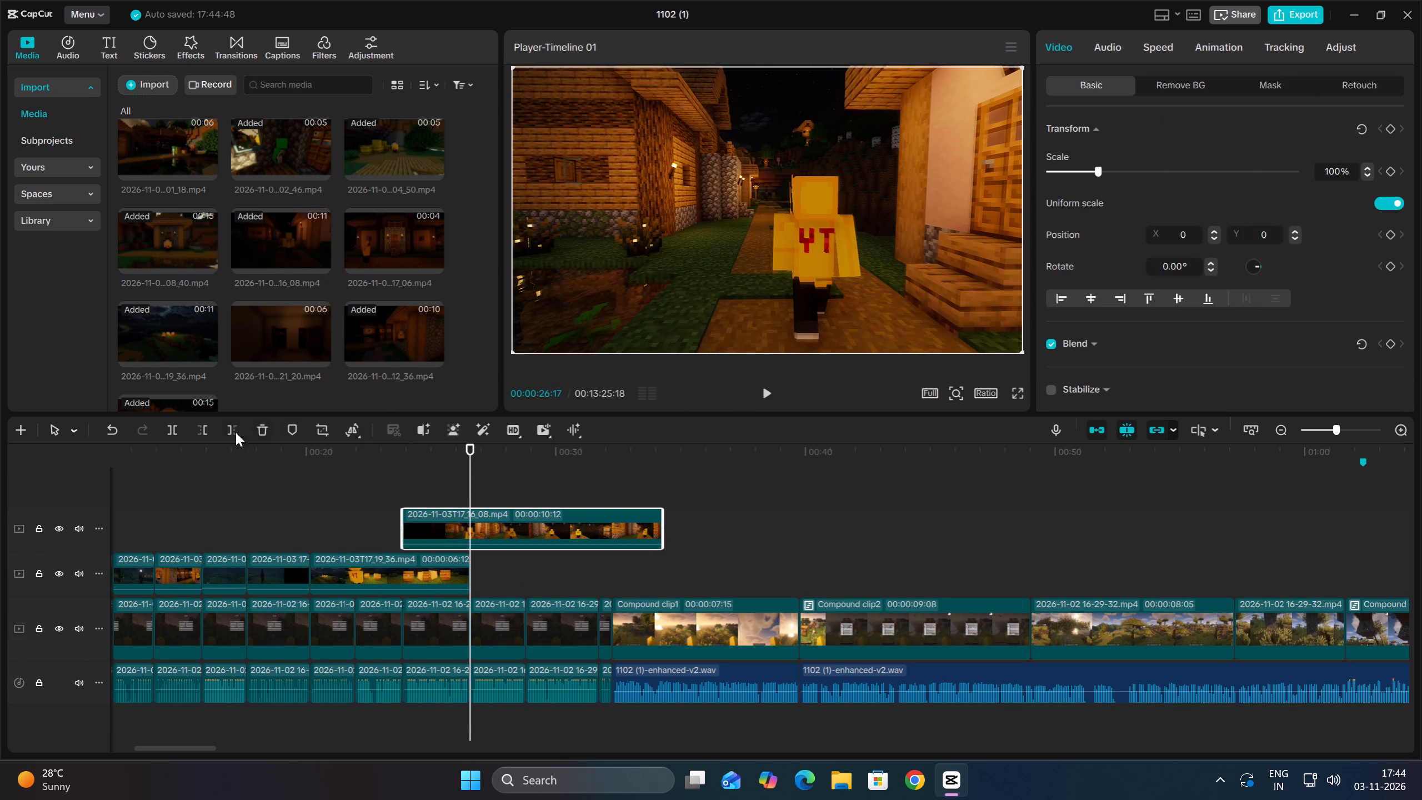
left_click(208, 439)
left_click_drag(523, 538, 525, 594)
key("space")
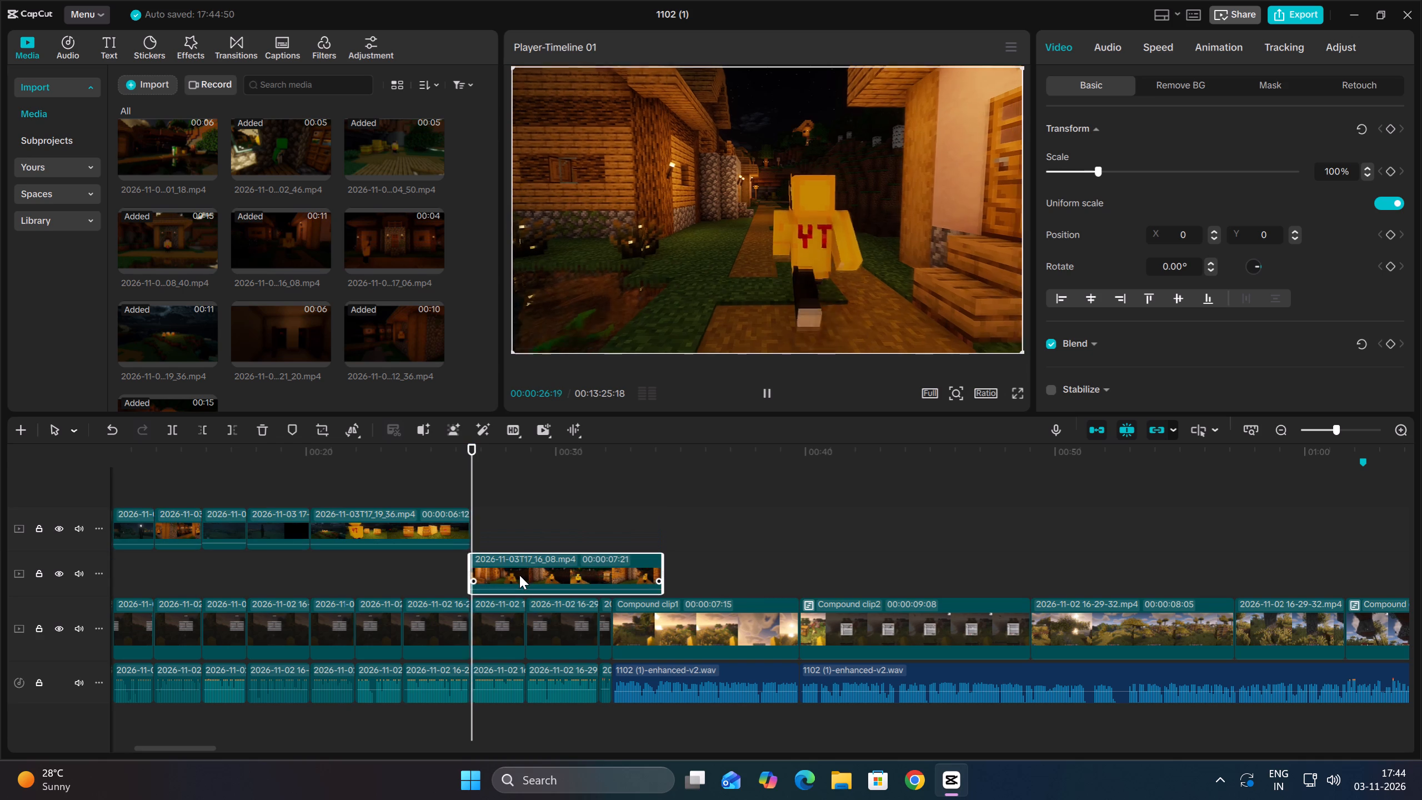
left_click_drag(519, 575, 523, 539)
Play the 2026-11-03T17_16_08.mp4 shot and cut off its end at 00:00:28:26.
key("Up")
key("Up")
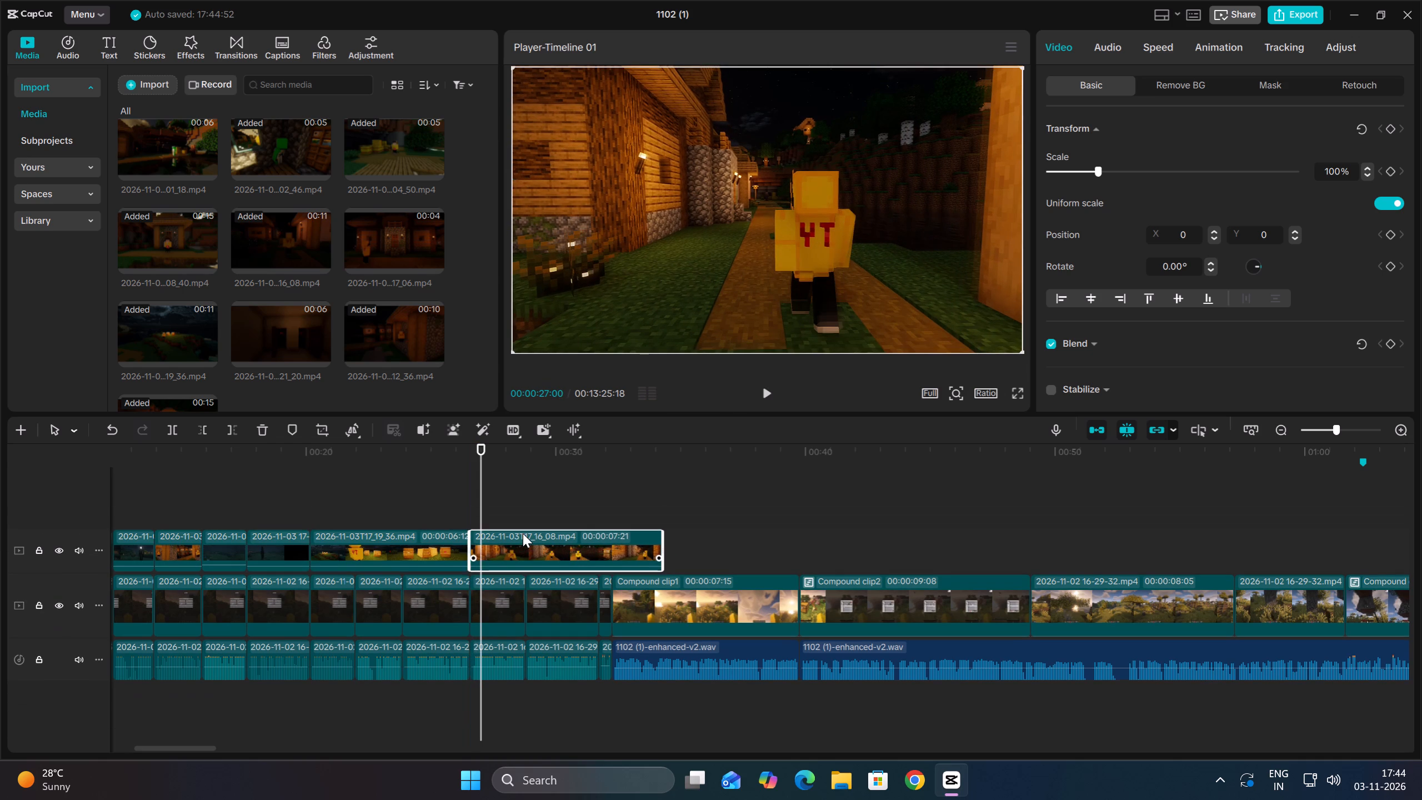
key("space")
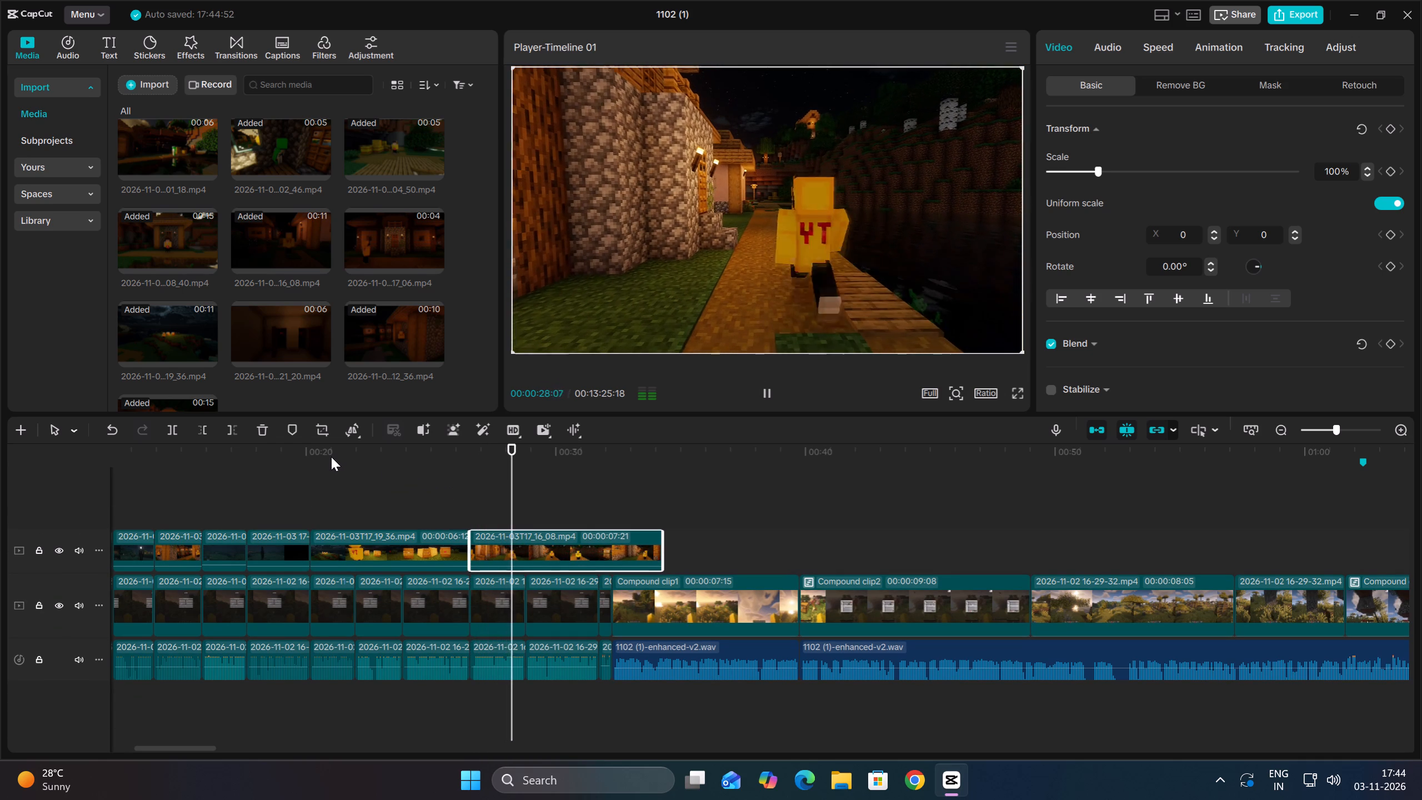
key("space")
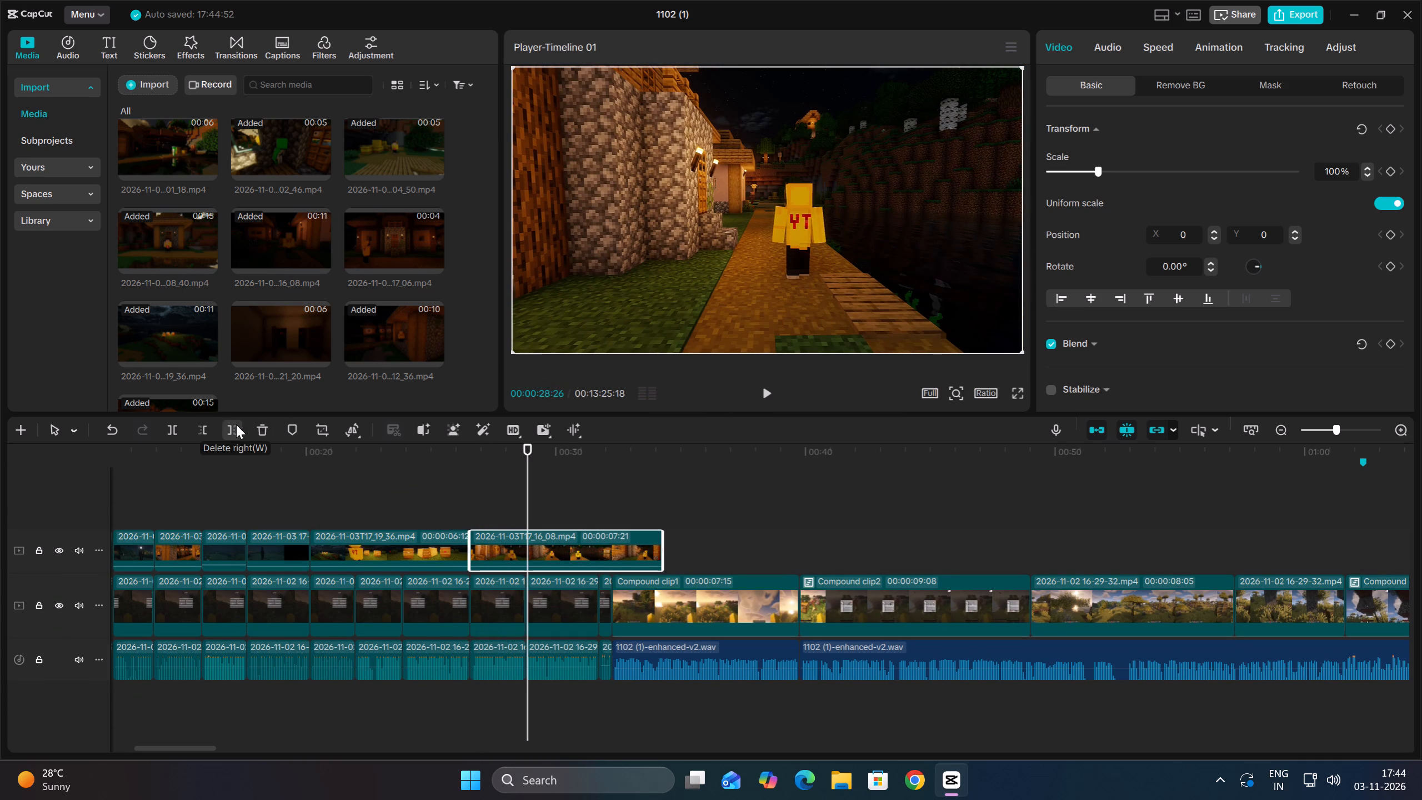
left_click(236, 424)
Add 2026-11-03T17_17_06.mp4 to the gameplay track and trim its start so the shot runs from 00:00:28:26 to 00:00:31:15.
left_click(514, 537)
left_click(542, 542)
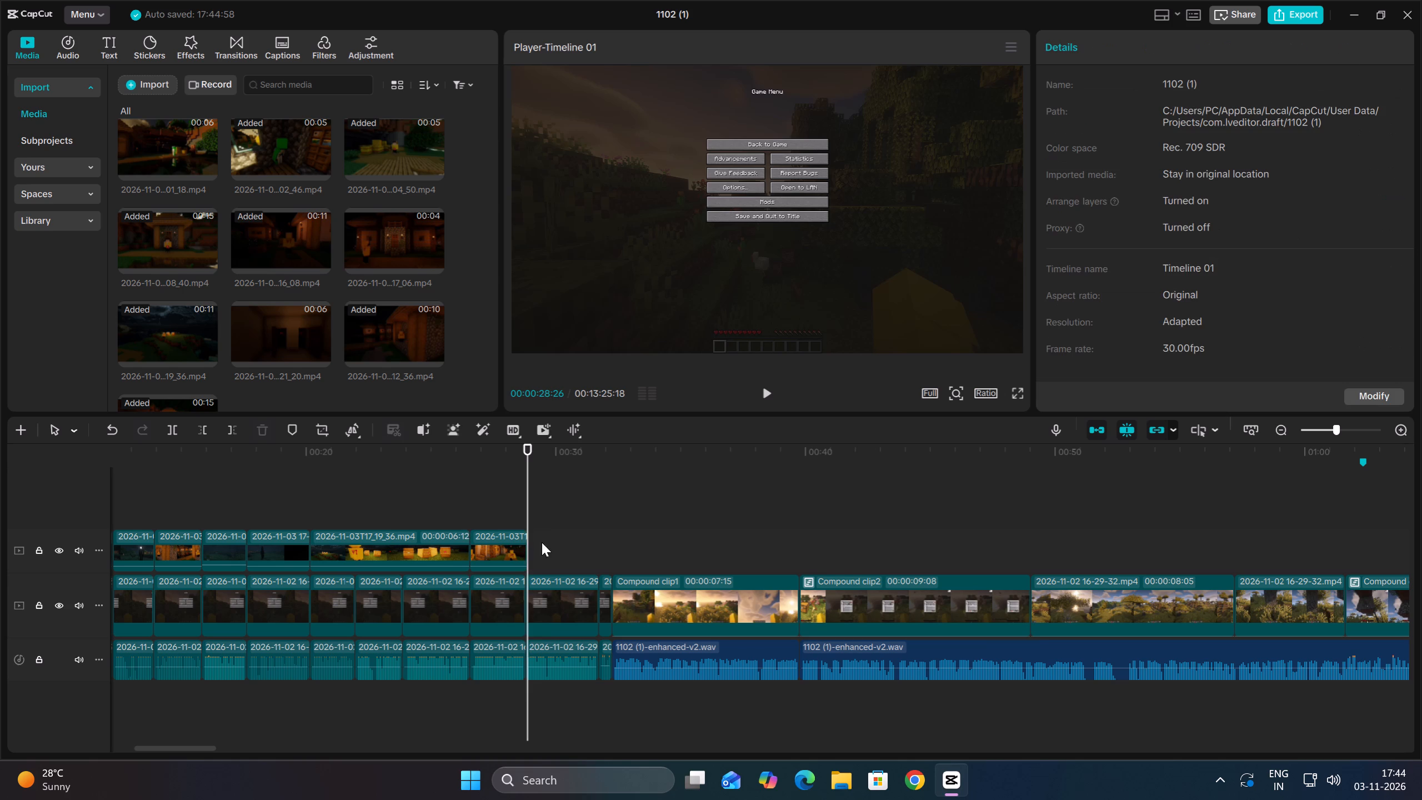
key("Up")
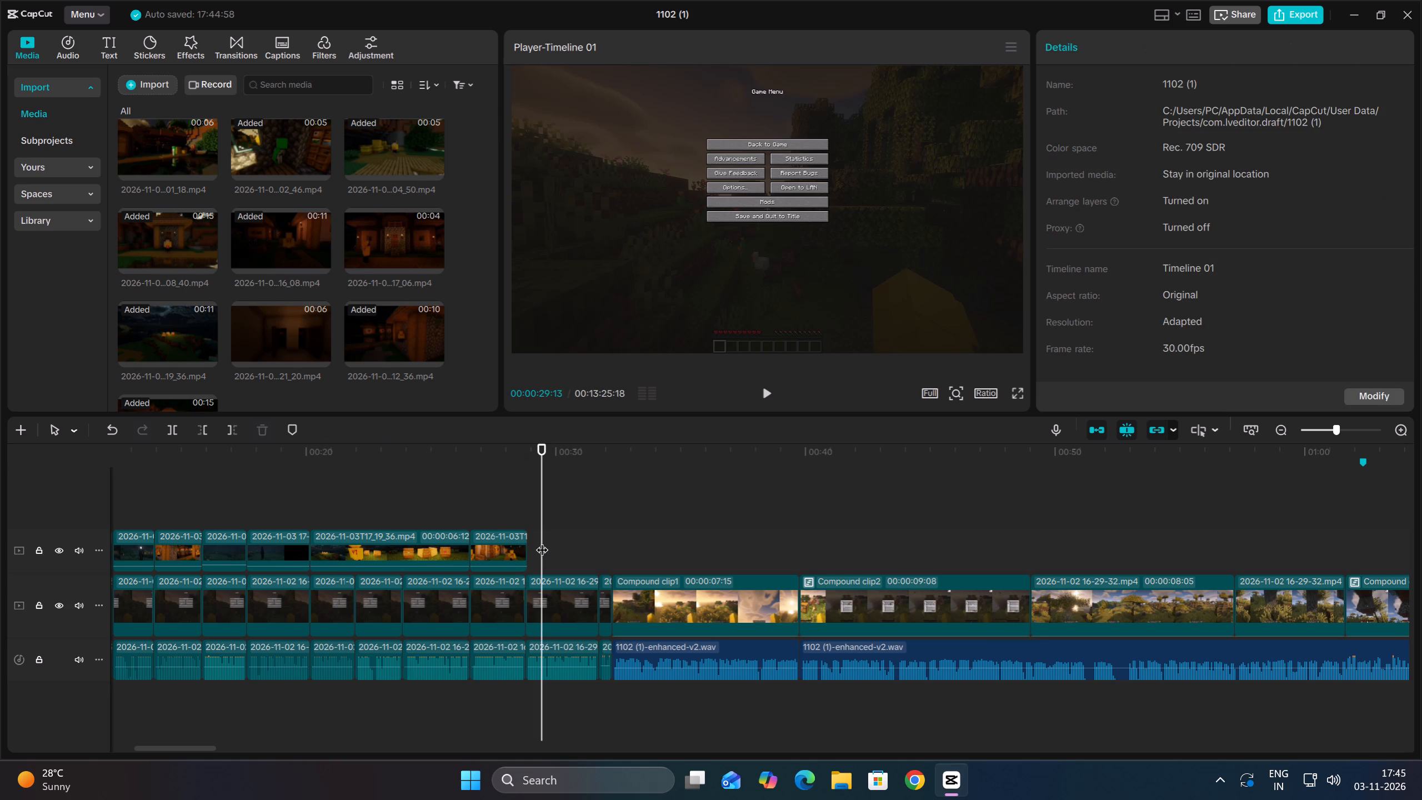
left_click_drag(372, 234, 543, 524)
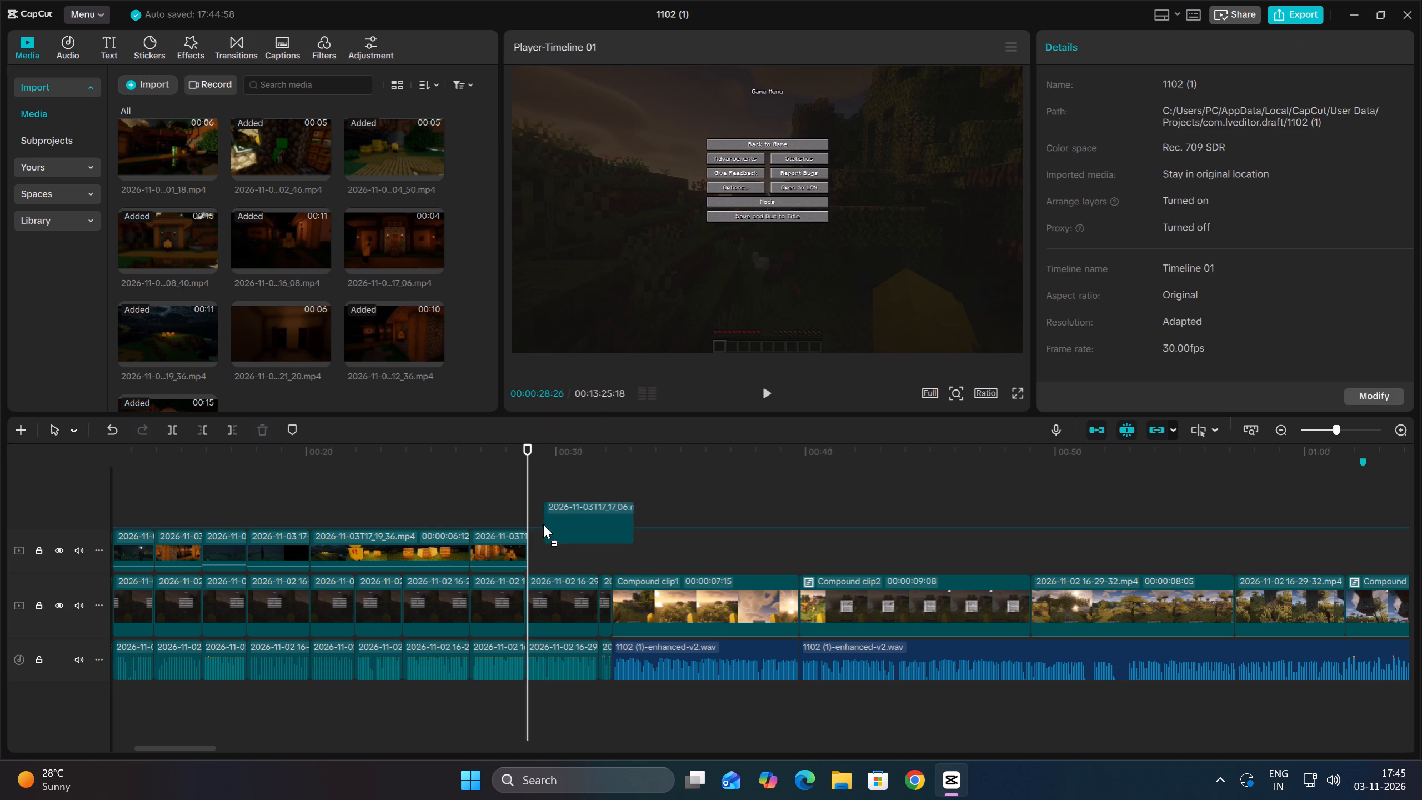
left_click_drag(543, 524, 529, 549)
key("space")
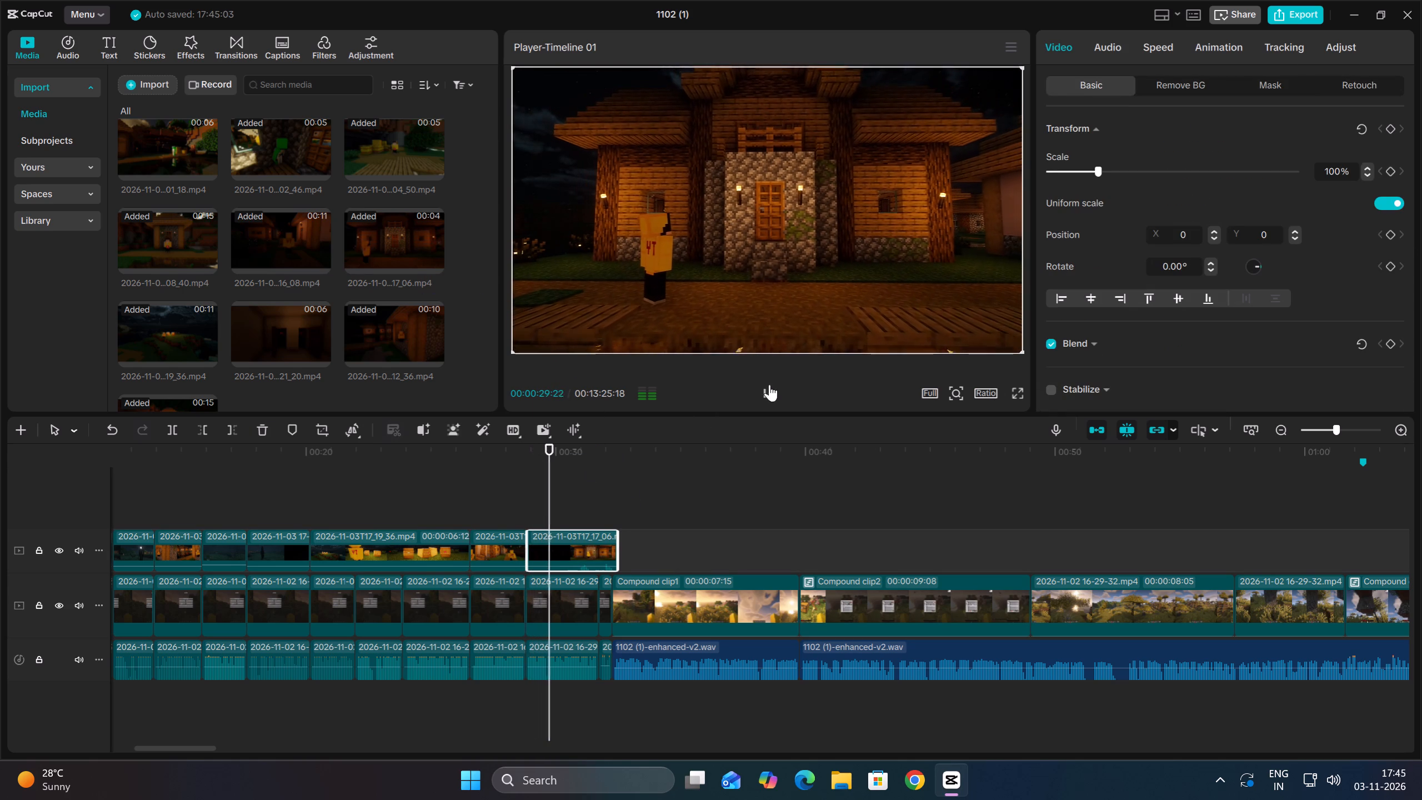
key("space")
left_click(201, 434)
key("Up")
left_click_drag(594, 543, 575, 546)
left_click(573, 546)
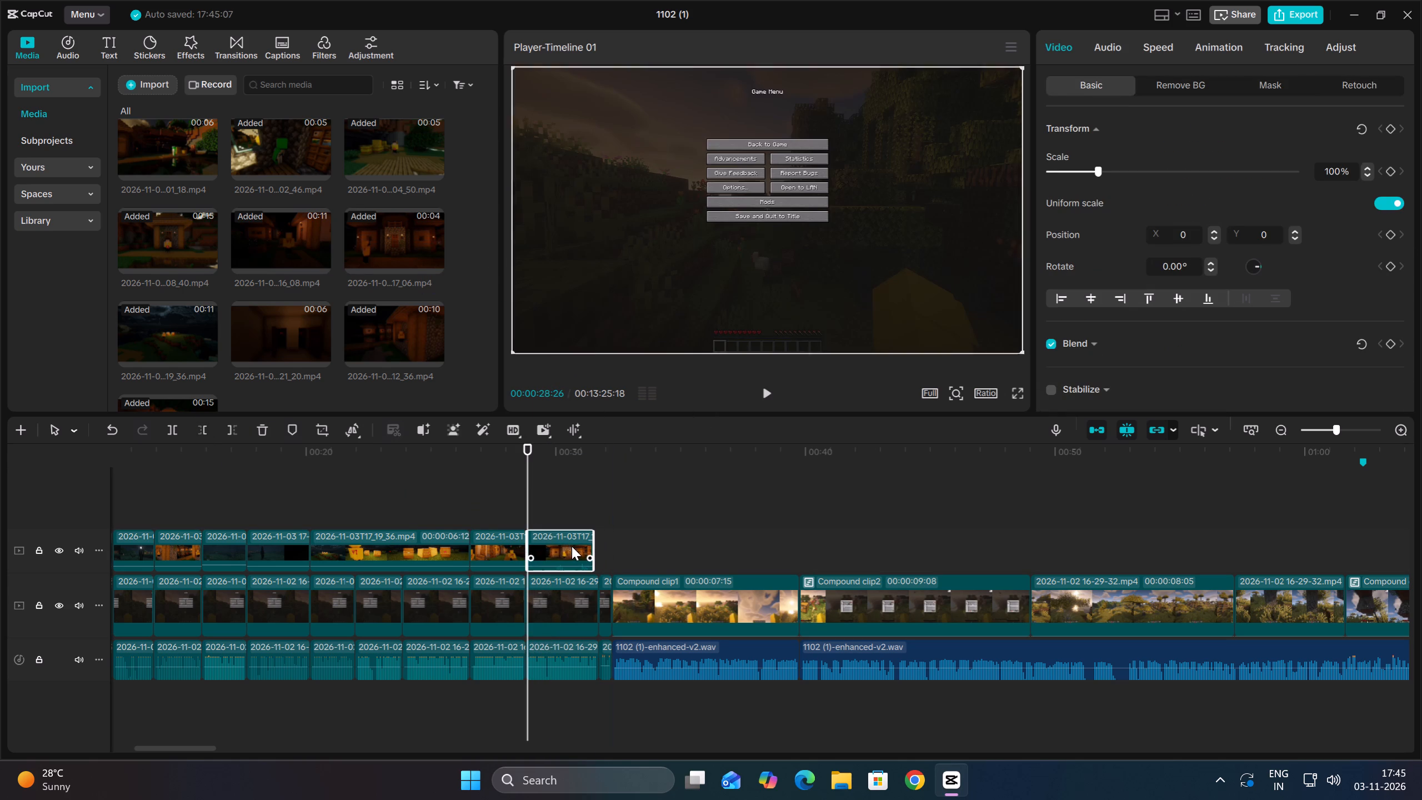
Play the 2026-11-03T17_17_06.mp4 shot and the uncovered footage following it, returning to 00:00:31:15.
key("space")
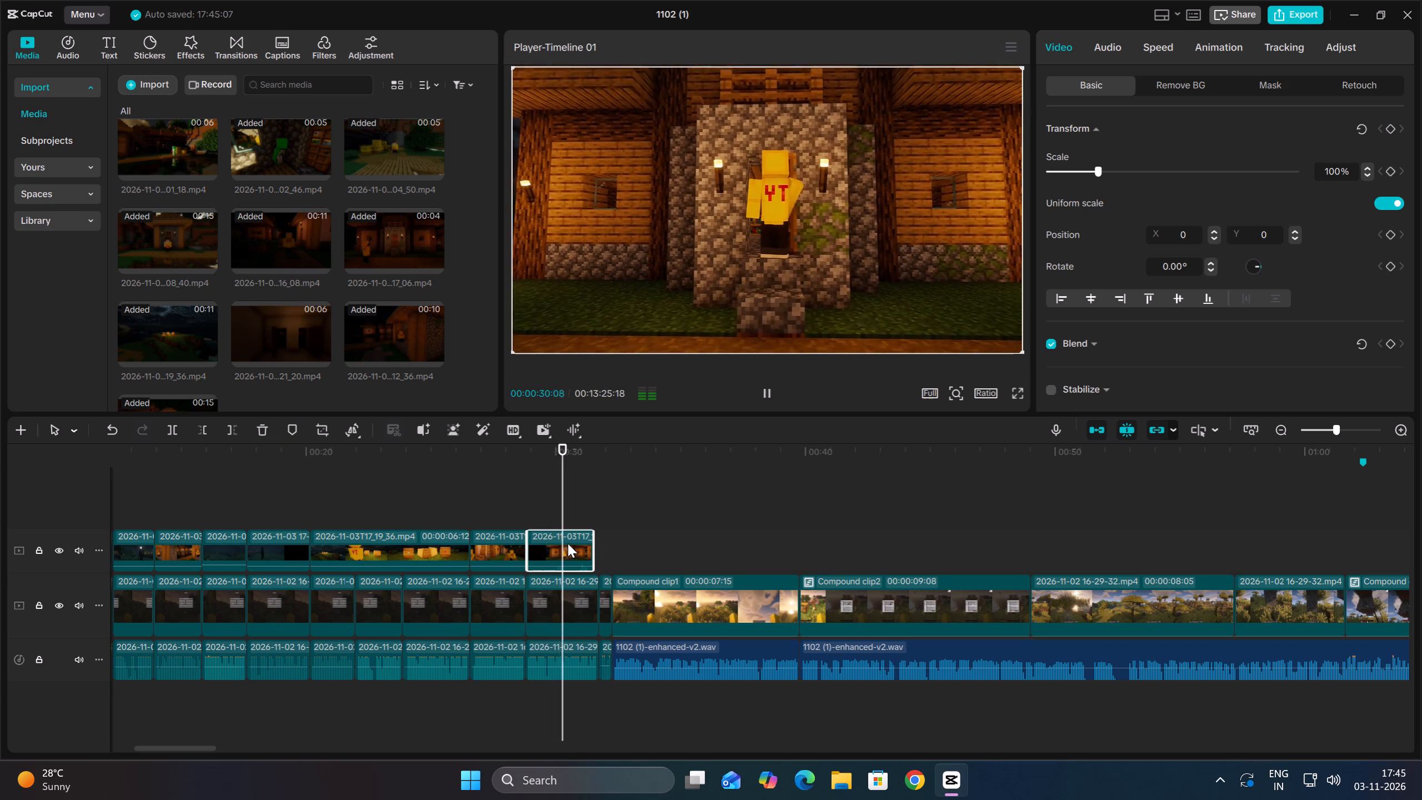
key("Up")
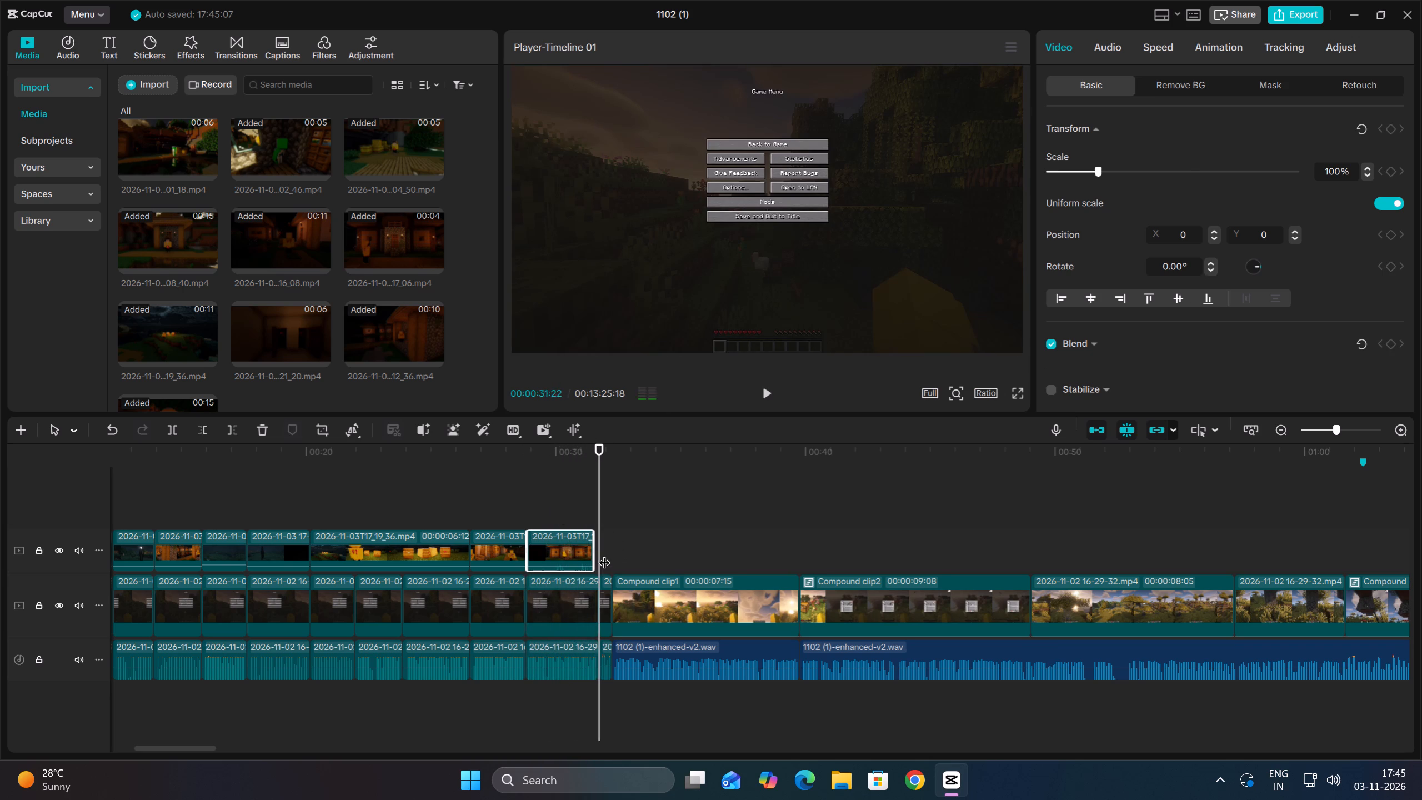
key("Up")
left_click(607, 554)
key("Up")
key("Up")
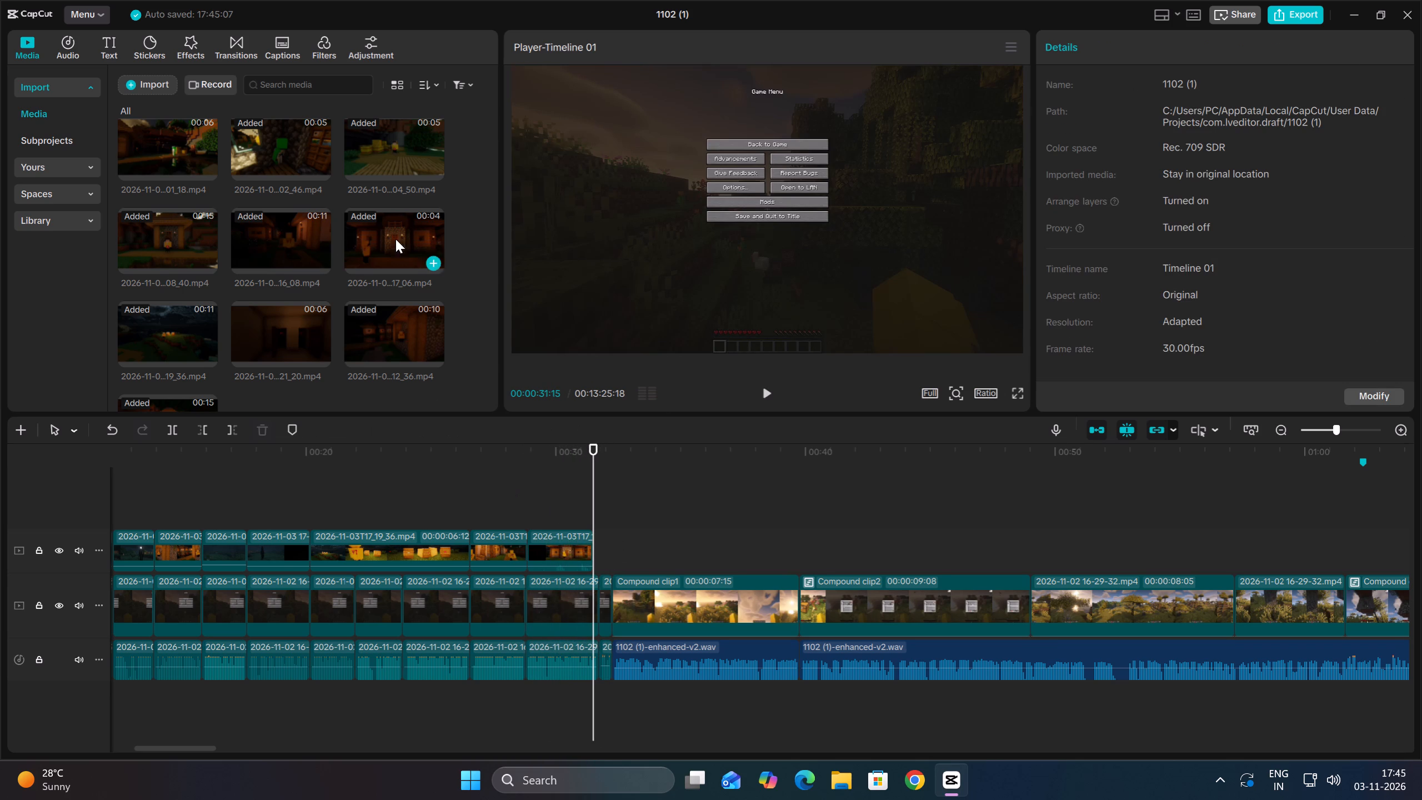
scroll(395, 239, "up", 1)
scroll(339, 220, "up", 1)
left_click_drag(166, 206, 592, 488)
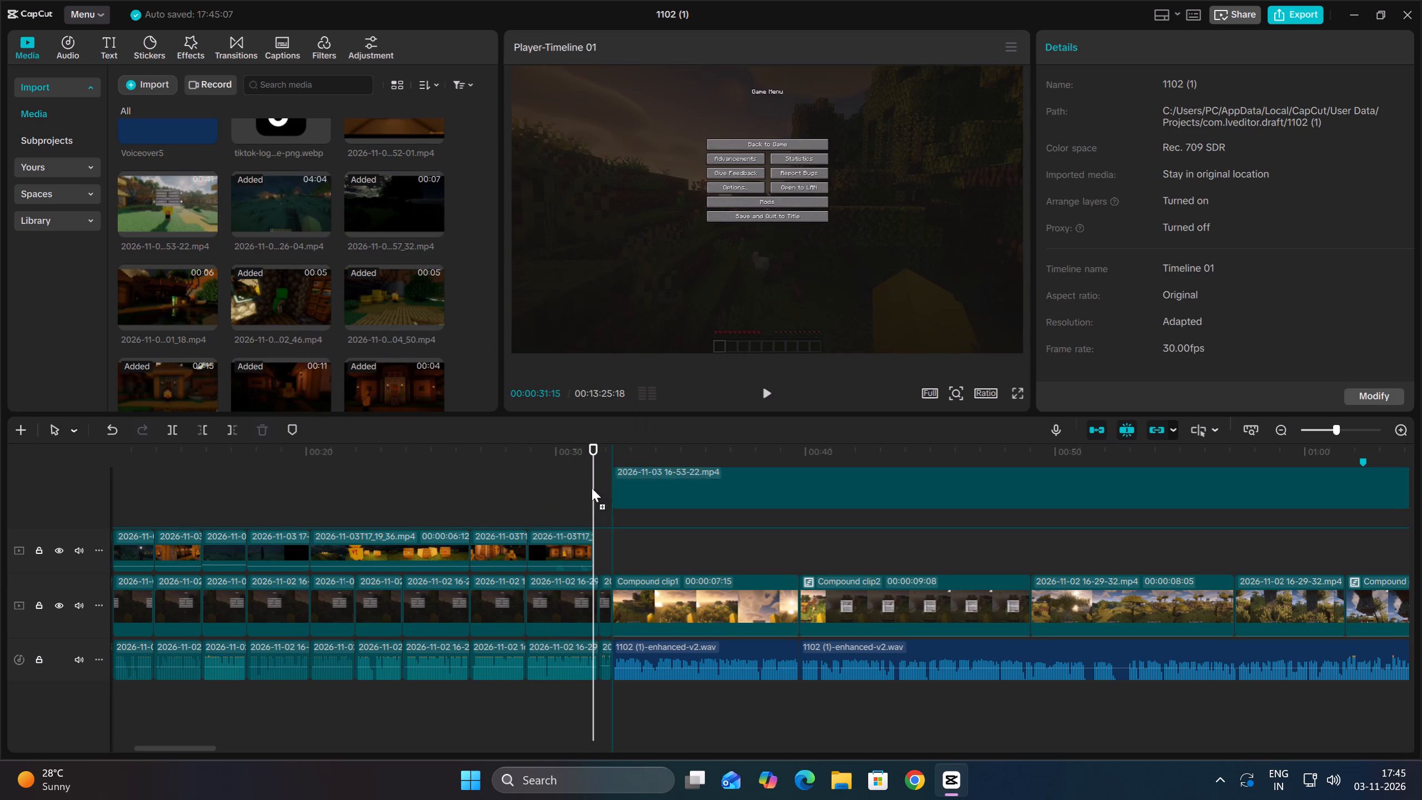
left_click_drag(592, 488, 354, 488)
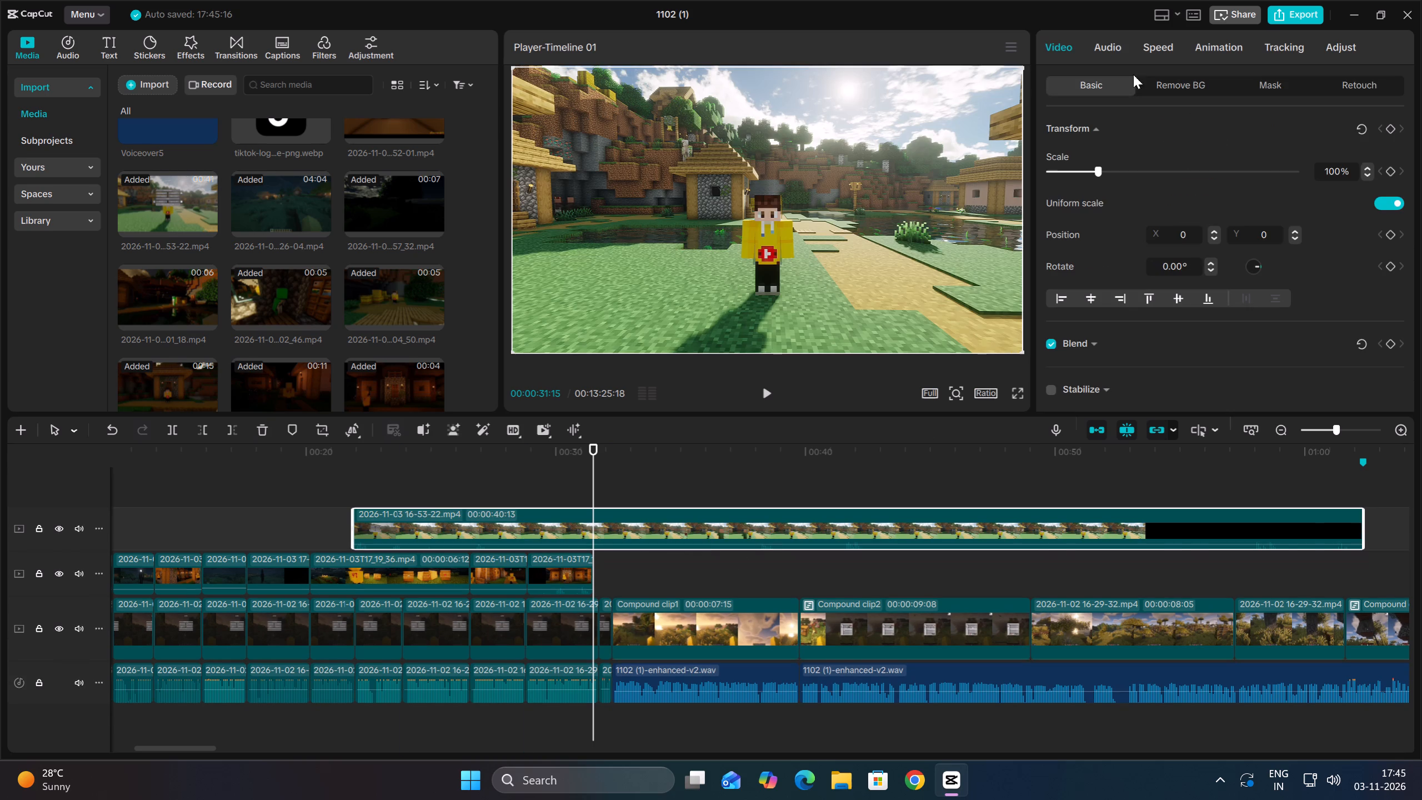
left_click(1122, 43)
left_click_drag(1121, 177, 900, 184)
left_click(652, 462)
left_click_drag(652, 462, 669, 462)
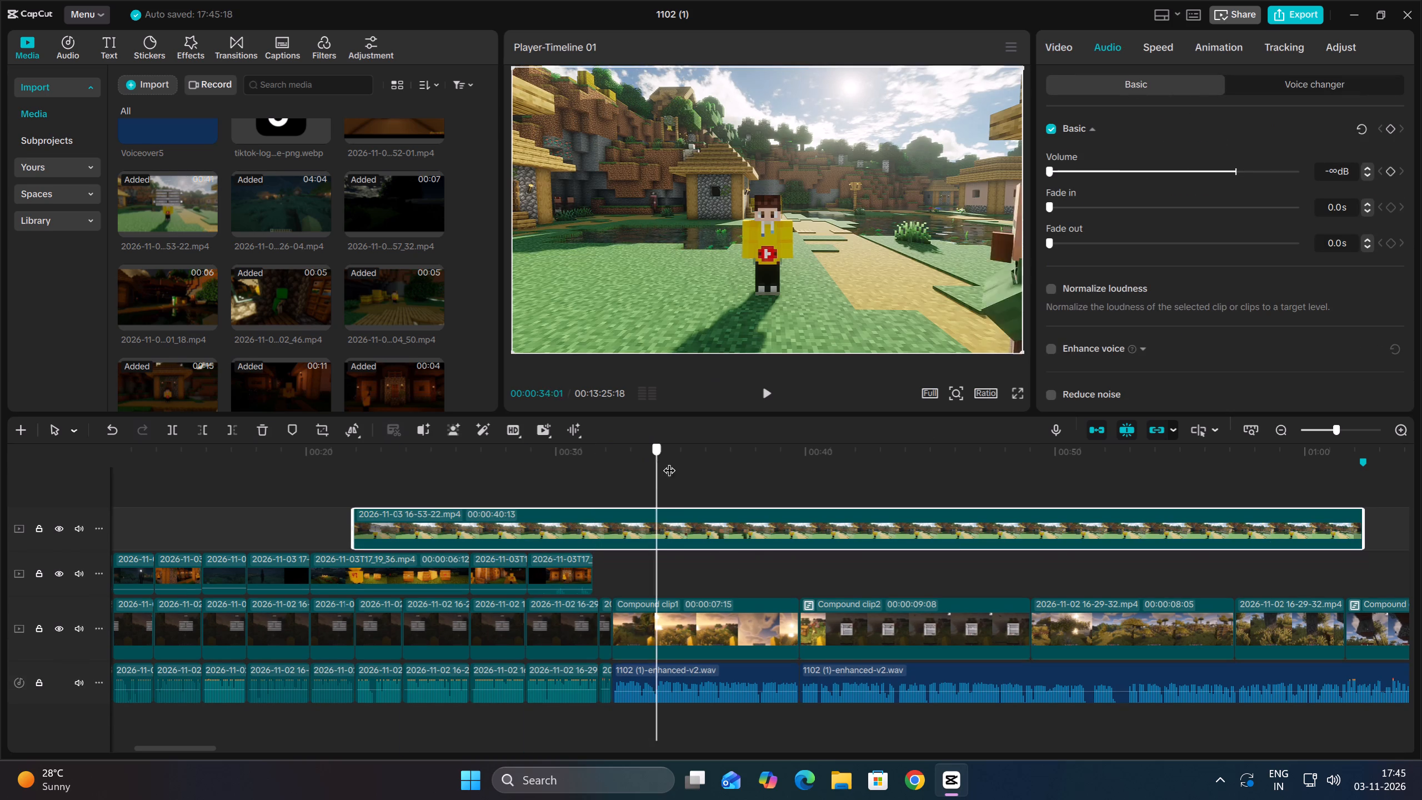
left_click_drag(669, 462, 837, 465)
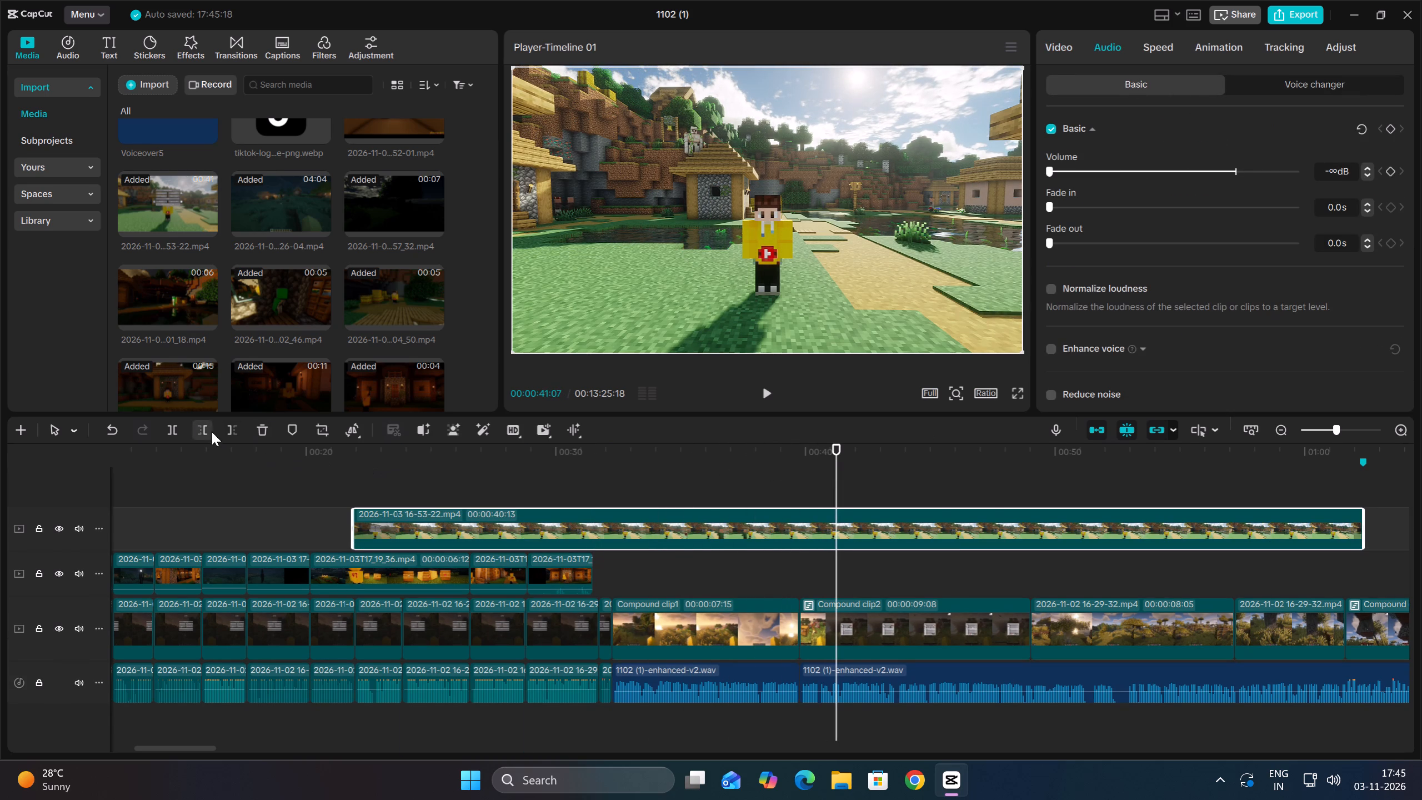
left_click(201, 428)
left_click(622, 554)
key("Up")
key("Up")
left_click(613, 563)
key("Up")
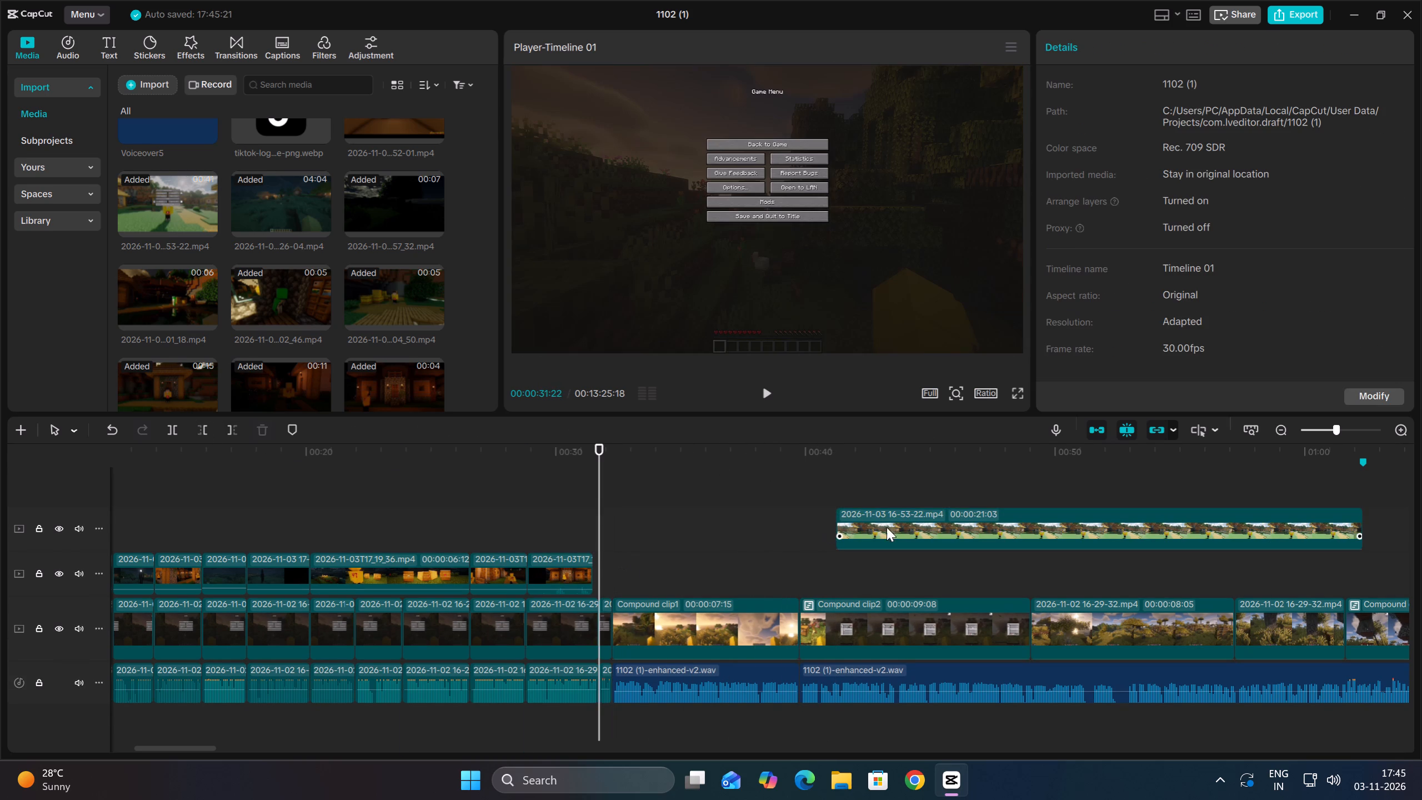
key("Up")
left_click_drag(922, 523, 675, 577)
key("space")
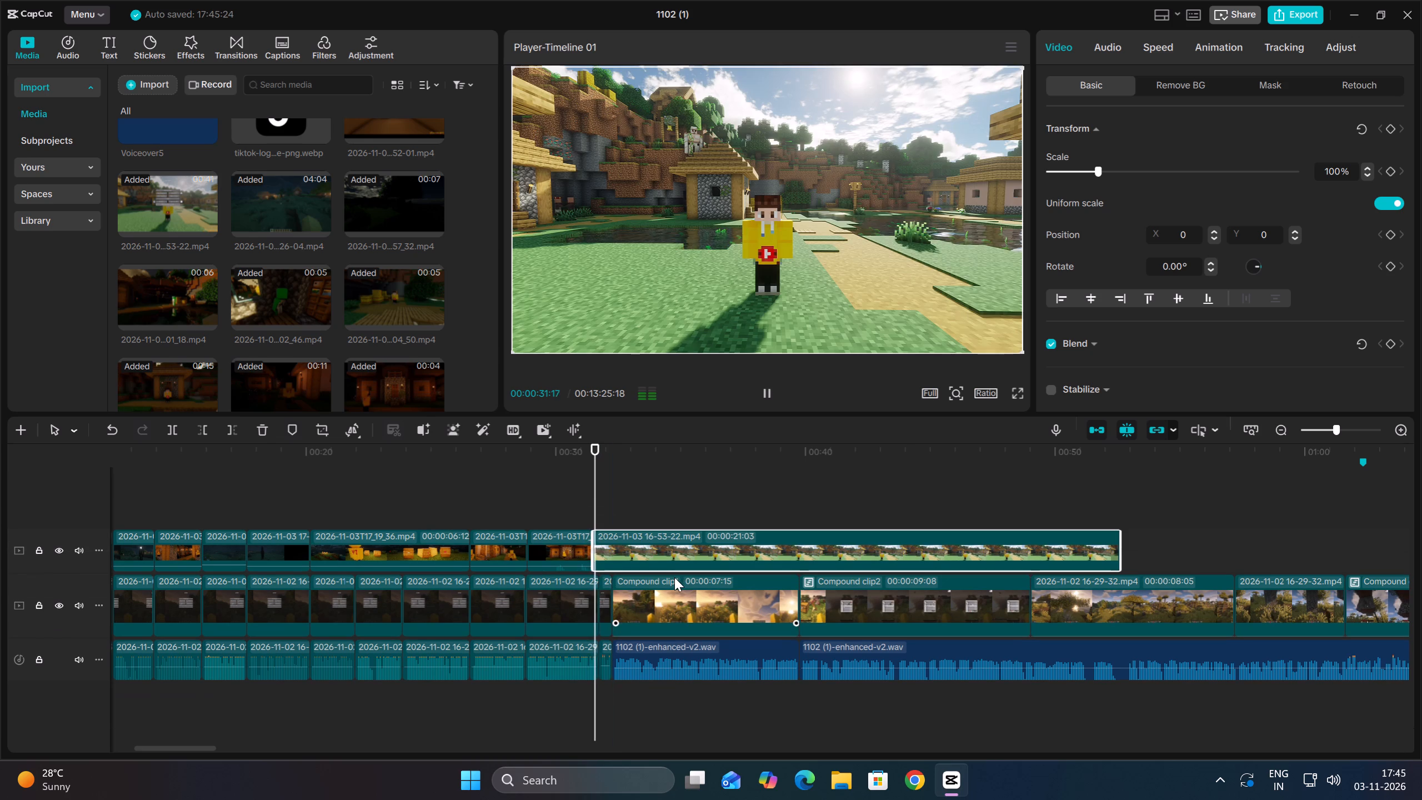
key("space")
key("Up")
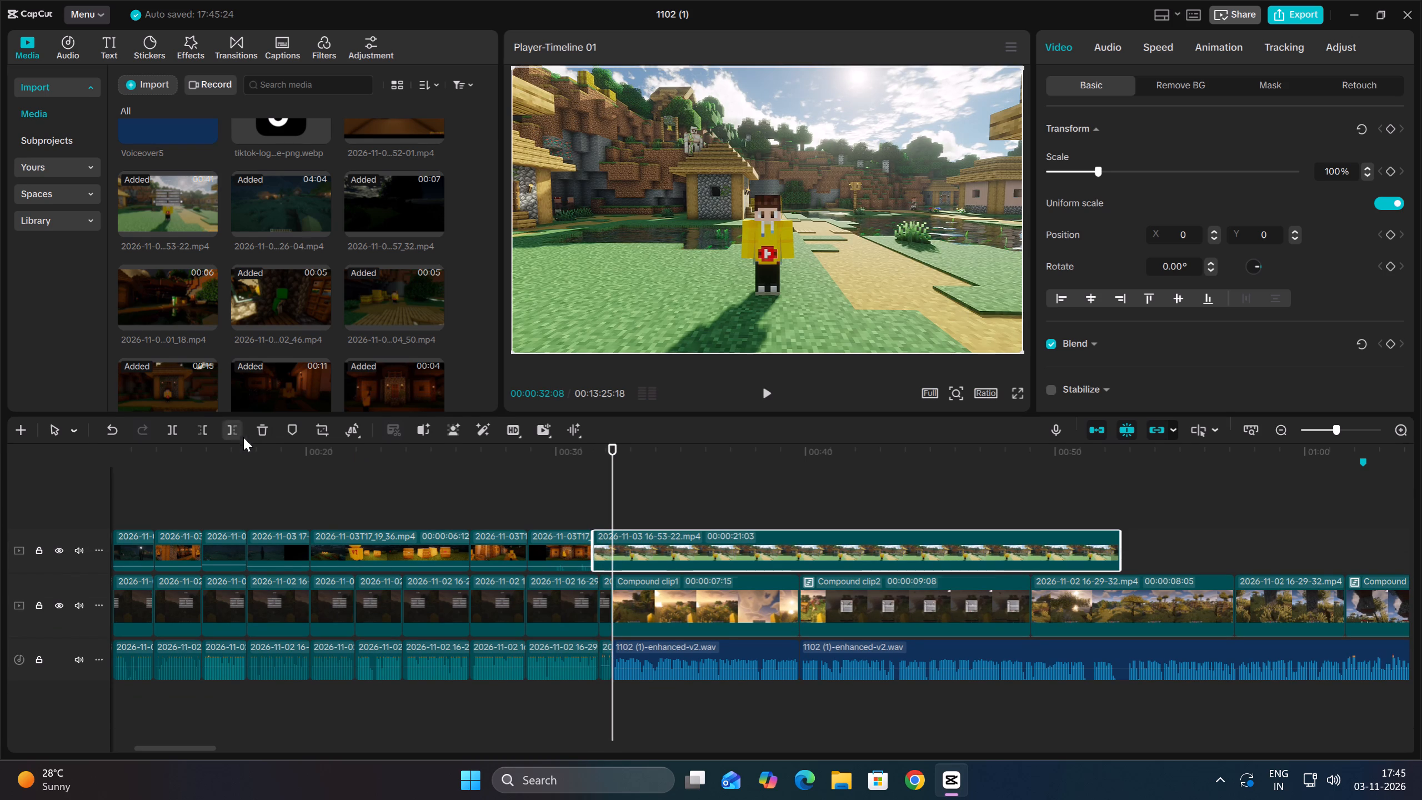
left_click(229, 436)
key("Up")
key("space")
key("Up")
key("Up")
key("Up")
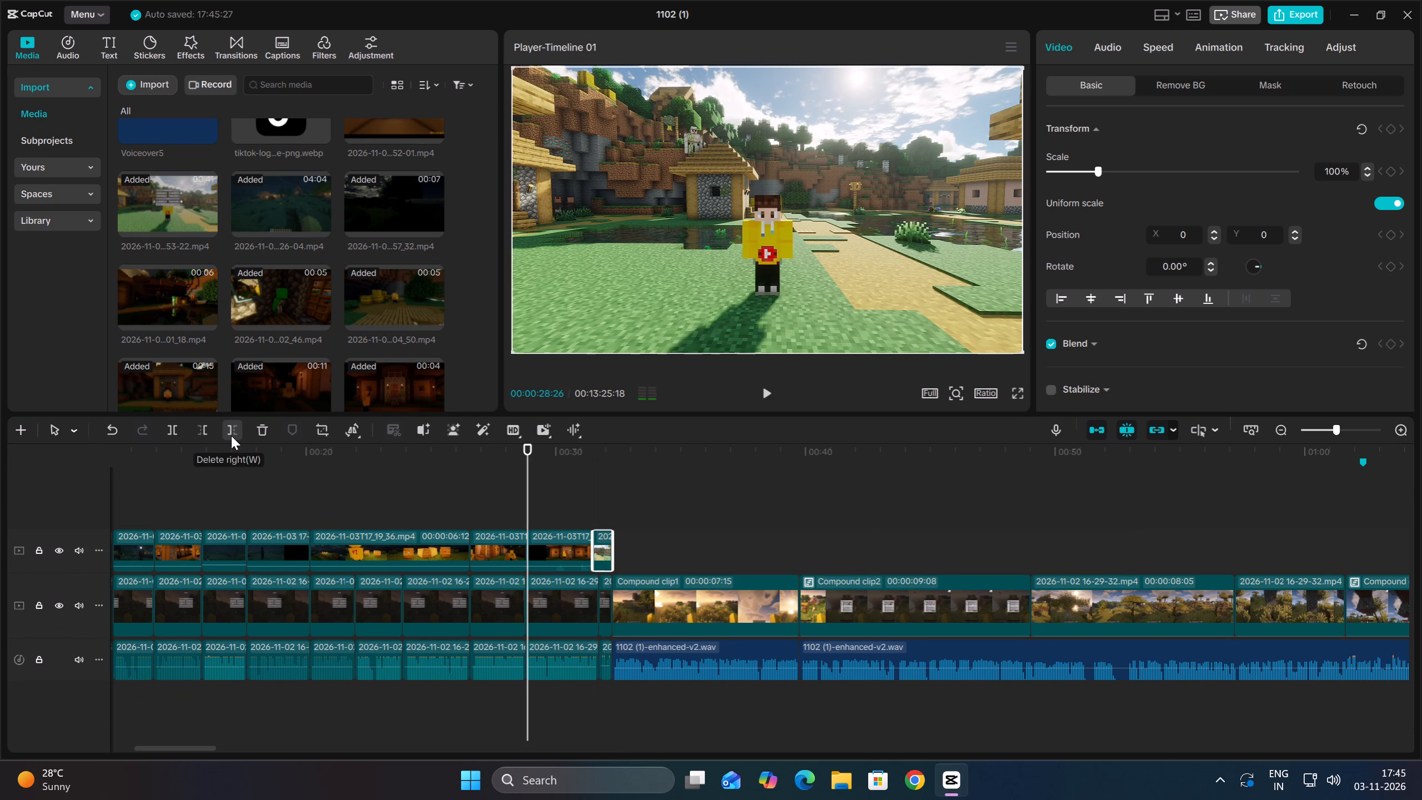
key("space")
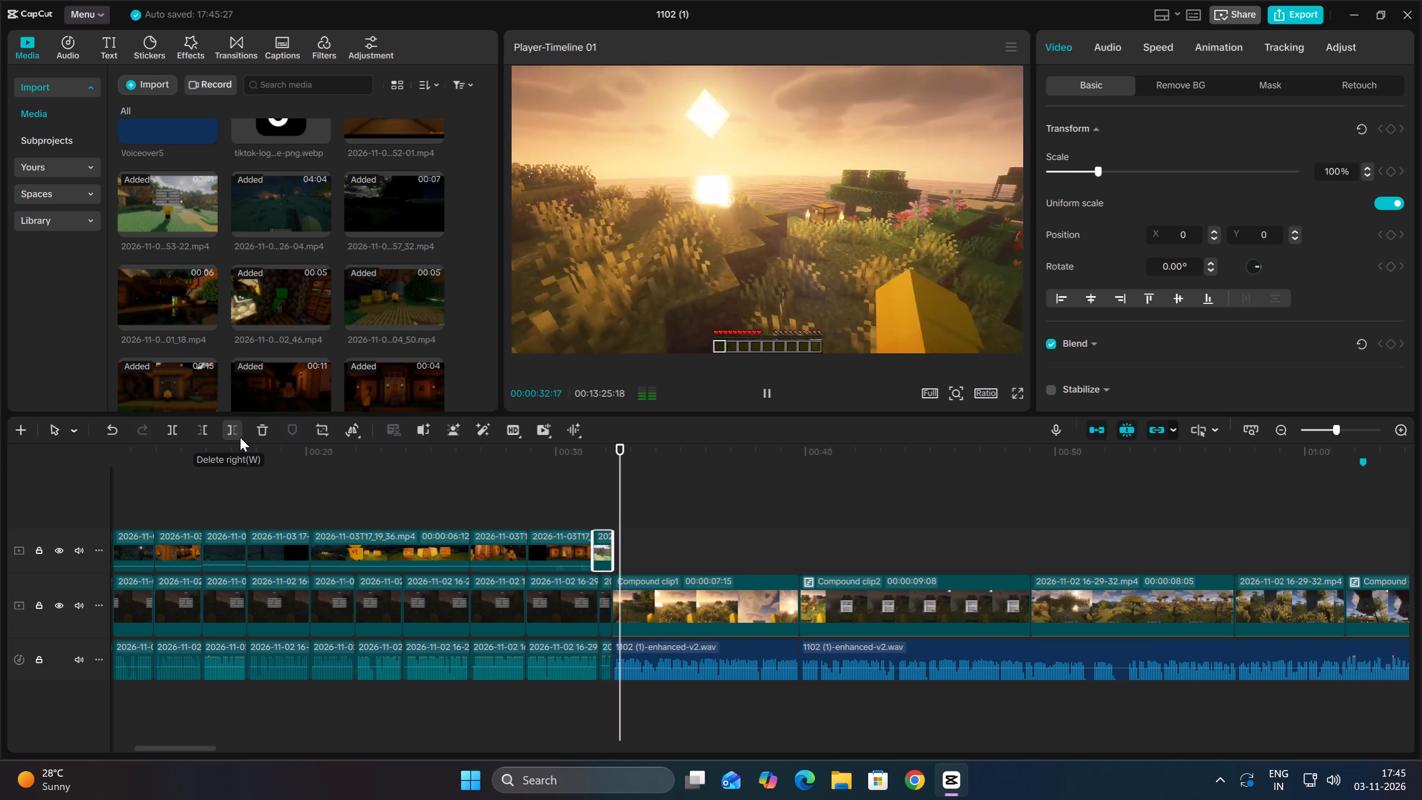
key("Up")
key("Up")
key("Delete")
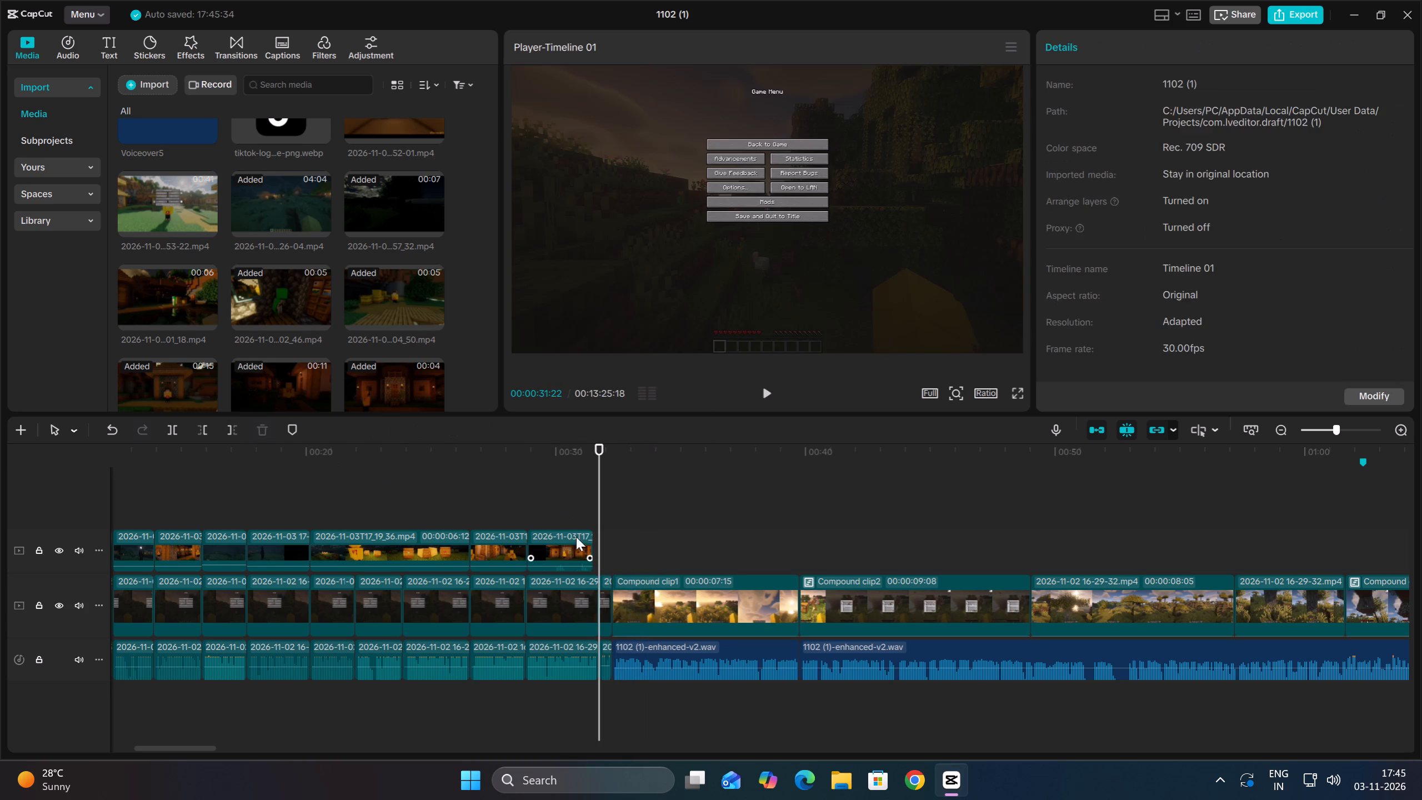
Extend the end of the last gameplay shot, 2026-11-03T17_17_06.mp4, to 00:00:32:08, where Compound clip1 starts.
left_click(579, 543)
left_click_drag(594, 541, 612, 543)
key("Up")
left_click_drag(593, 540, 594, 540)
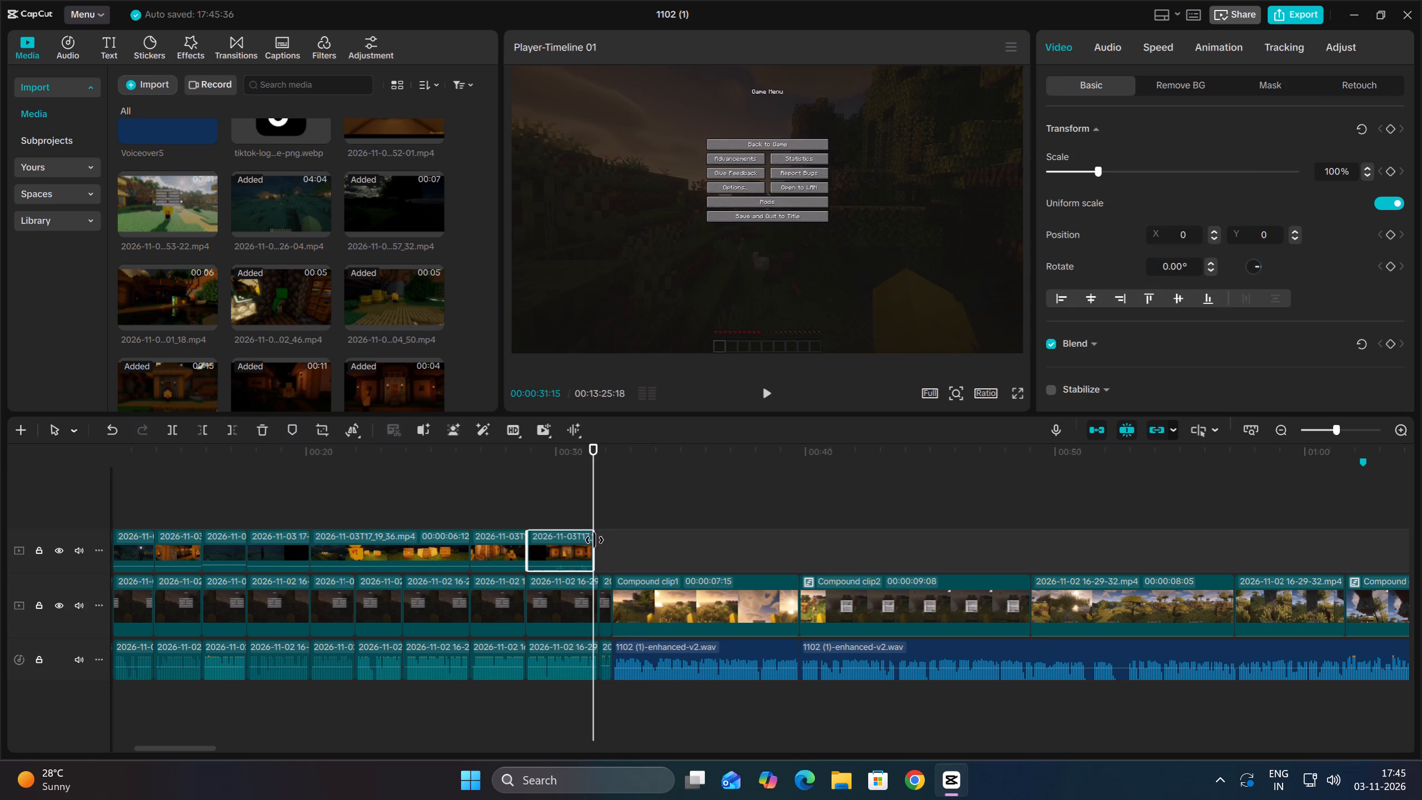
left_click_drag(594, 540, 598, 540)
key("Up")
Play the extended last shot into Compound clip1, and play the opening from 00:00:00:00 to check the placed shots.
left_click_drag(548, 547, 572, 548)
left_click_drag(548, 541, 527, 536)
key("space")
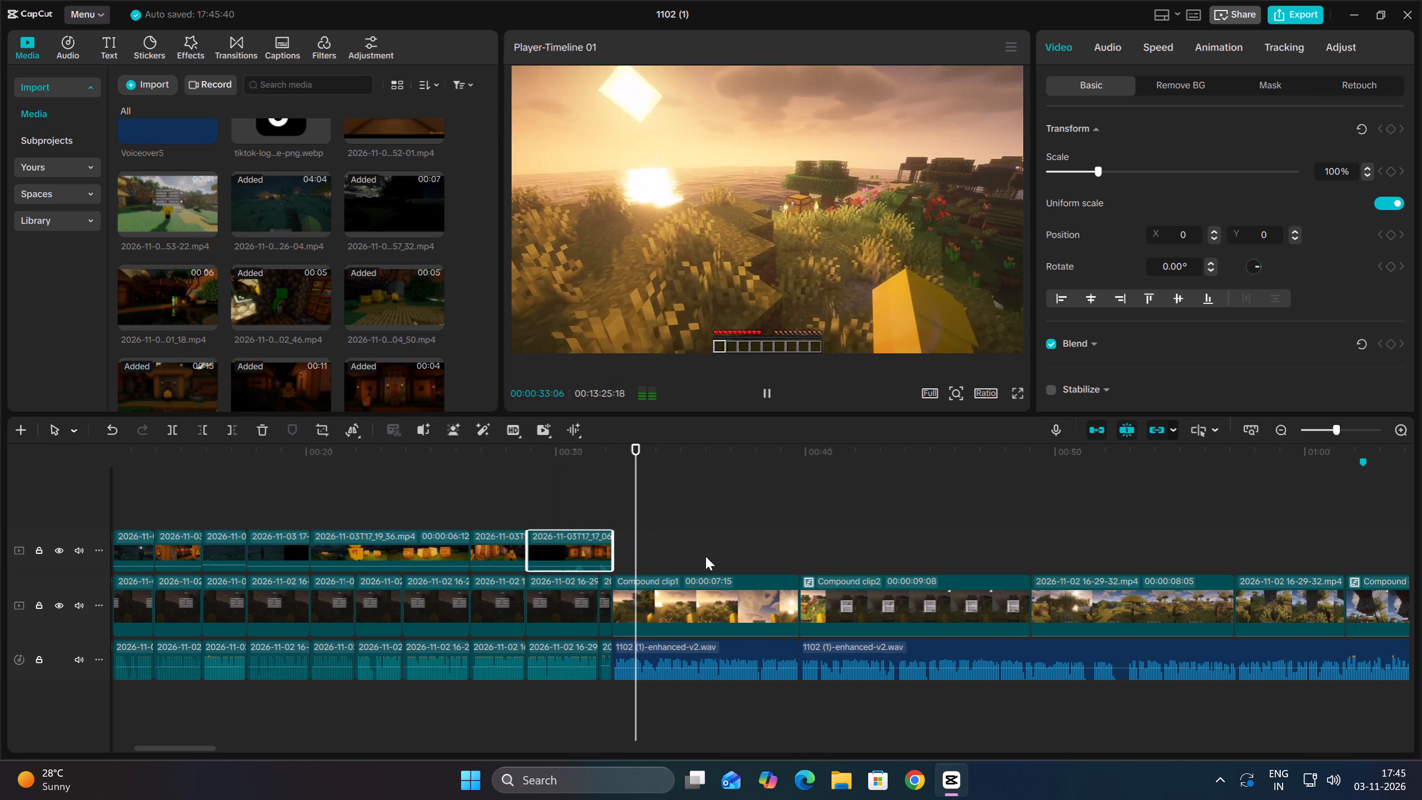
left_click(1288, 429)
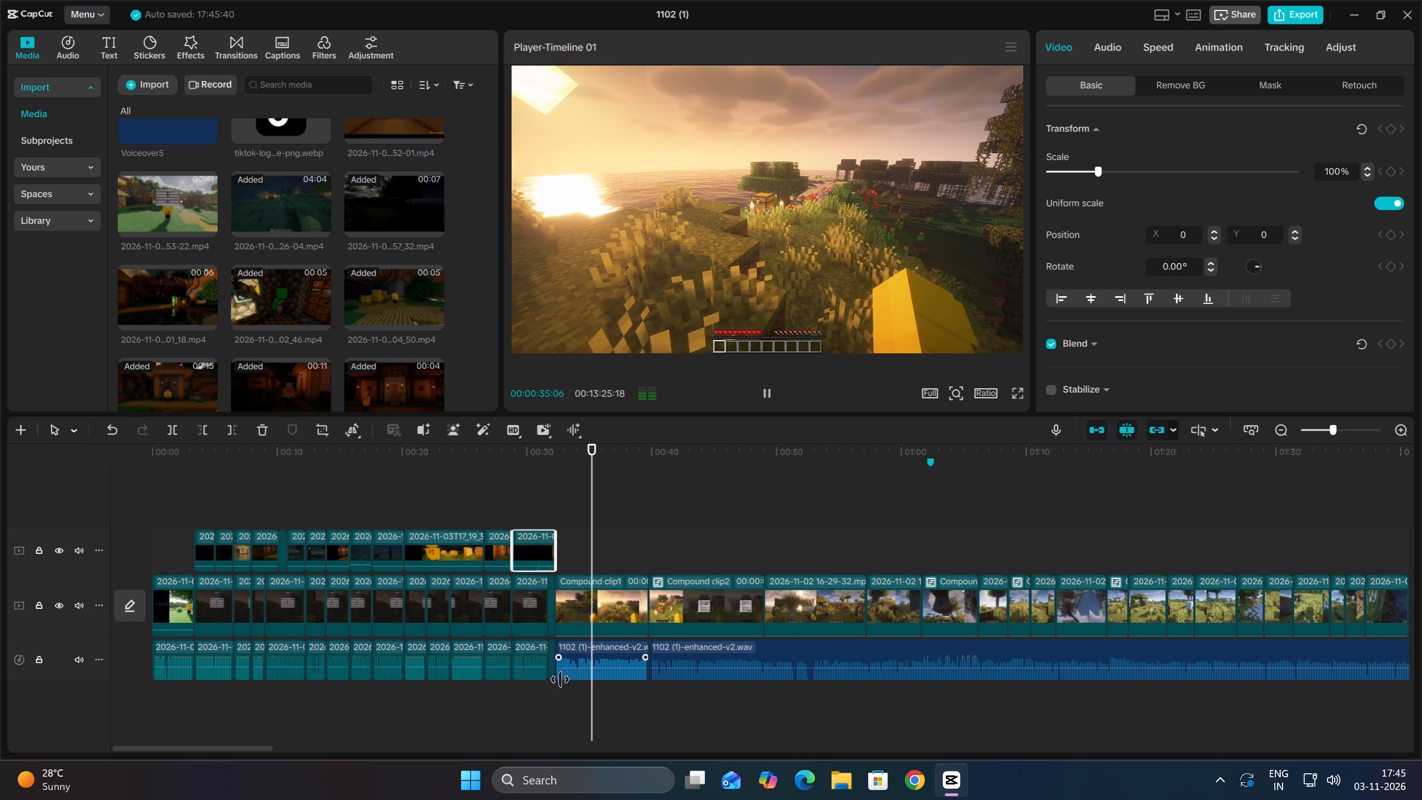
left_click(508, 706)
left_click_drag(508, 706, 31, 684)
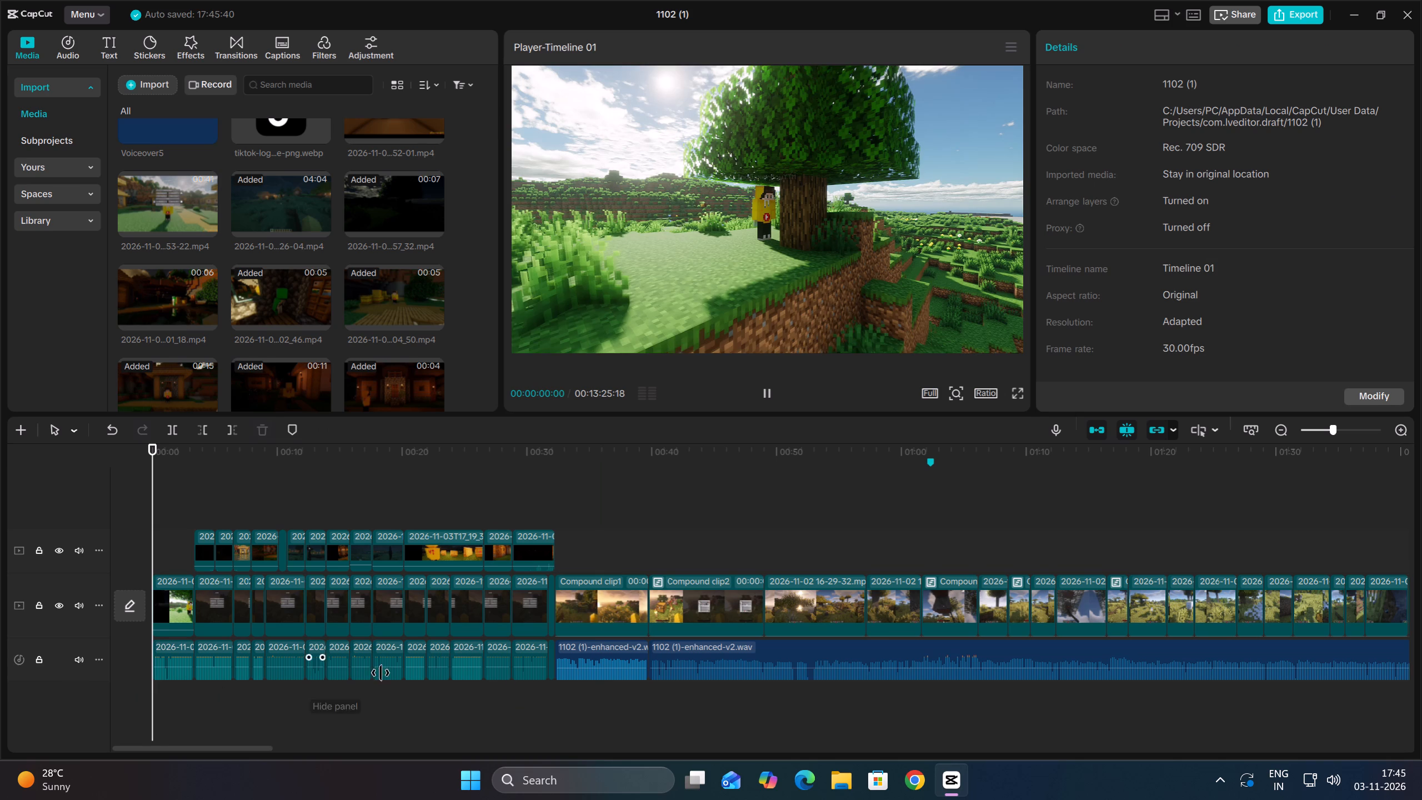
key("space")
left_click(1414, 426)
double_click(1404, 430)
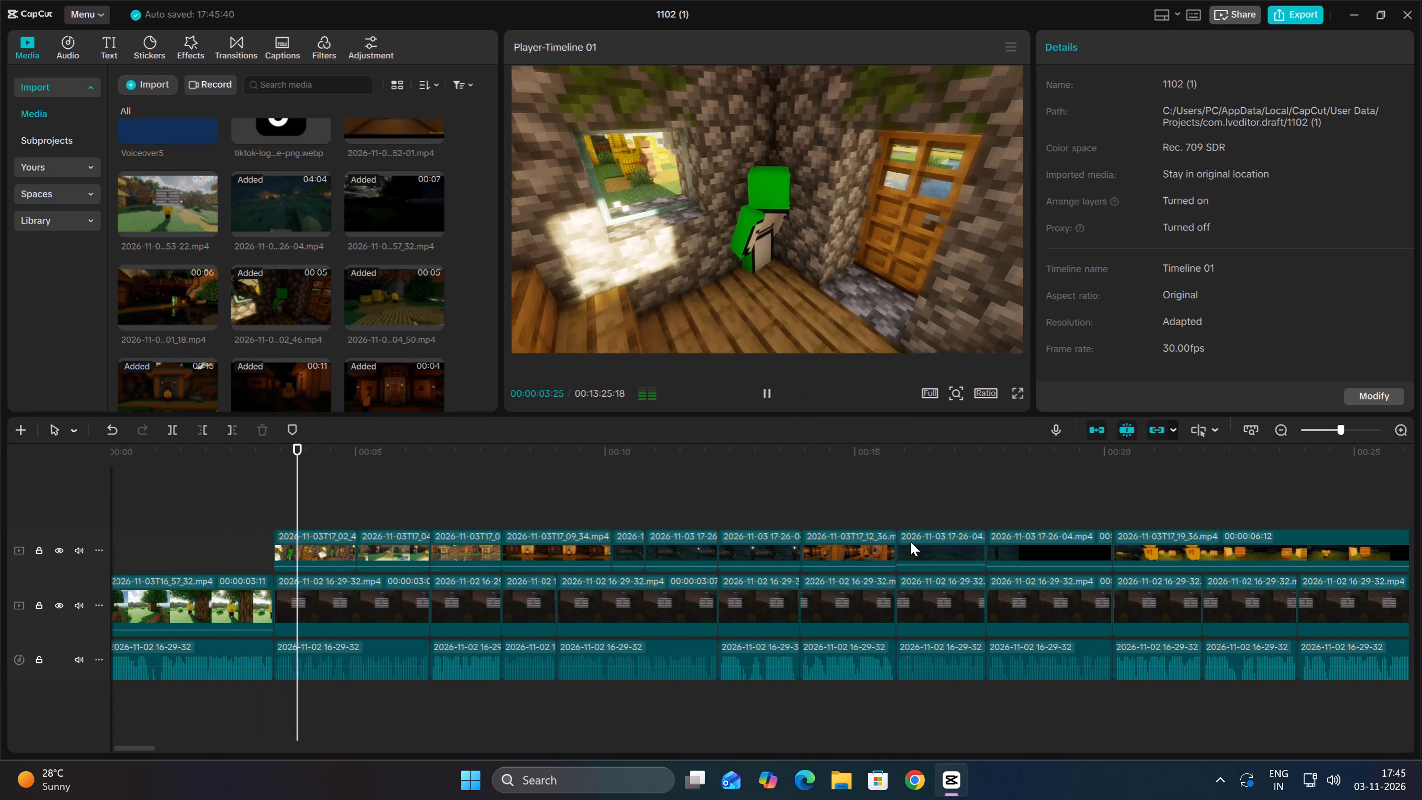
Replace the game-menu clip after 2026-11-03T16_57_32.mp4 on the main track with the 2026-11-03T17_02_46.mp4 and 2026-11-03T17_04_50.mp4 shots from the track above.
left_click(389, 597)
key("Delete")
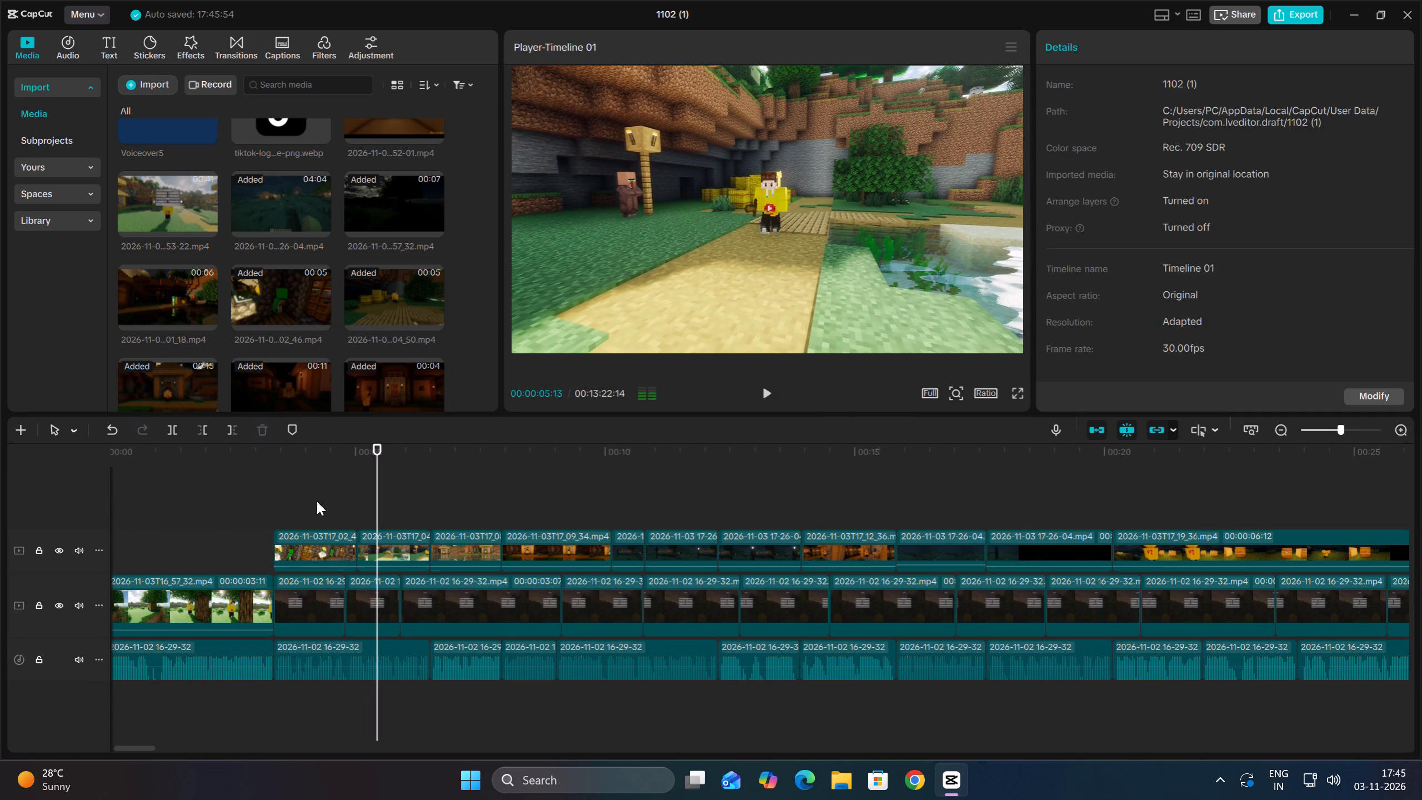
left_click_drag(309, 497, 400, 546)
left_click_drag(395, 537, 309, 608)
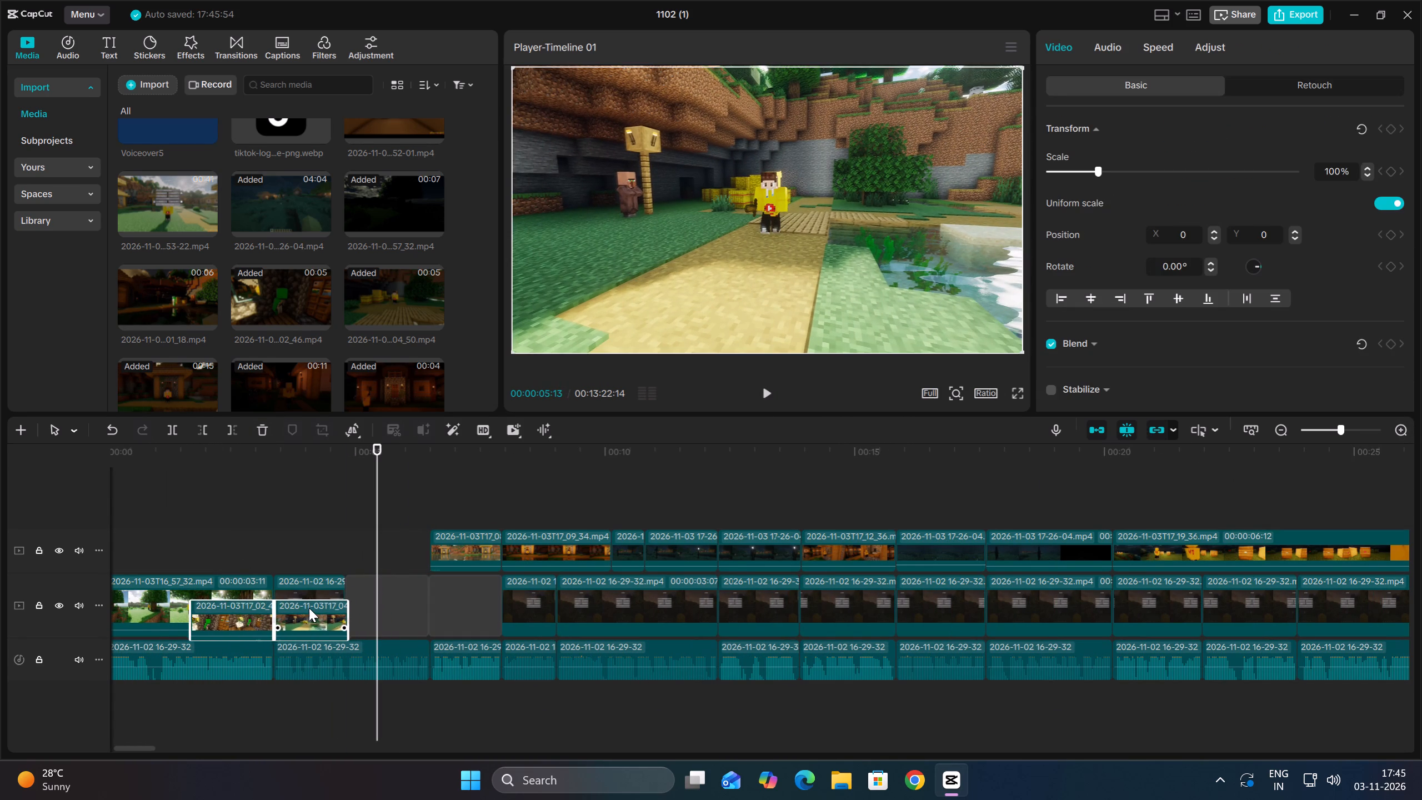
left_click_drag(309, 608, 290, 608)
Delete the game-menu clip at 00:00:06:15 and move the lakeside house shot above it onto the main track in its place.
left_click(467, 601)
key("Down")
key("Delete")
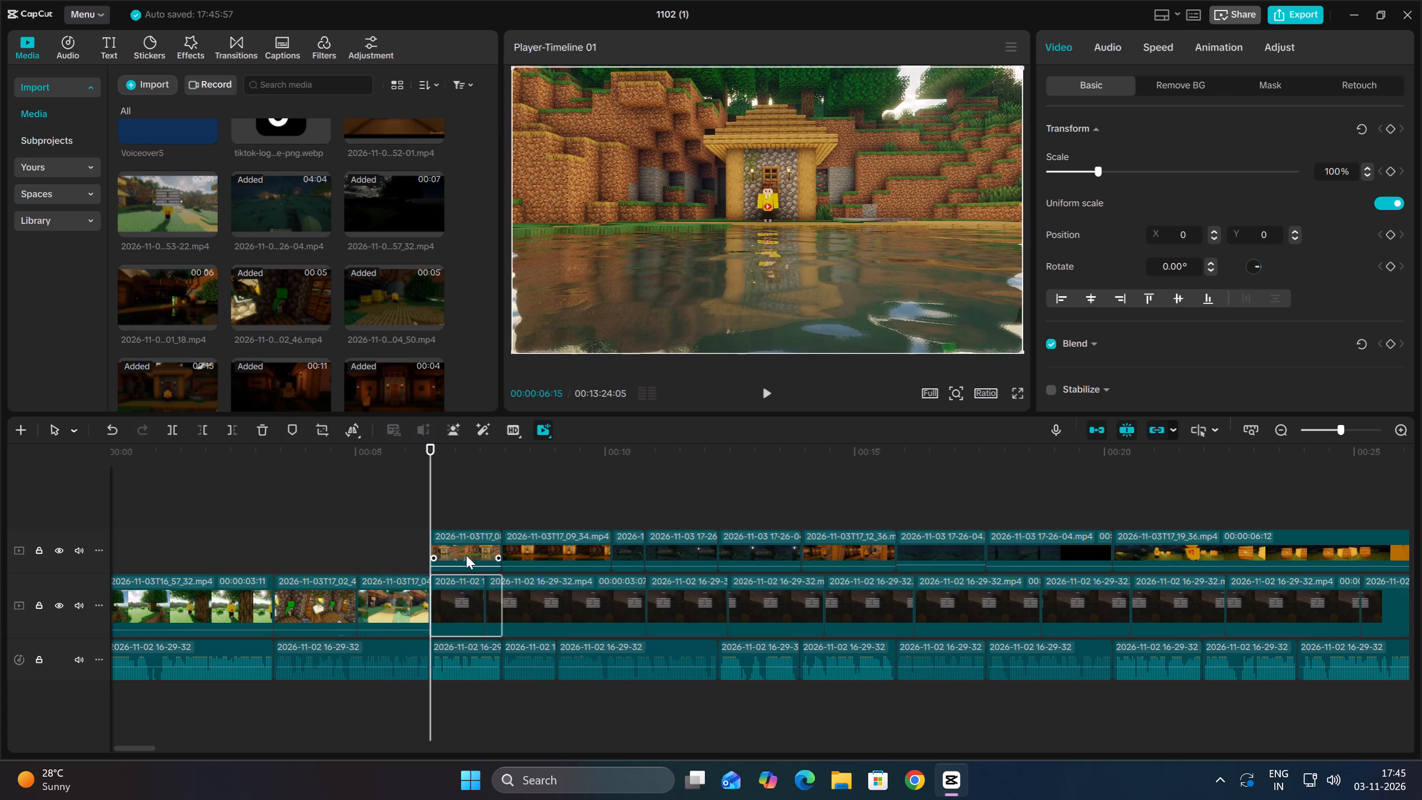
left_click_drag(465, 554, 425, 610)
Replace the two game-menu clips from 00:00:07:28 to 00:00:12:08 with 2026-11-03T17_09_34.mp4 and the next two shots from the track above.
left_click(518, 608)
key("Down")
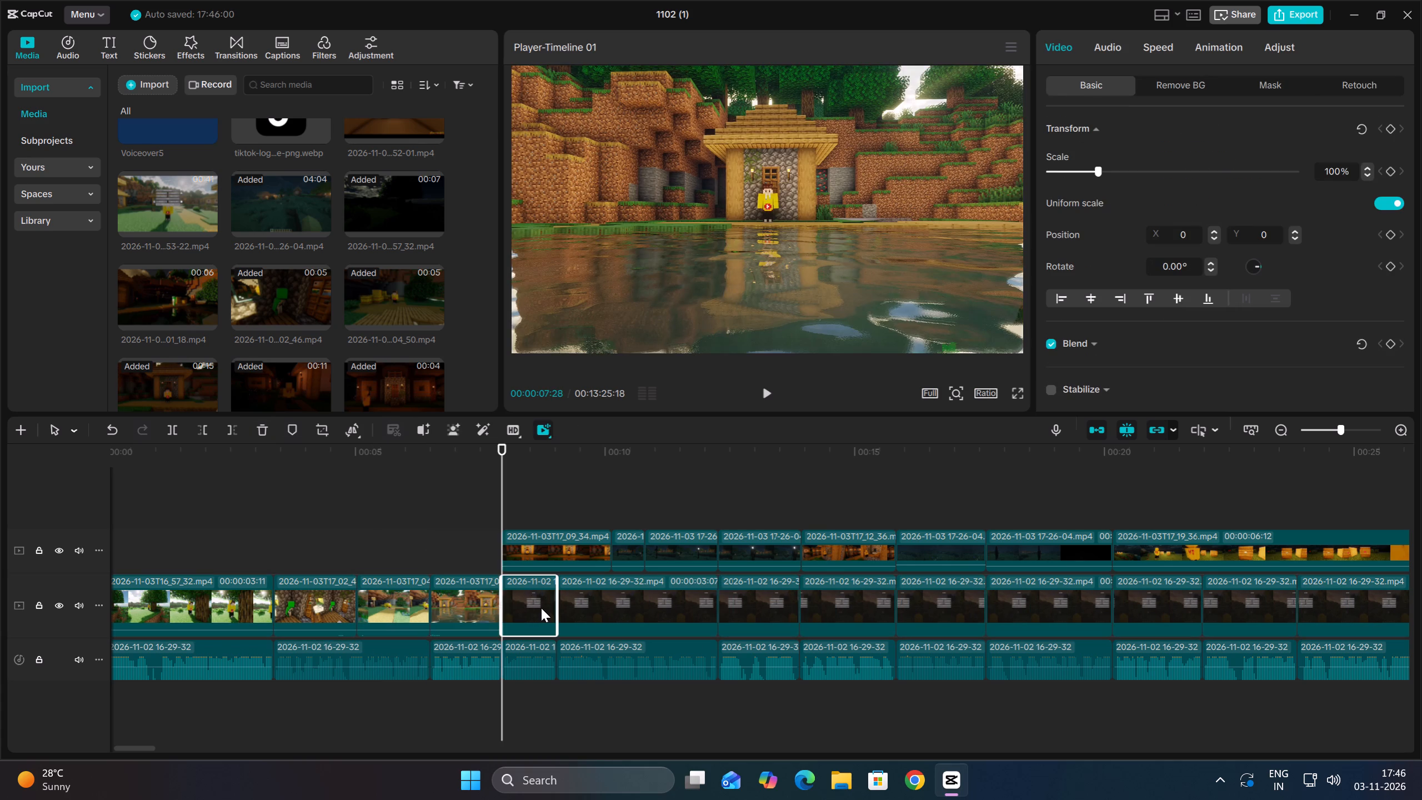
key("Down")
key("Down")
key("Down")
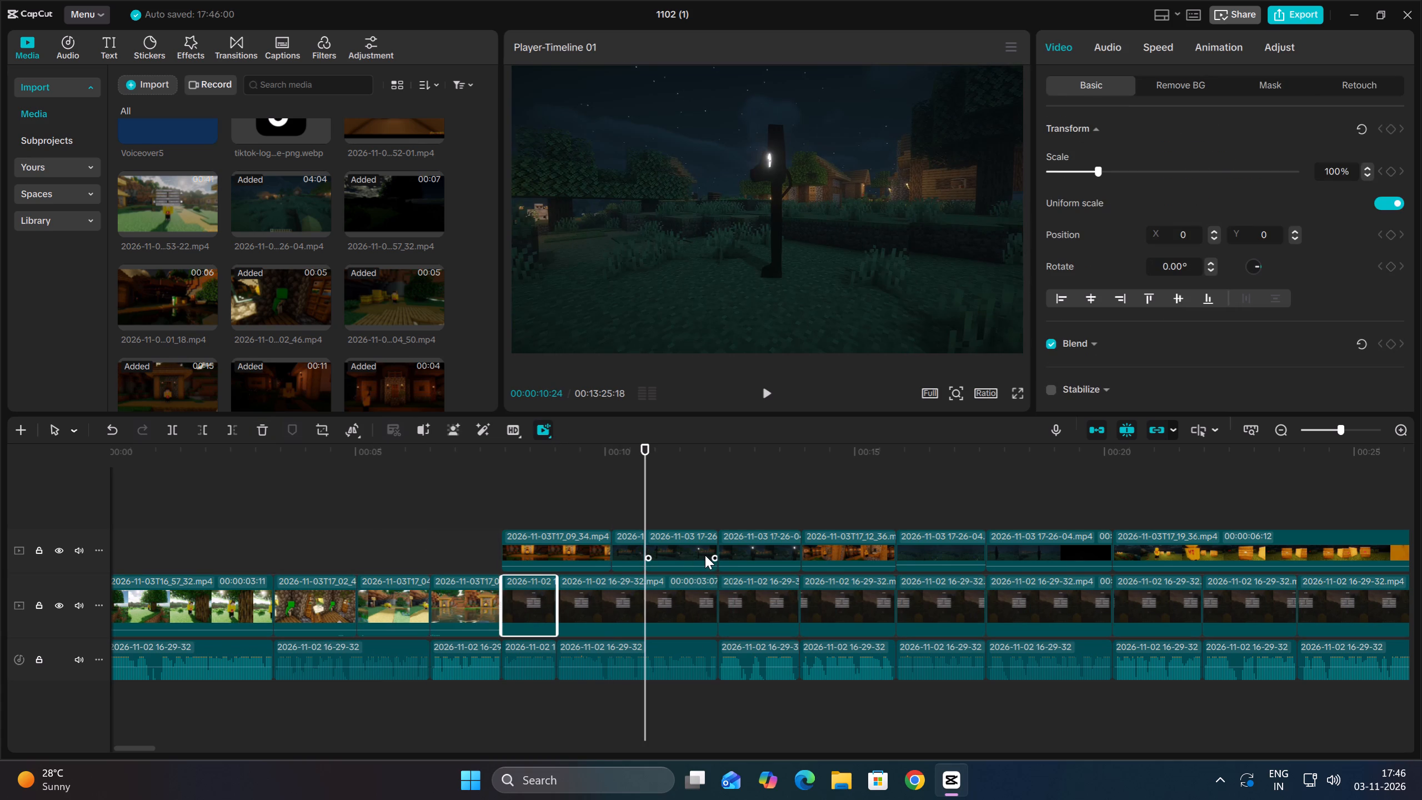
key("Down")
left_click(654, 602)
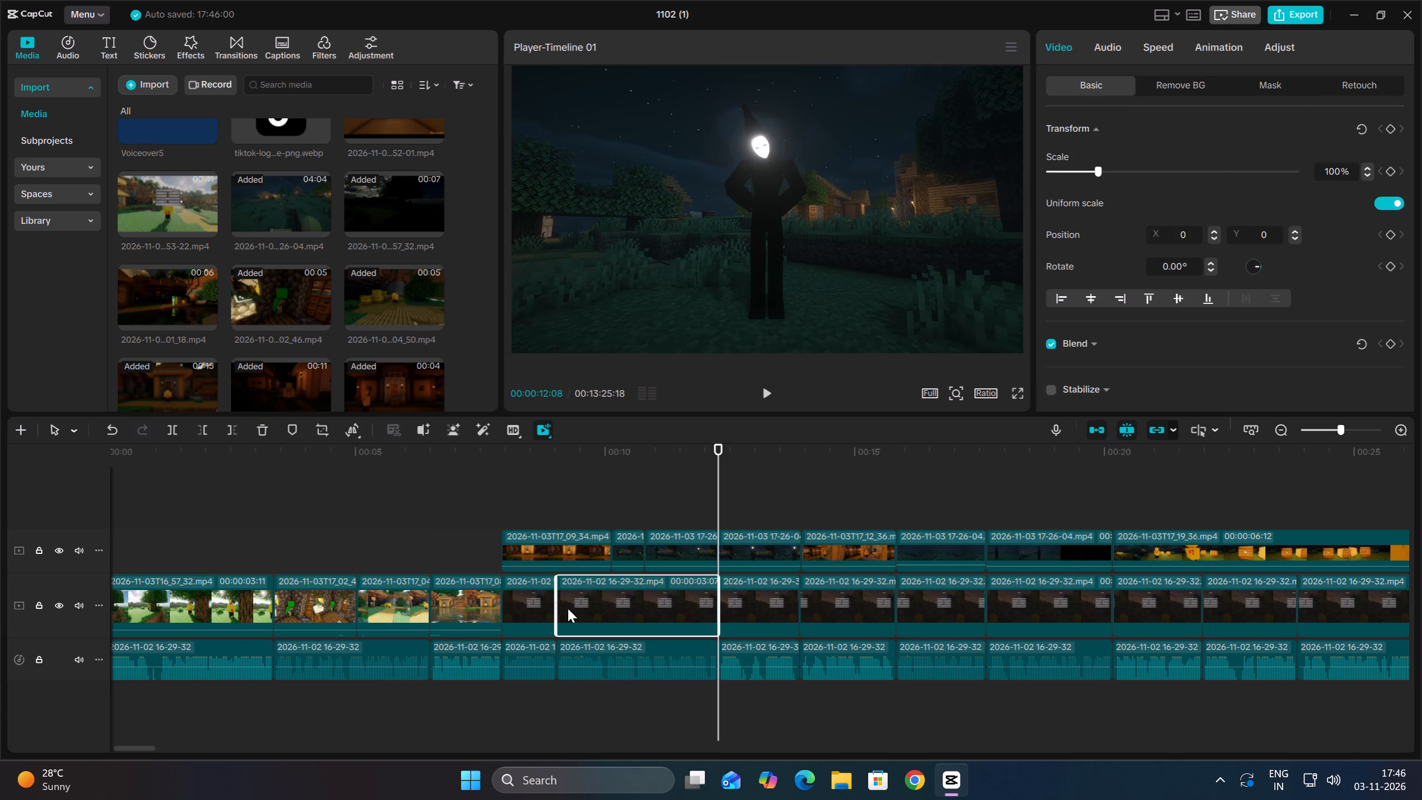
key("Delete")
left_click(523, 604)
key("Delete")
left_click_drag(528, 485, 665, 546)
left_click_drag(674, 546, 532, 607)
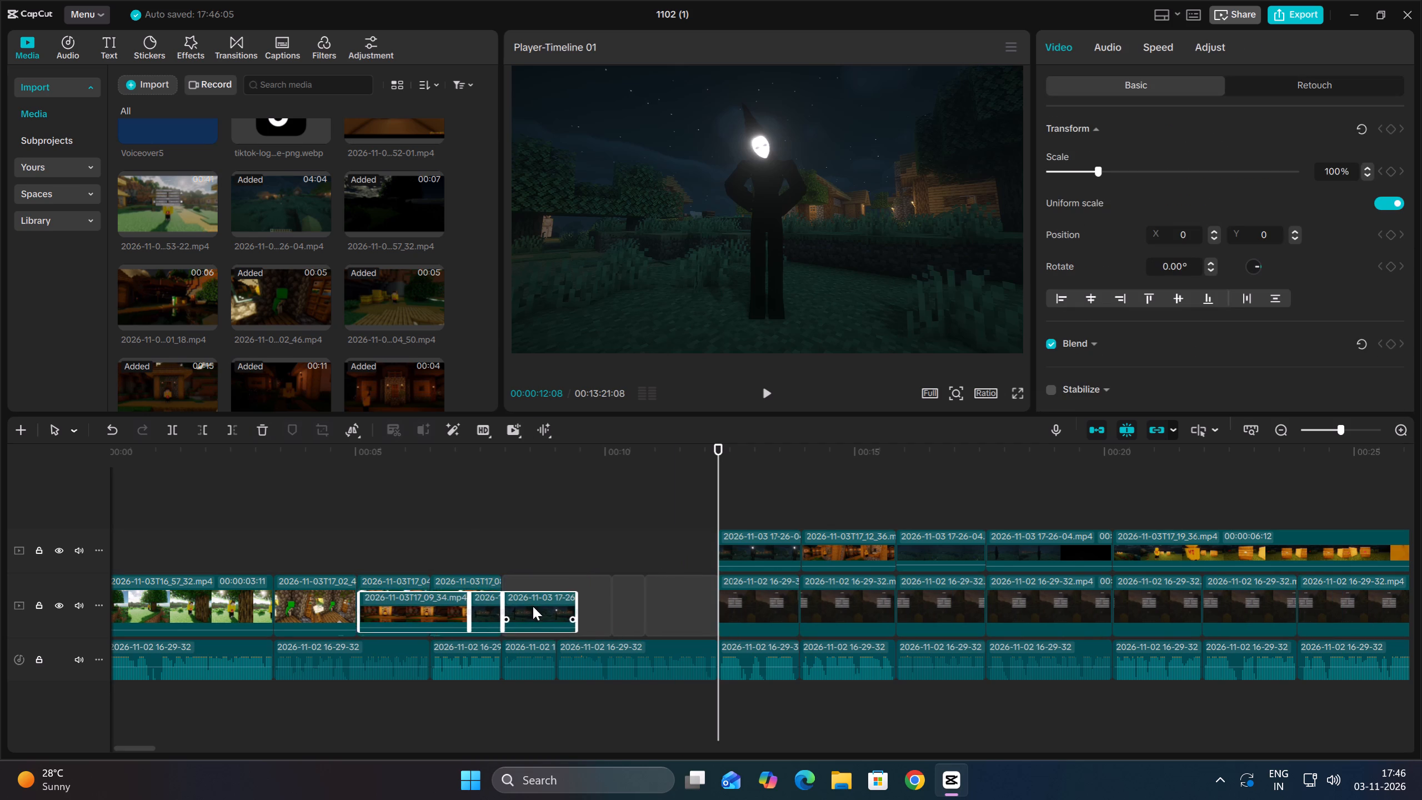
left_click(751, 589)
key("Delete")
left_click_drag(745, 534, 733, 604)
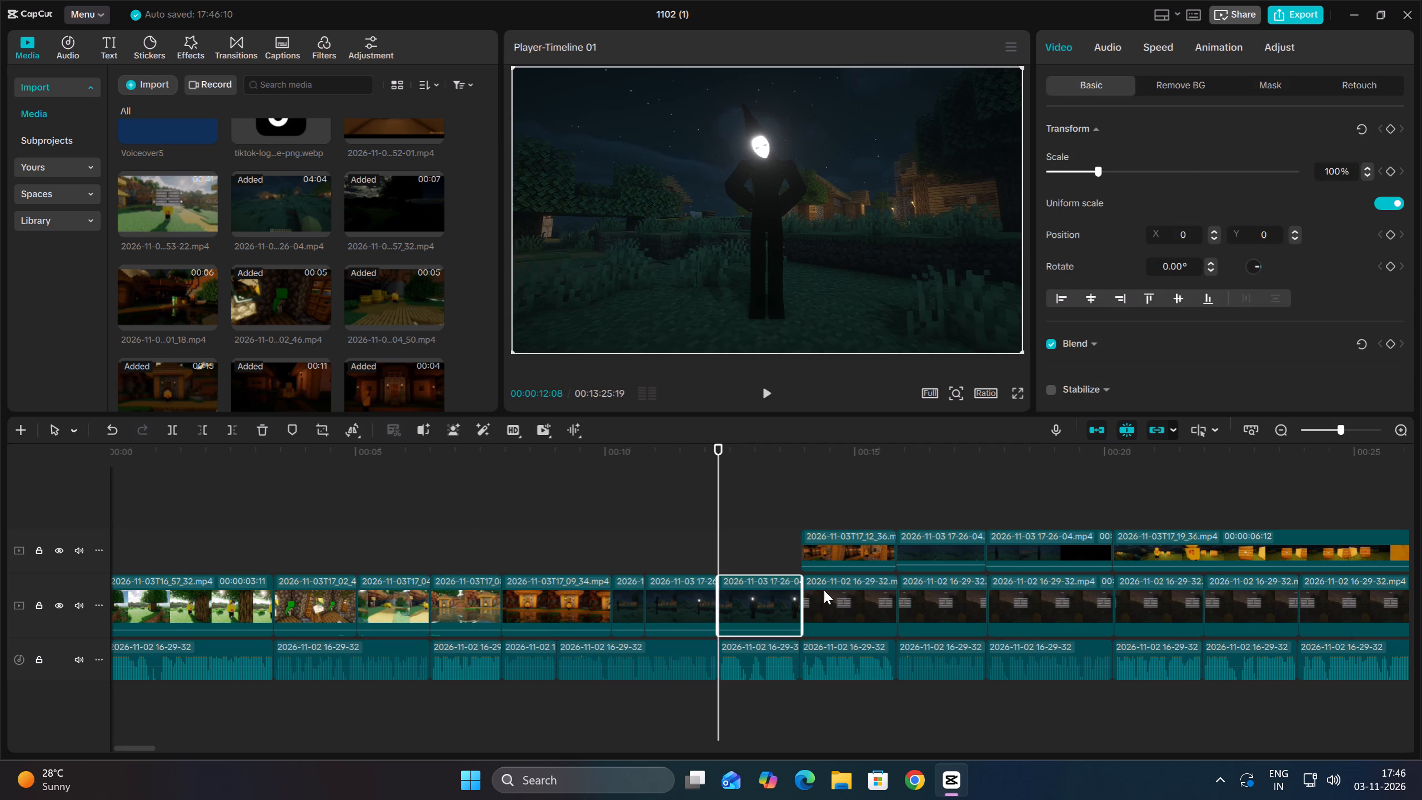
left_click(824, 591)
key("Delete")
left_click_drag(827, 543, 820, 597)
left_click(928, 603)
key("Delete")
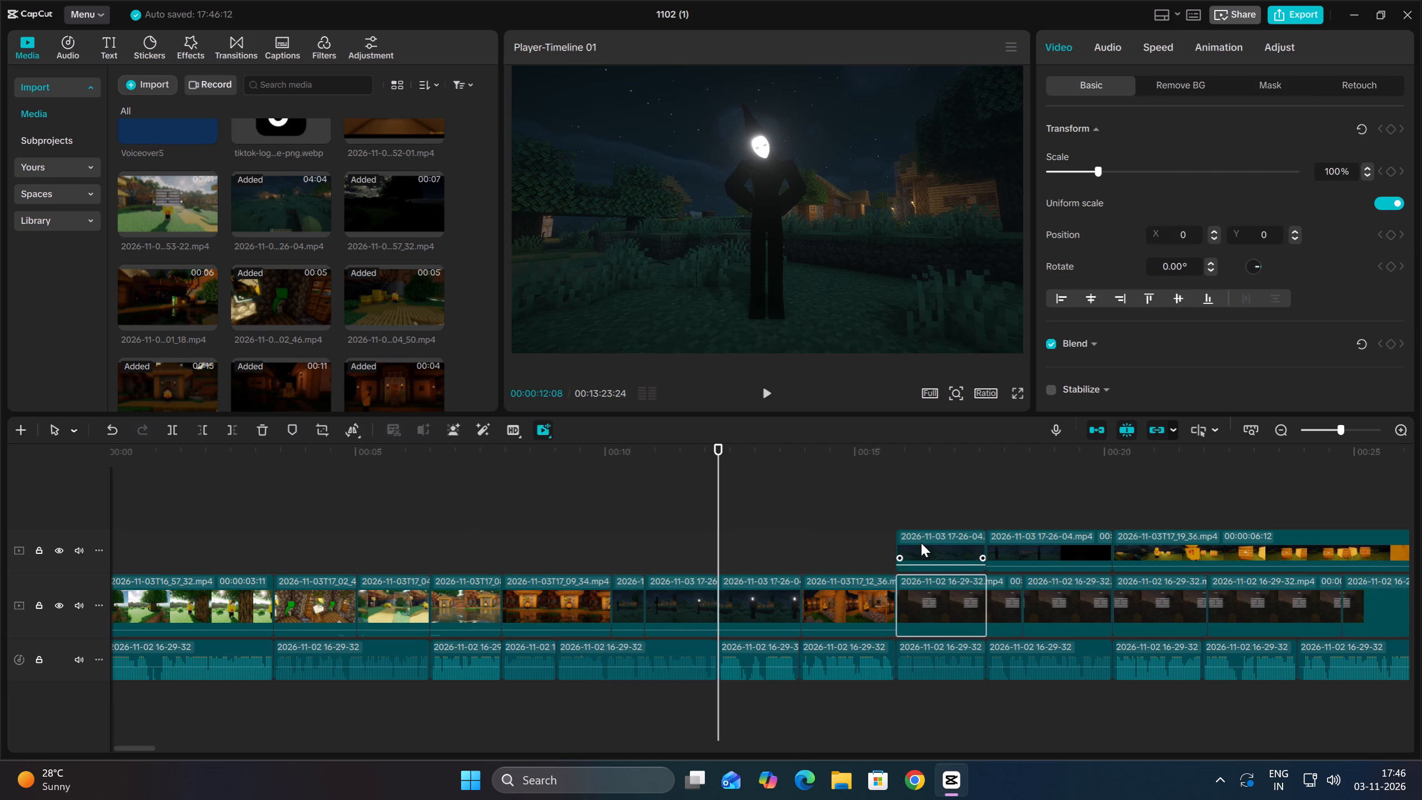
left_click_drag(920, 542, 924, 597)
key("Down")
key("Down")
key("Down")
key("Down")
key("Down")
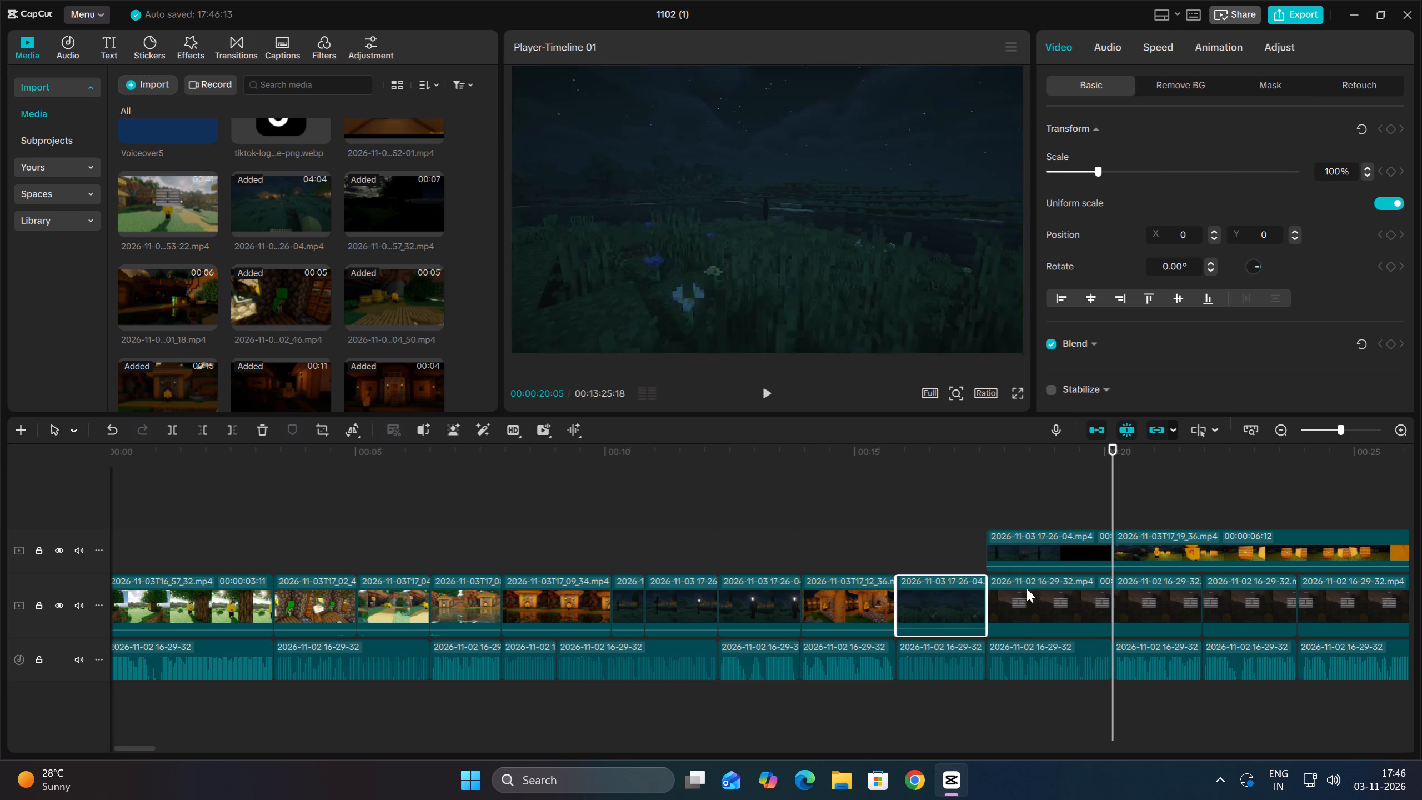
left_click(1005, 600)
key("Delete")
left_click_drag(1043, 546, 1010, 602)
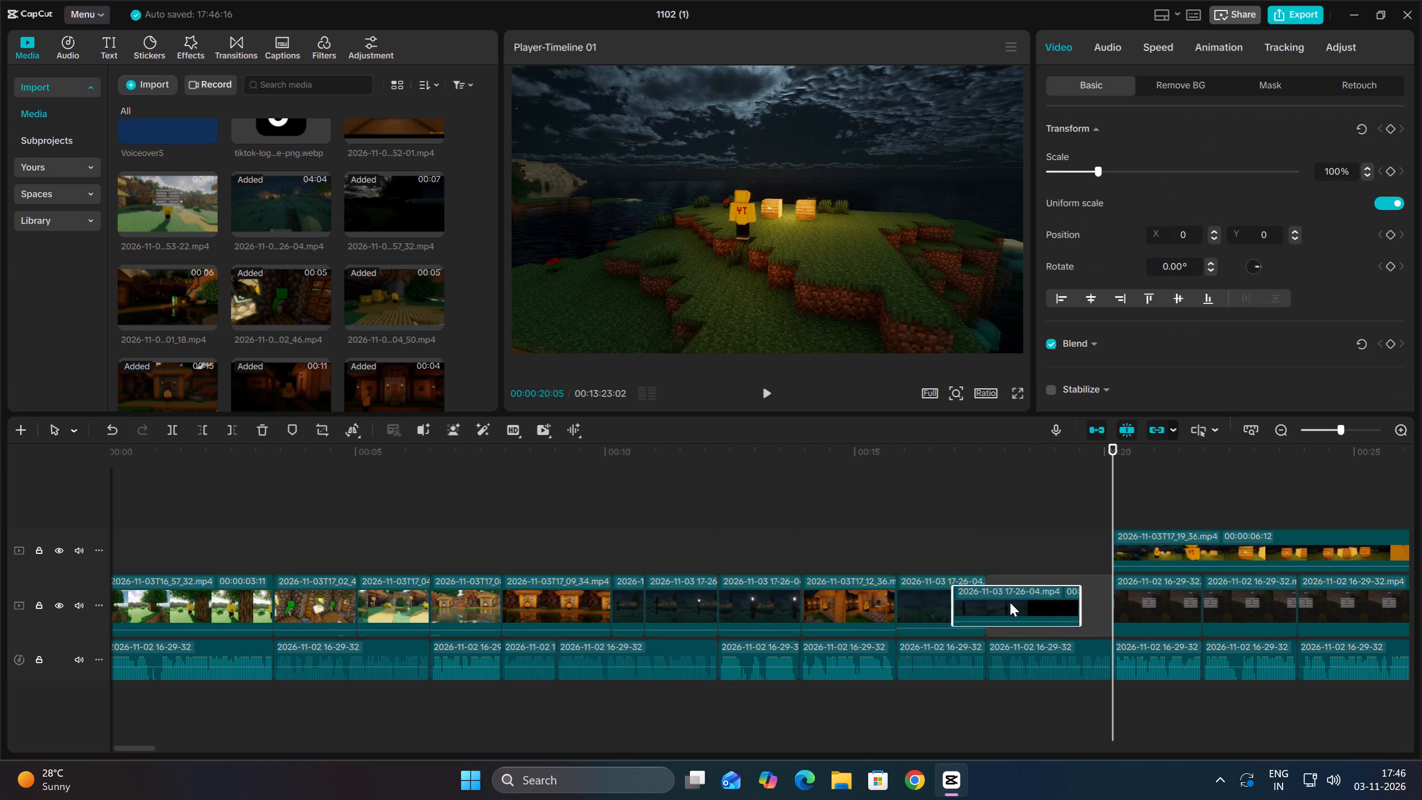
Delete the three game-menu clips between 00:00:20:05 and 00:00:26:17 and move 2026-11-03T17_19_36.mp4 onto the main track in their place.
left_click(1172, 606)
key("Down")
key("Down")
key("Down")
key("Down")
key("Up")
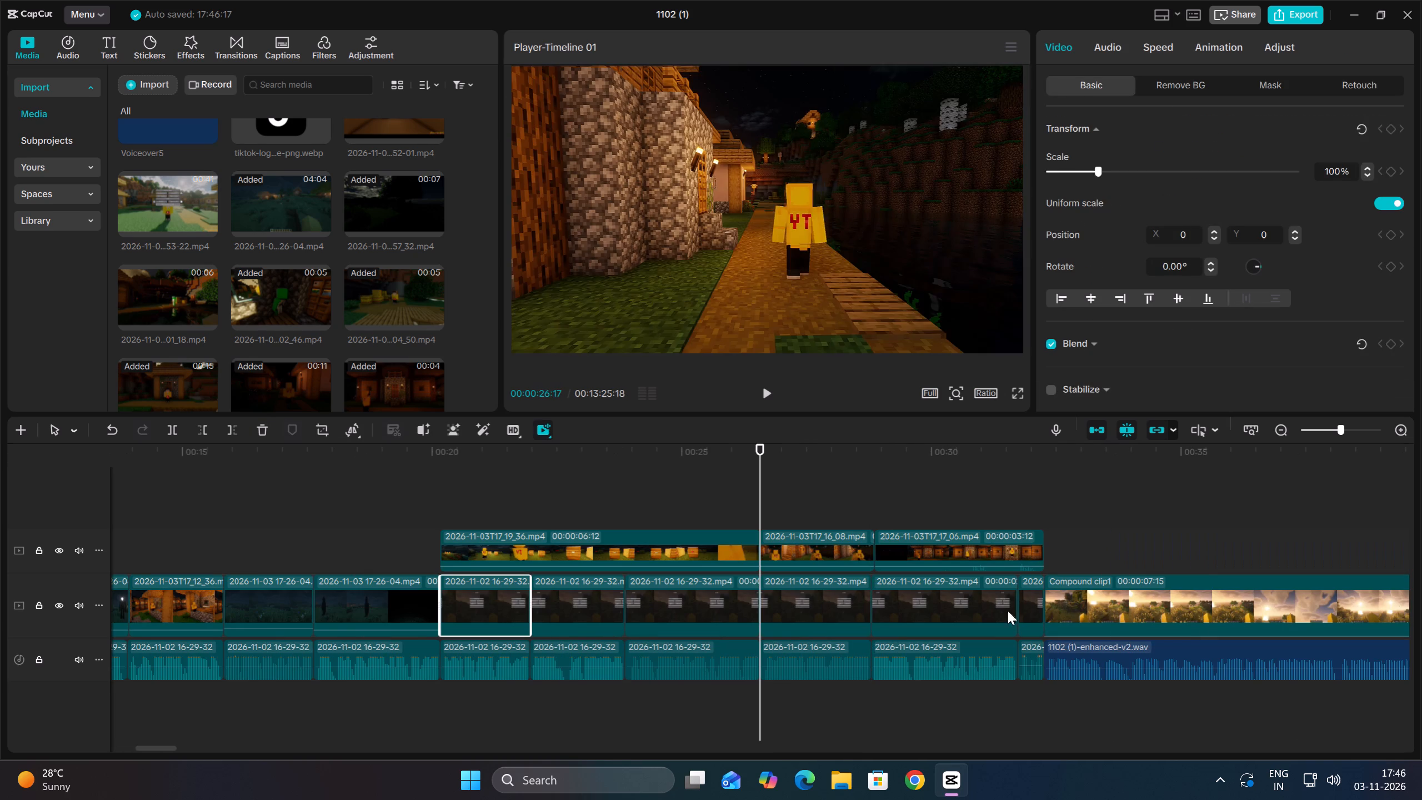
left_click(706, 605)
key("Delete")
left_click(578, 608)
key("Delete")
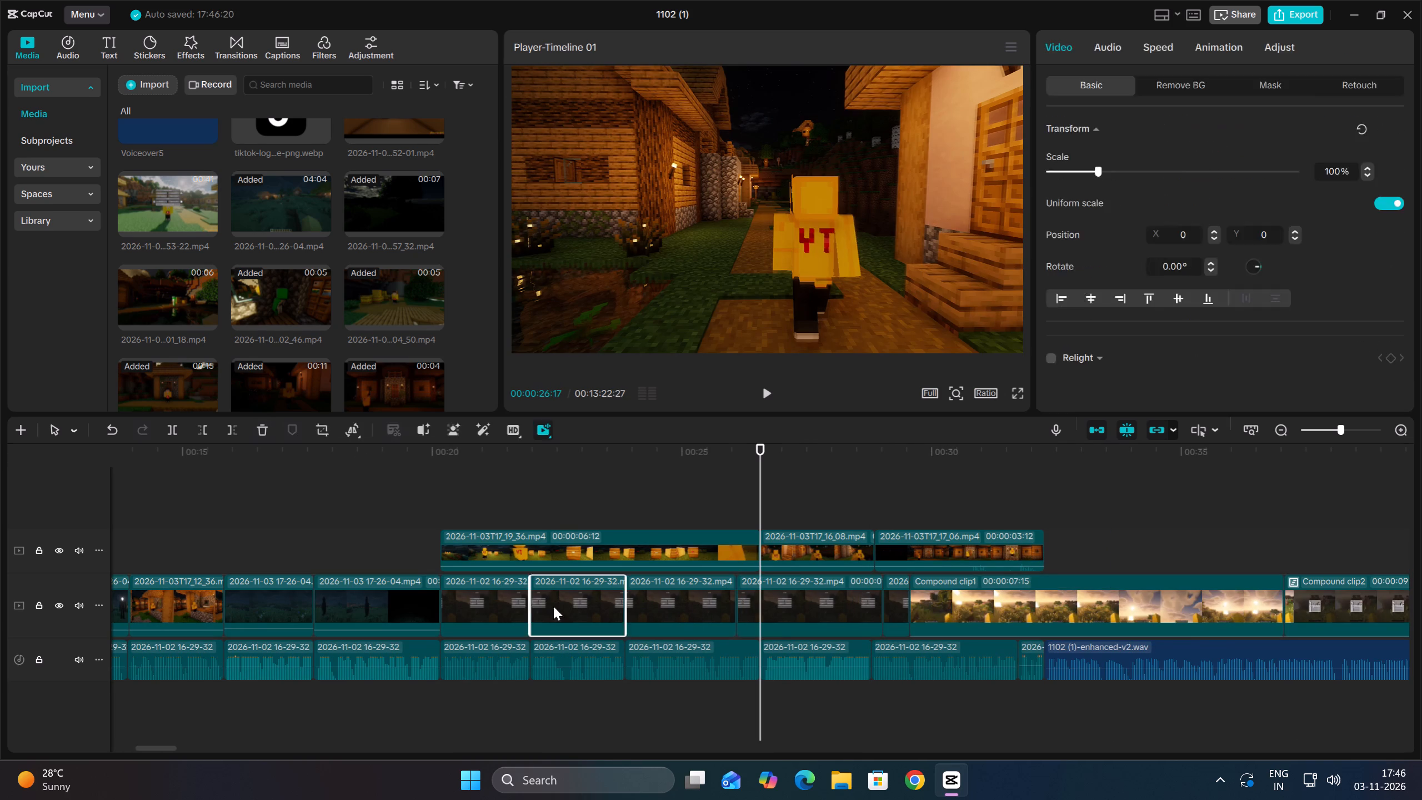
left_click(495, 596)
key("Delete")
left_click_drag(576, 544, 430, 607)
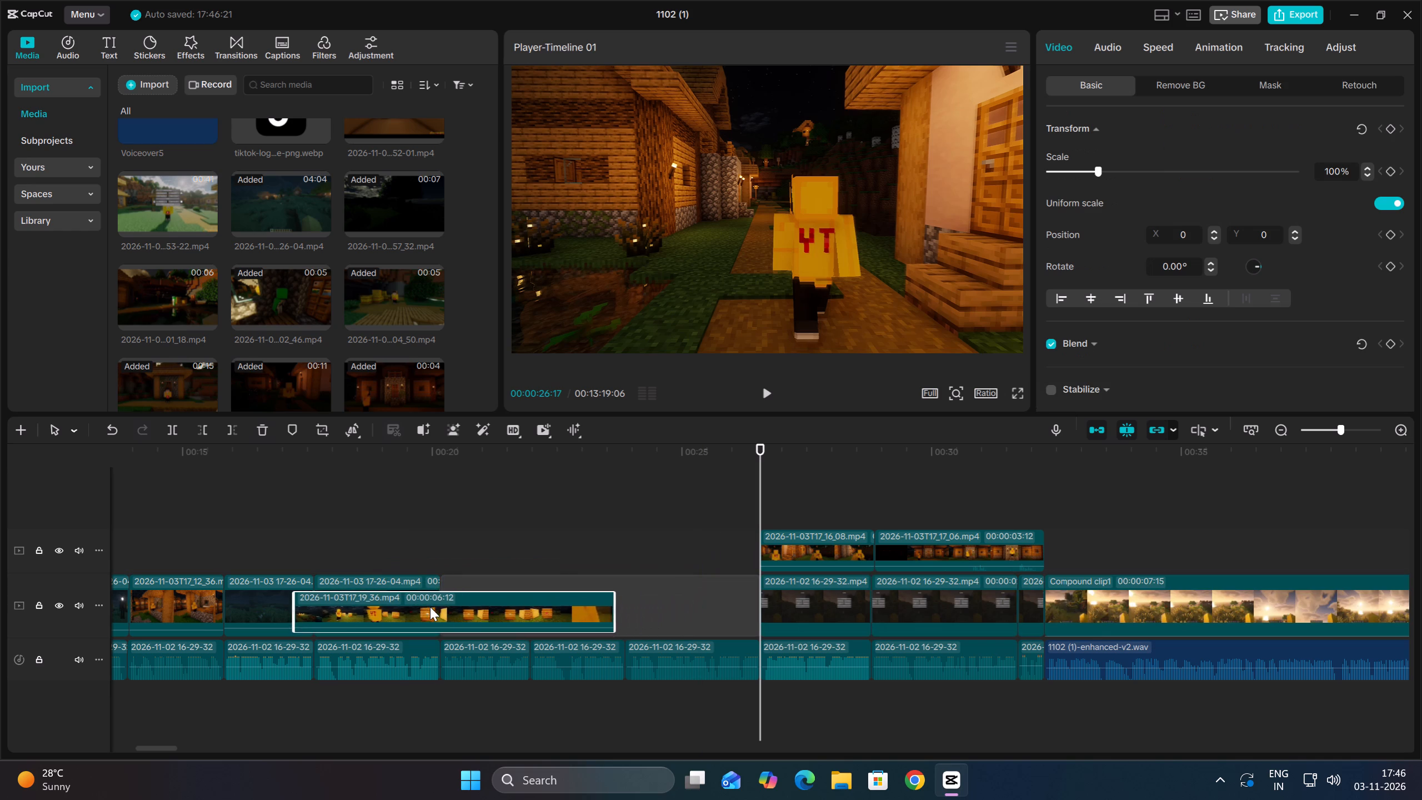
left_click_drag(430, 607, 430, 606)
Replace the remaining game-menu clips between 00:00:26:17 and Compound clip1 with the last shots above, 2026-11-03T17_16_08.mp4 through 2026-11-03T17_17_06.mp4.
left_click(840, 605)
key("Delete")
left_click(830, 598)
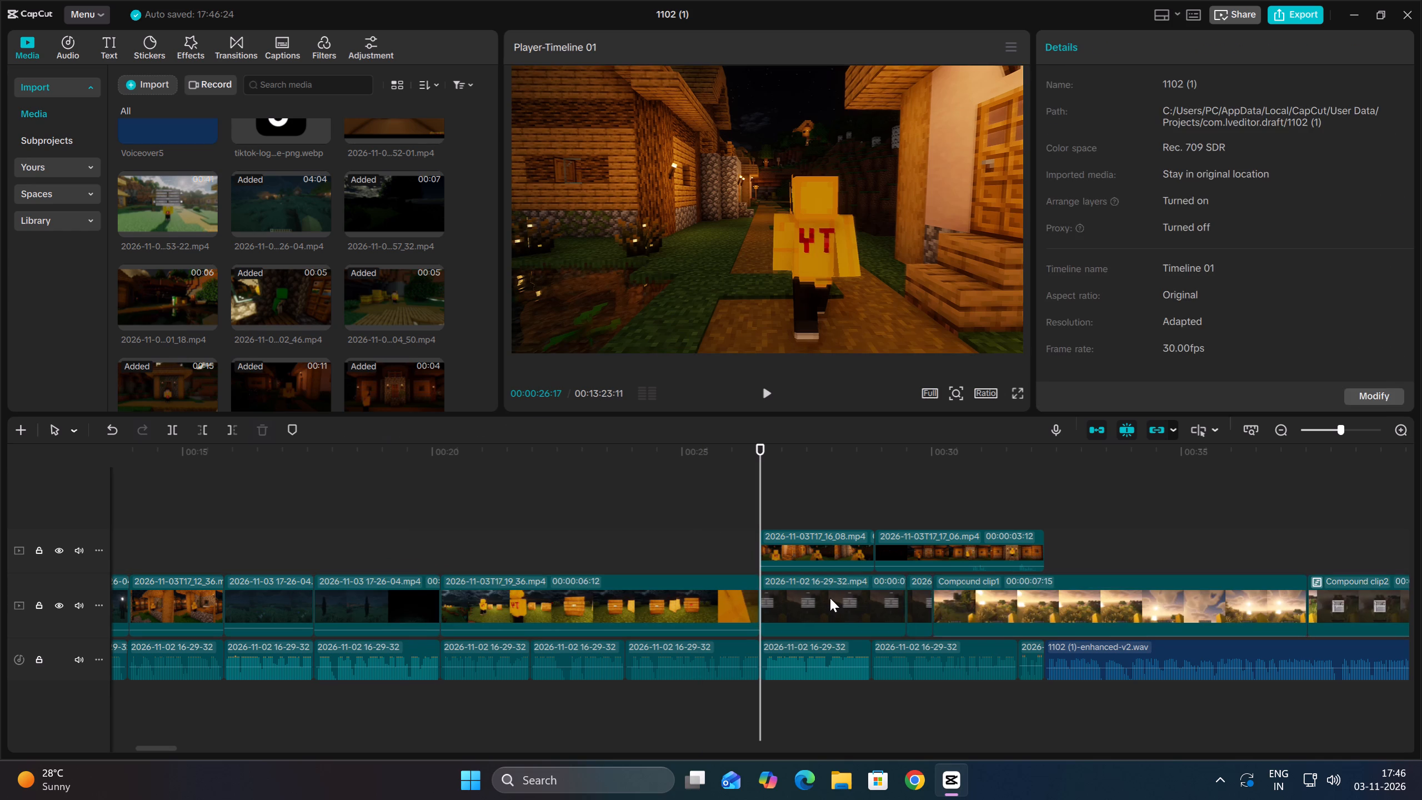
key("Delete")
left_click(772, 596)
key("Delete")
left_click_drag(1088, 541, 788, 530)
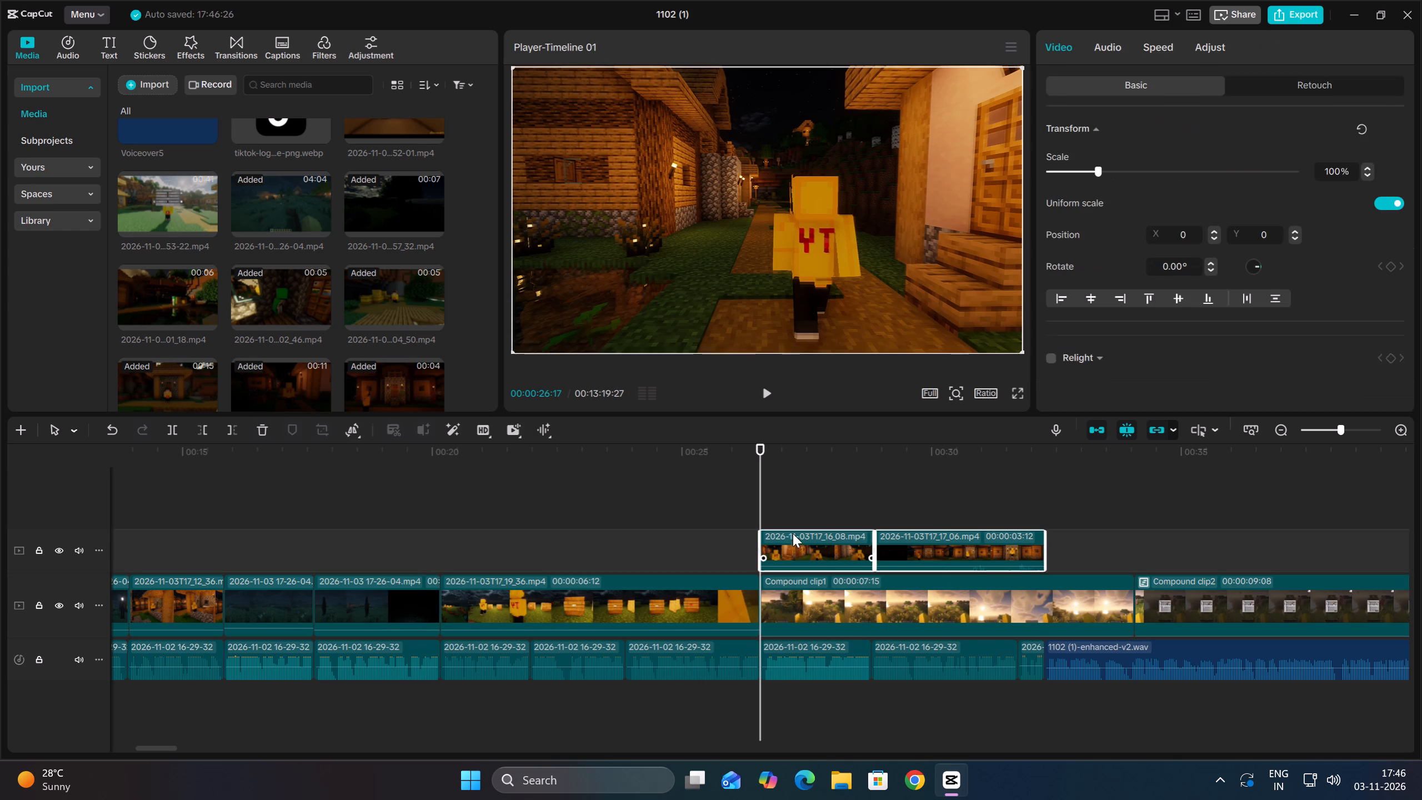
left_click_drag(797, 541, 759, 606)
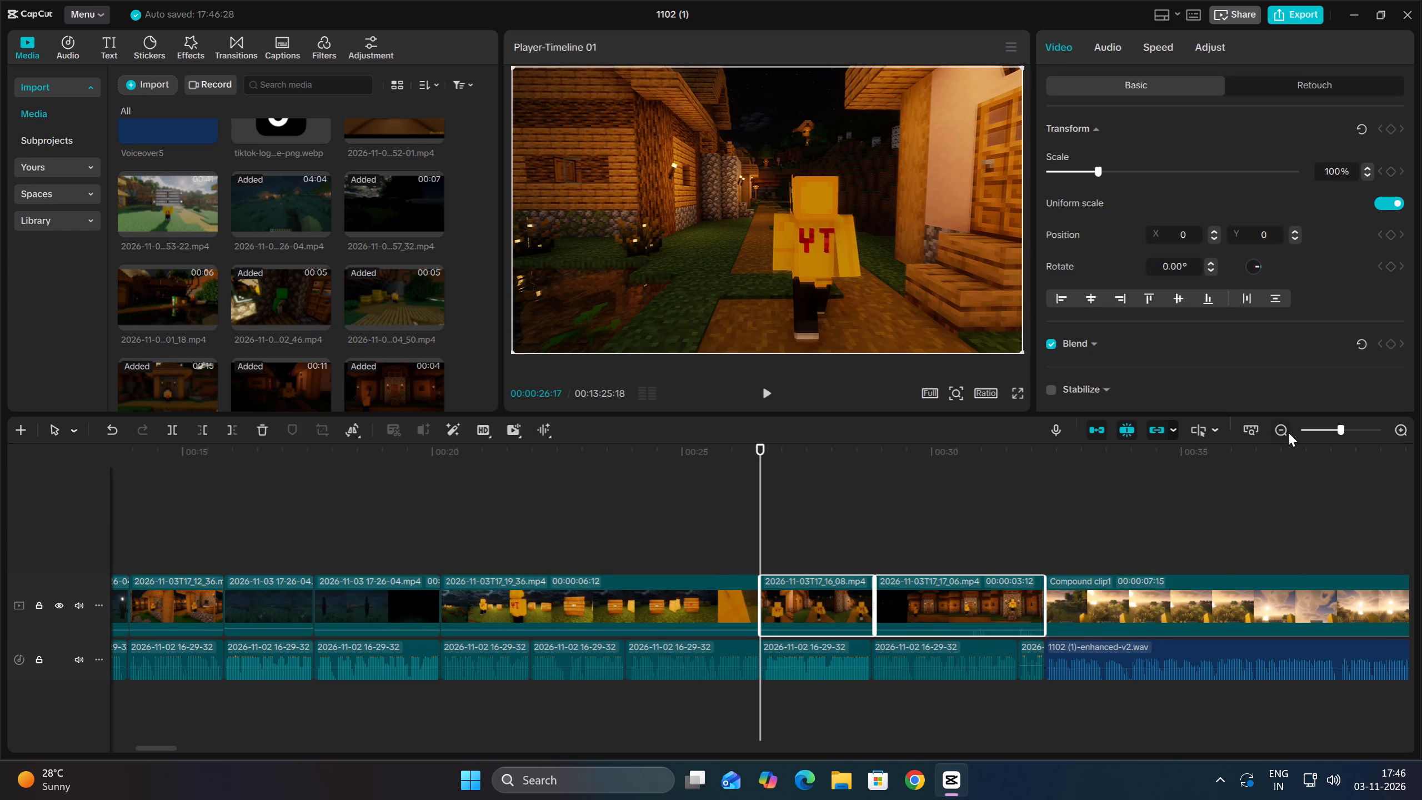
Play the whole opening from 00:00:00:00 into Compound clip1 to review the rebuilt main track.
triple_click(1274, 434)
left_click(1274, 434)
triple_click(1274, 434)
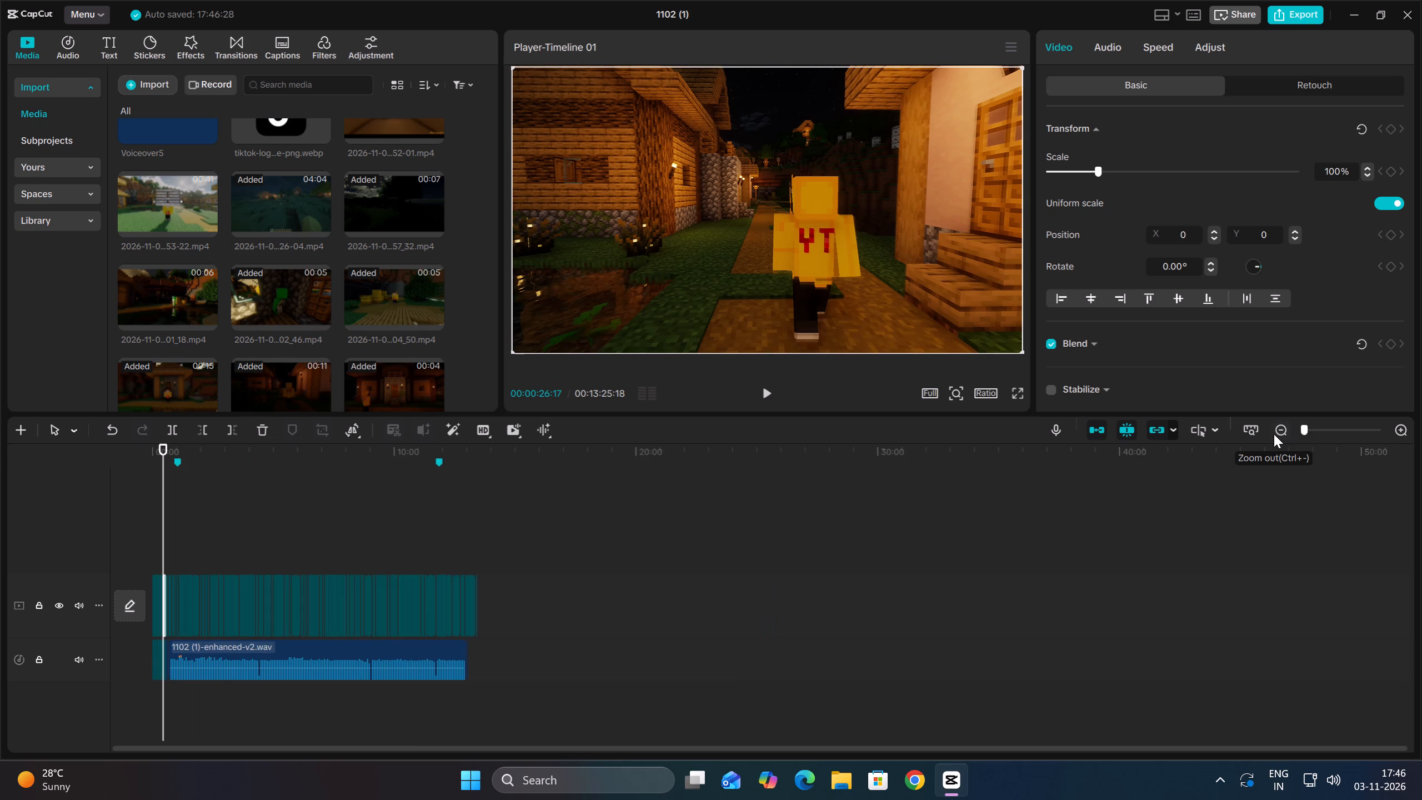
triple_click(1401, 436)
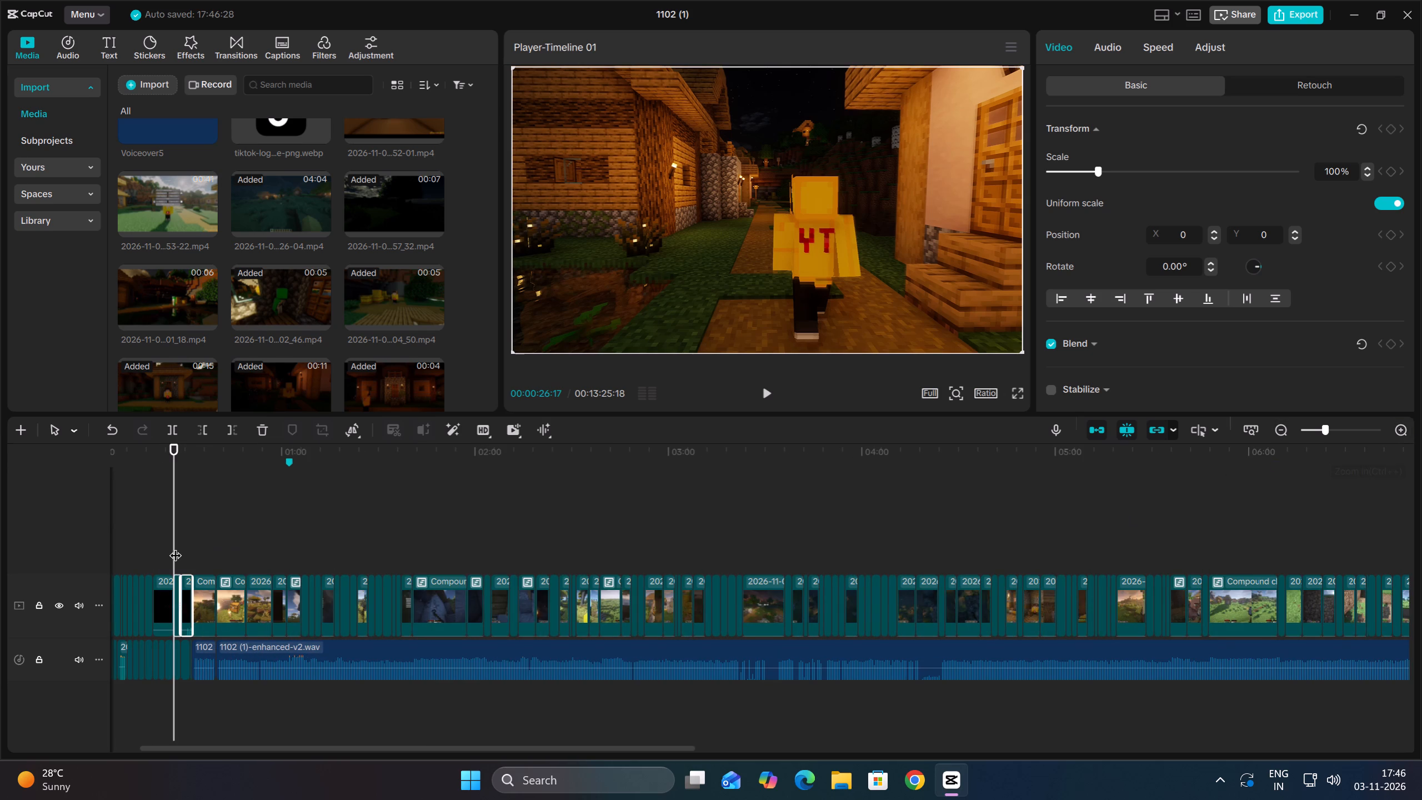
left_click(175, 547)
left_click_drag(175, 547, 0, 543)
key("space")
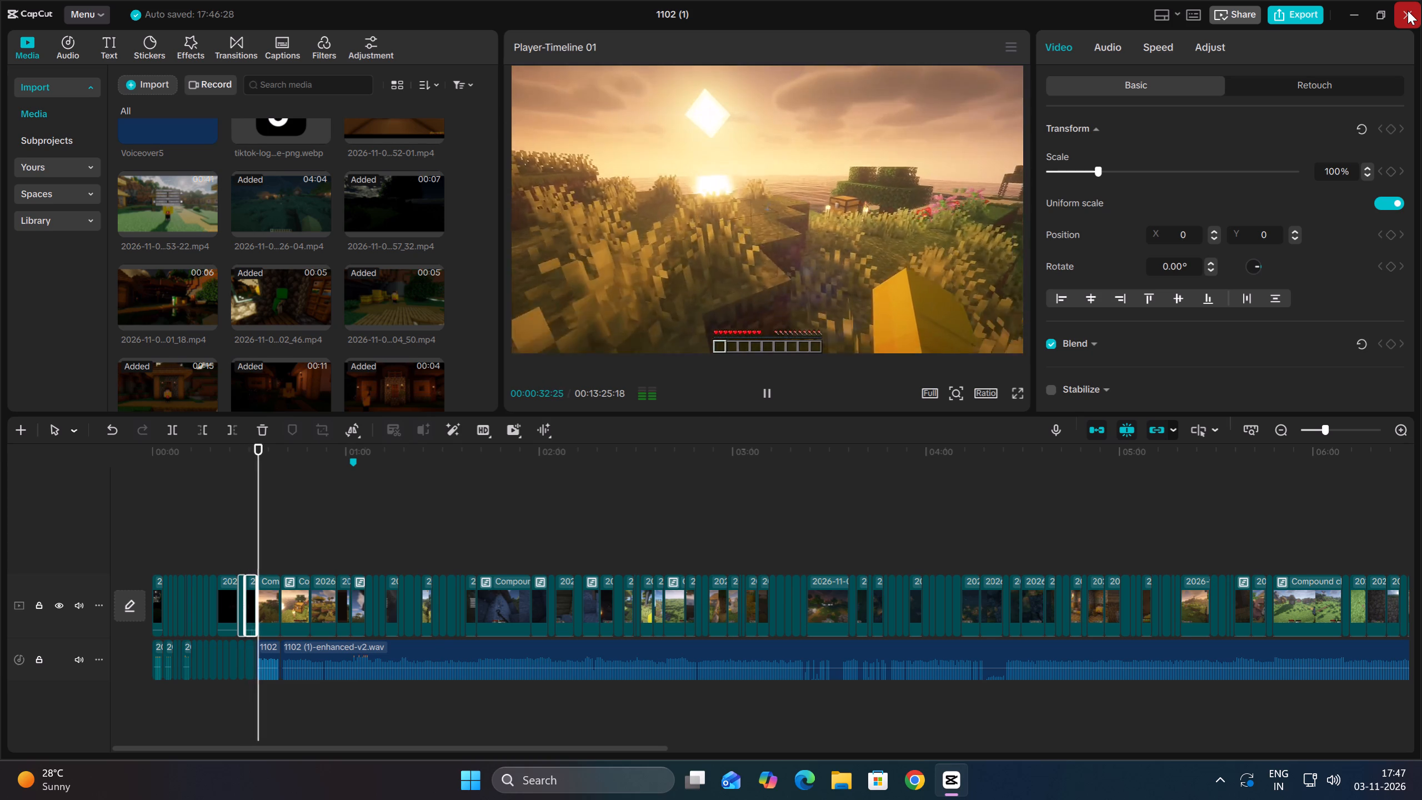
Close the 1102 (1) project and exit CapCut.
left_click(1408, 11)
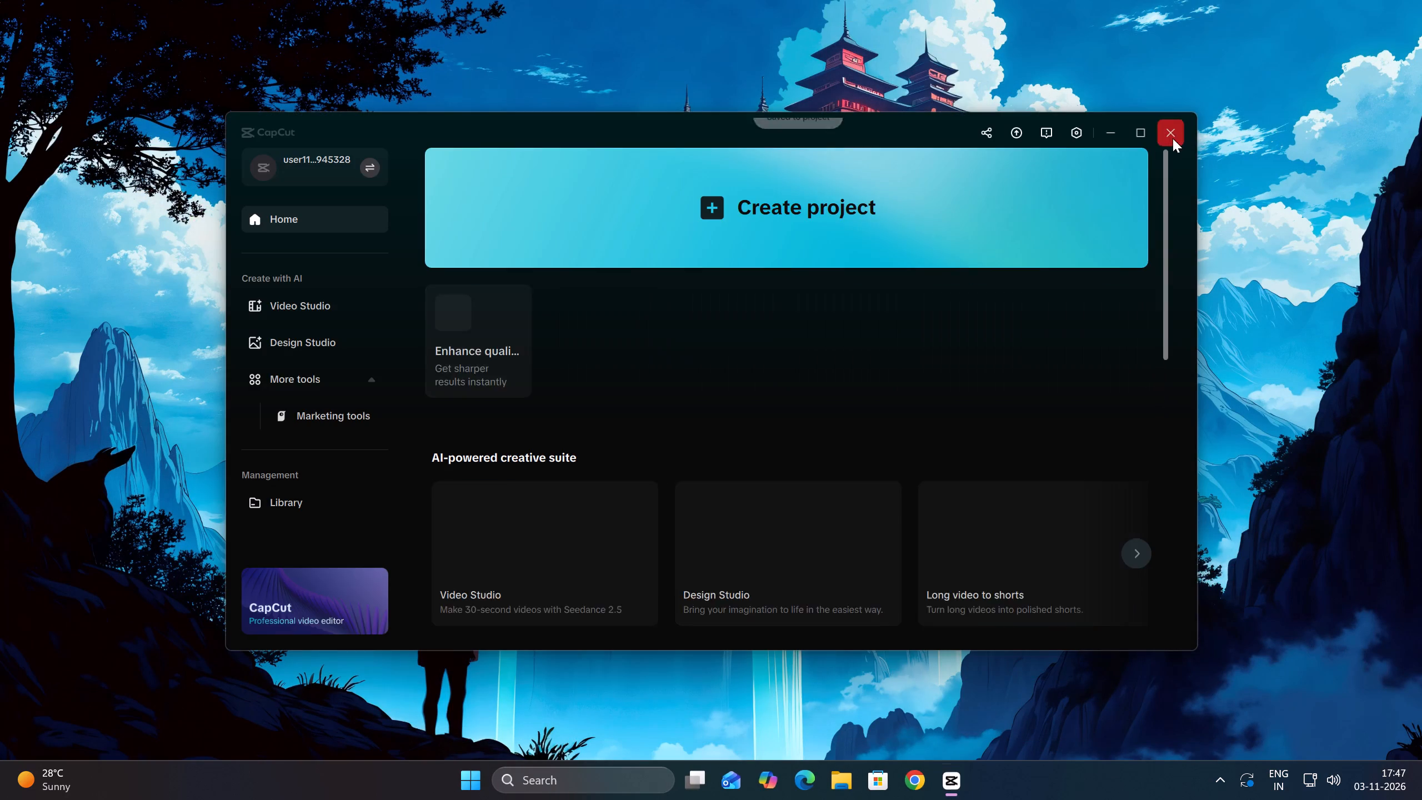
left_click(1173, 138)
Open the Windows power options to shut down the computer.
left_click(477, 779)
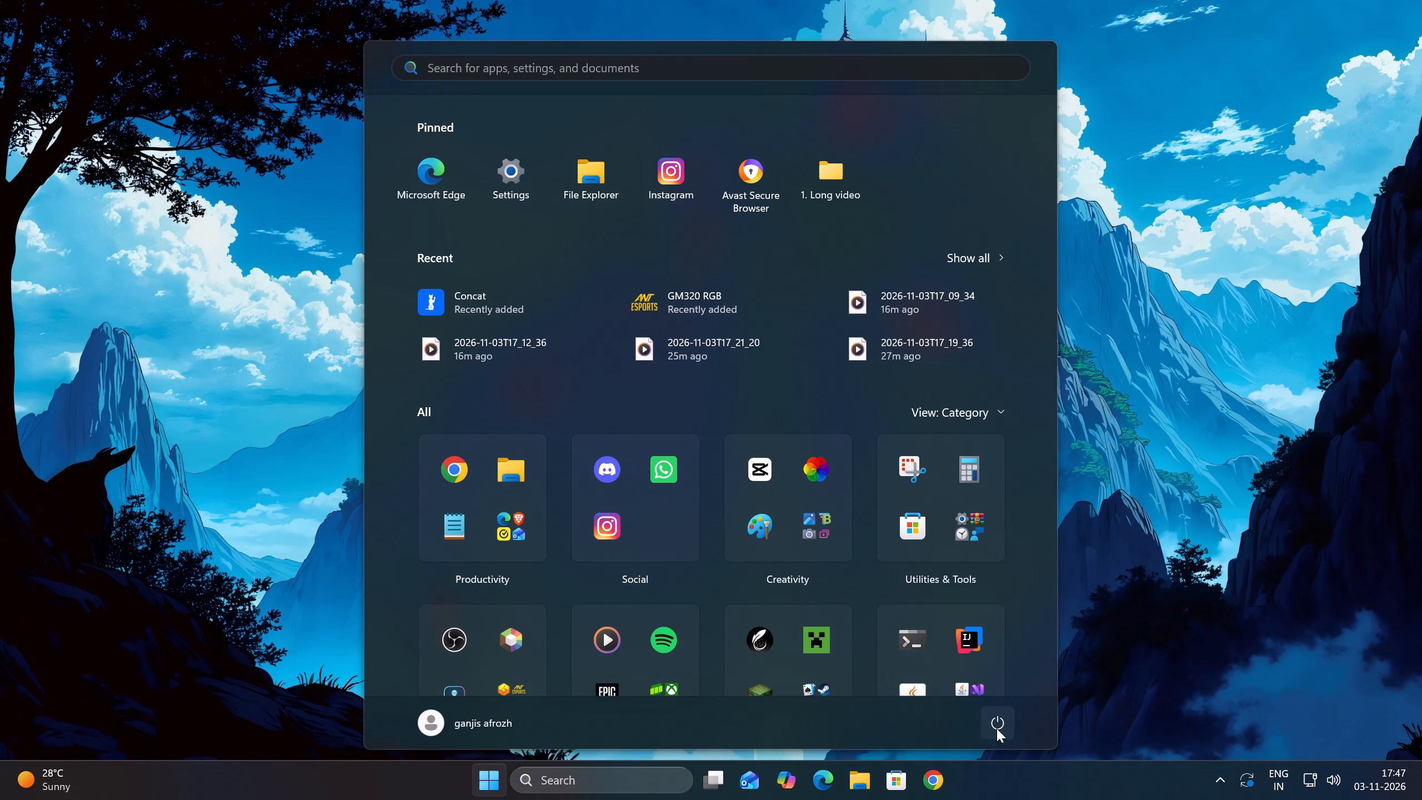
left_click(997, 728)
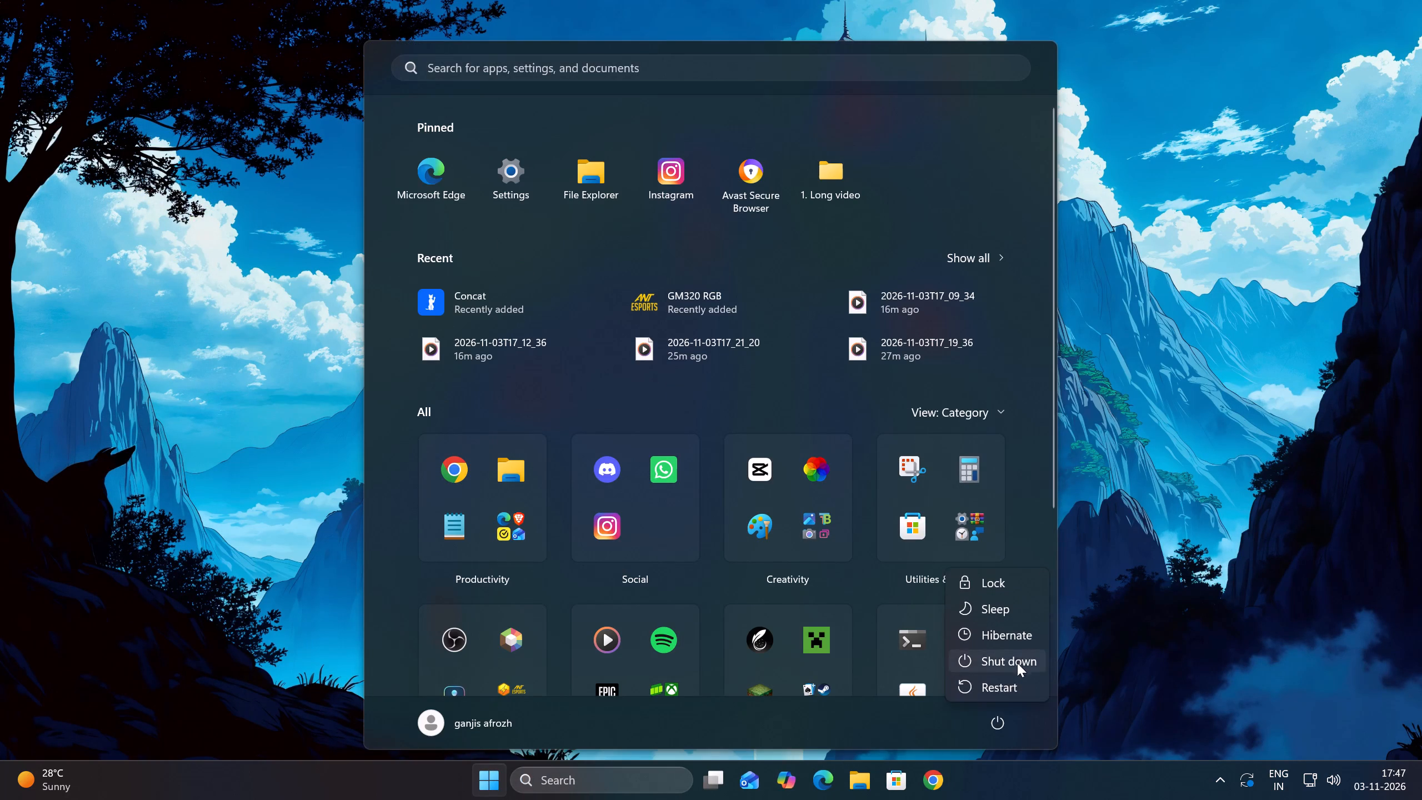